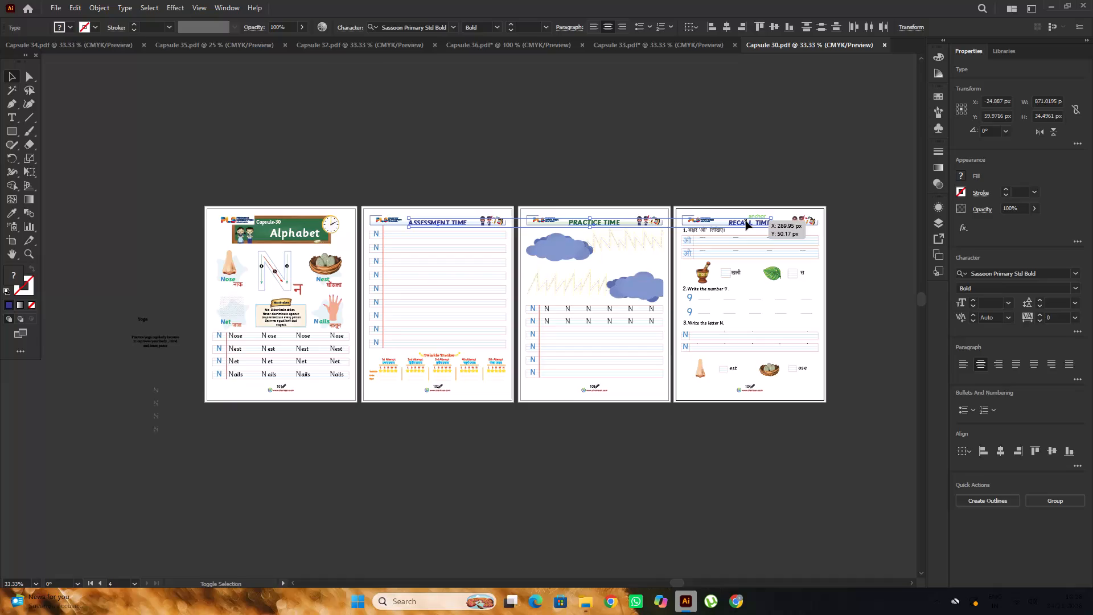
Copy the ASSESSMENT TIME, PRACTICE TIME and RECALL TIME headings from Capsule 30 in place into Capsule 33 and bring them to the front.
key(ctrl+c)
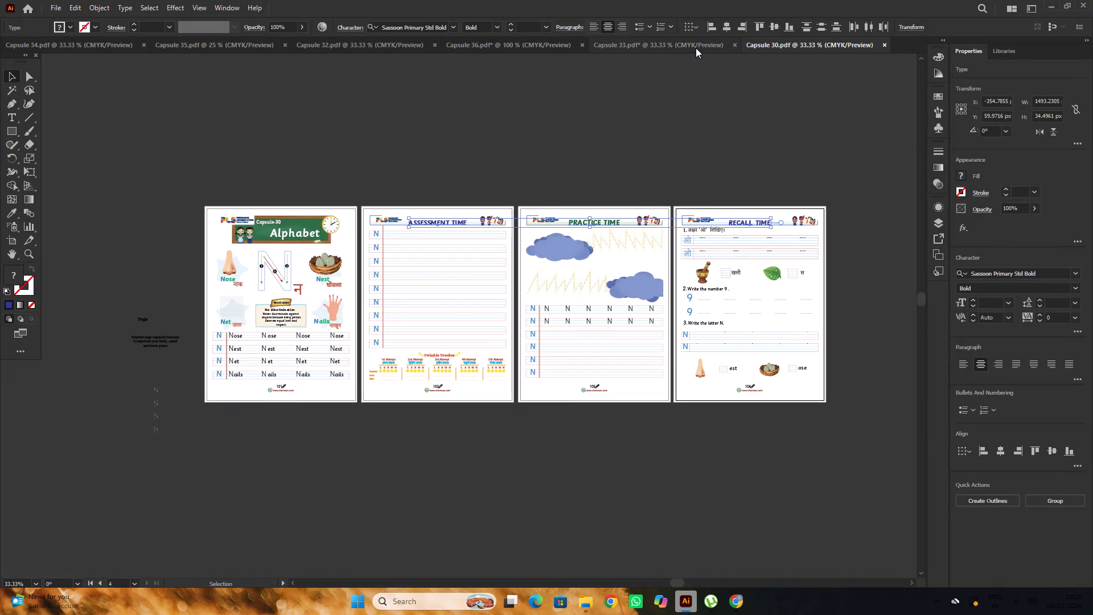
click(691, 47)
click(484, 48)
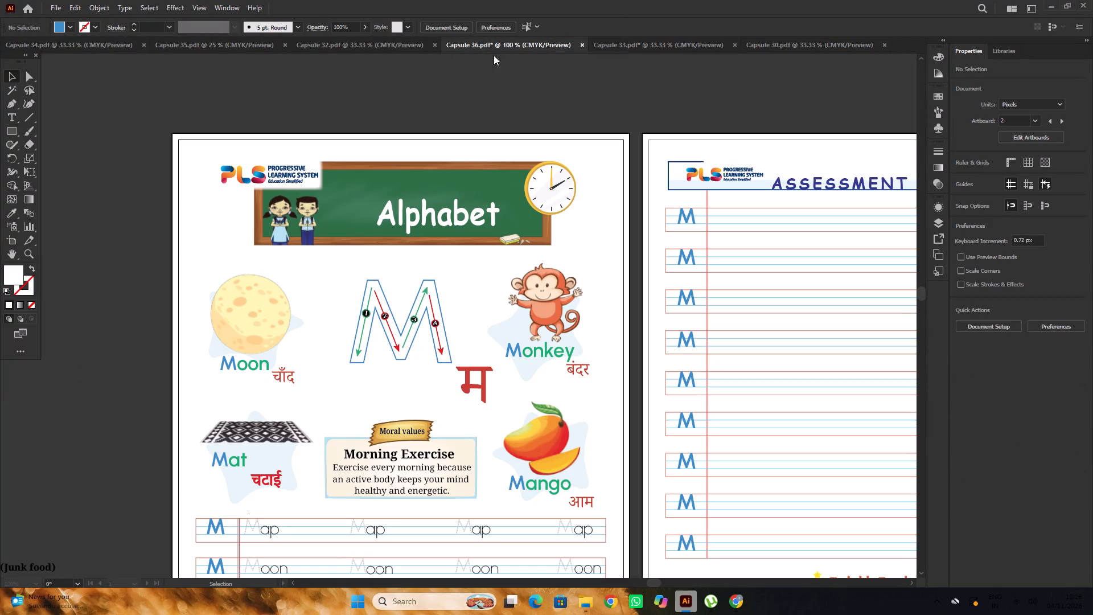
click(680, 43)
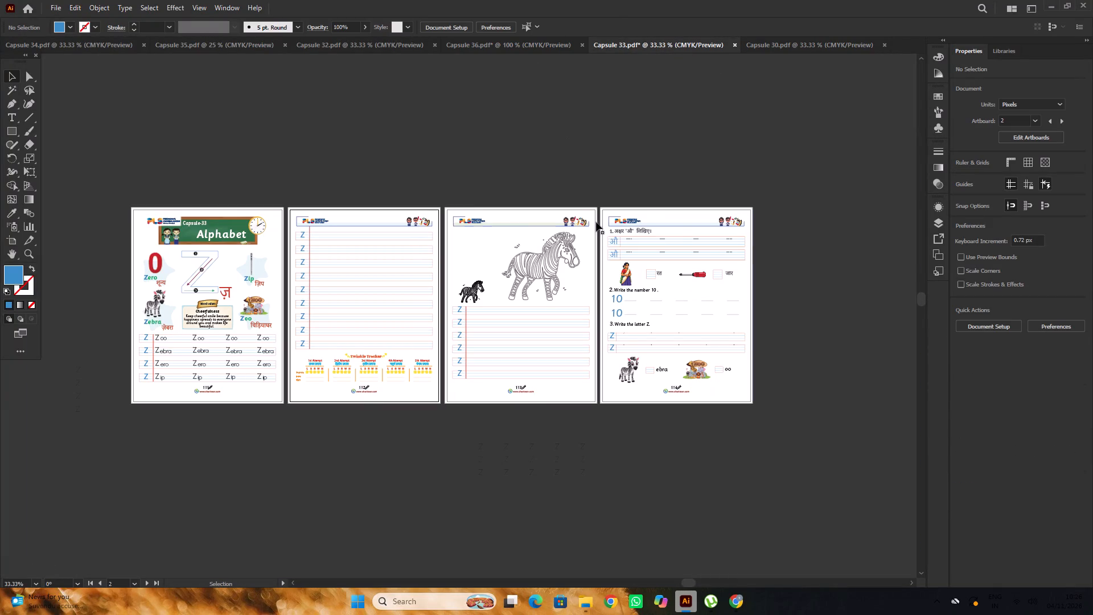
click(660, 213)
key(ctrl+f)
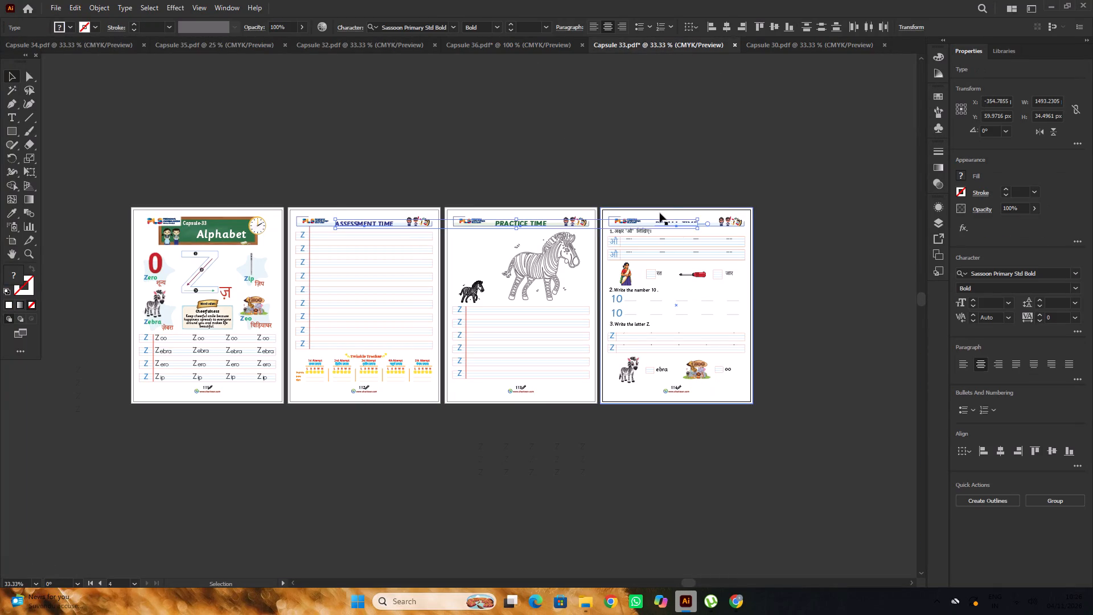
alt+scroll(660, 213, up, 2)
key(ctrl+shift+bracketright)
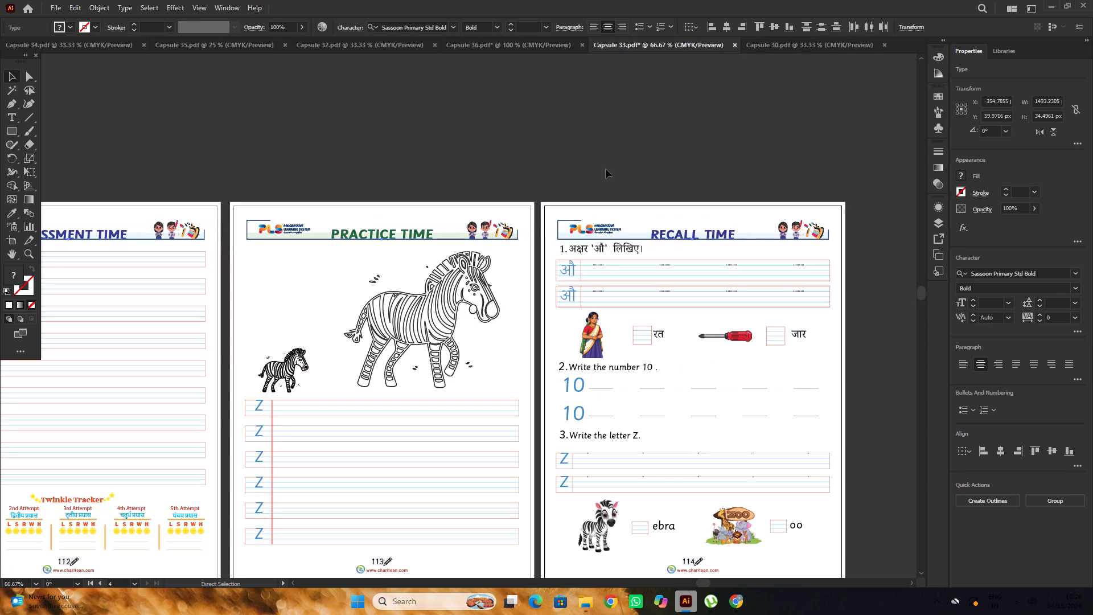
click(606, 169)
alt+scroll(603, 174, down, 2)
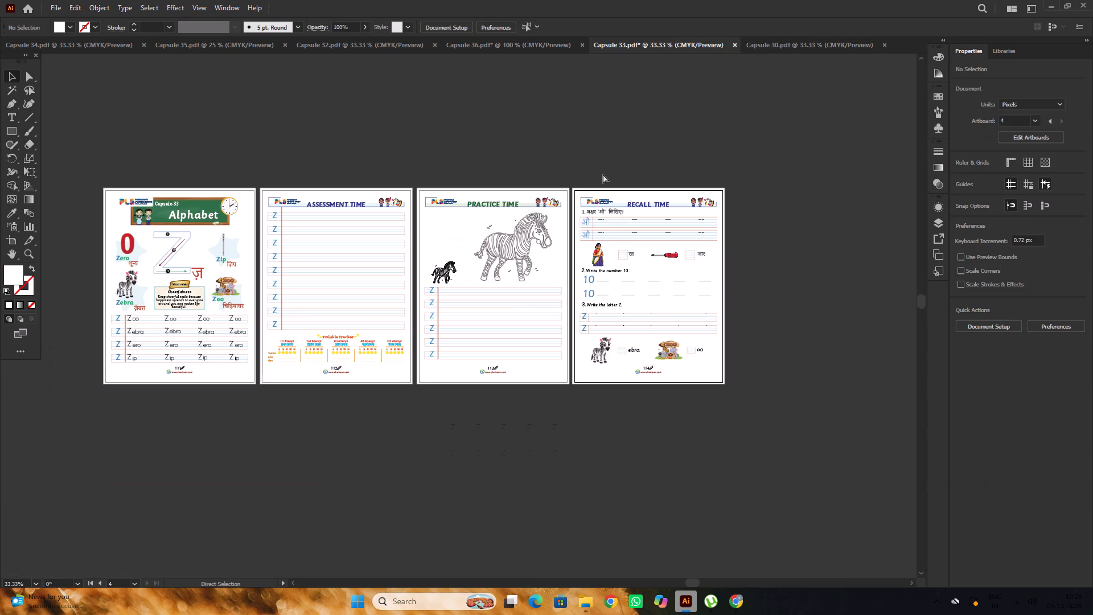
Save the Capsule 33 document.
key(ctrl+s)
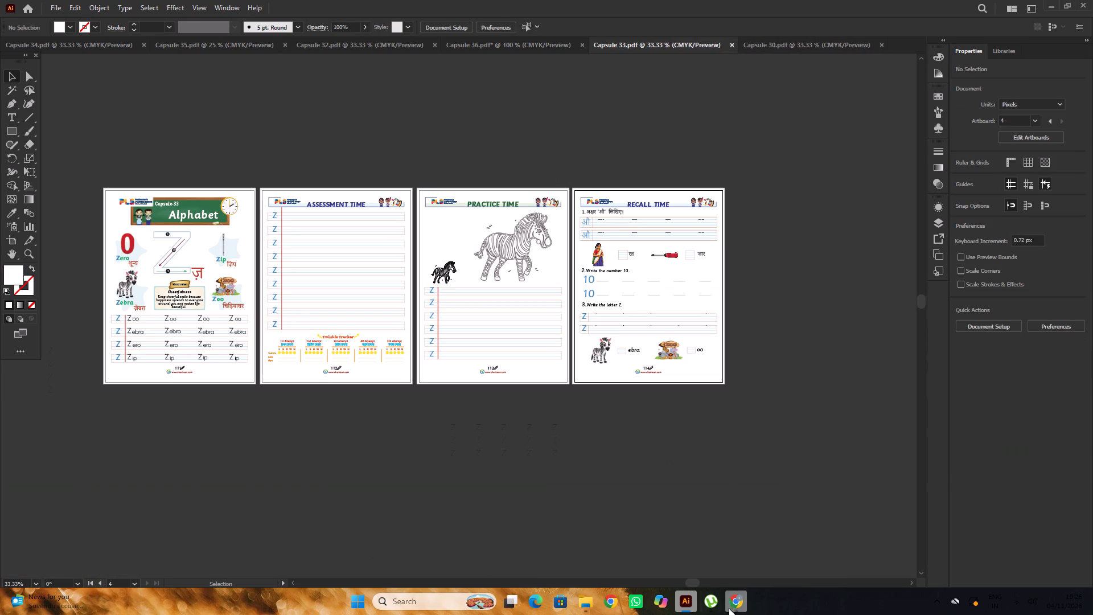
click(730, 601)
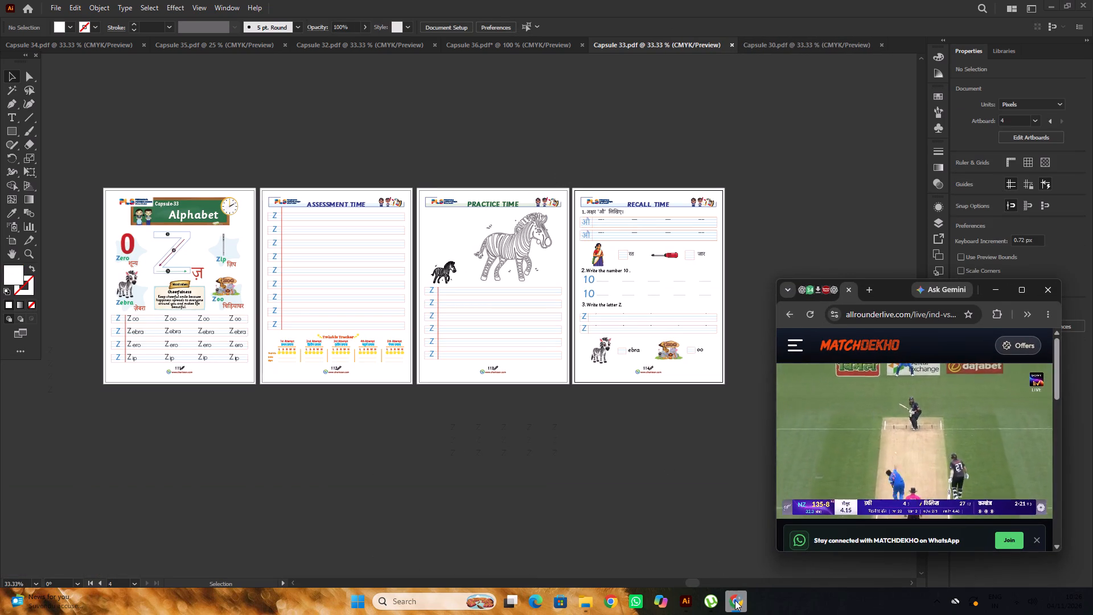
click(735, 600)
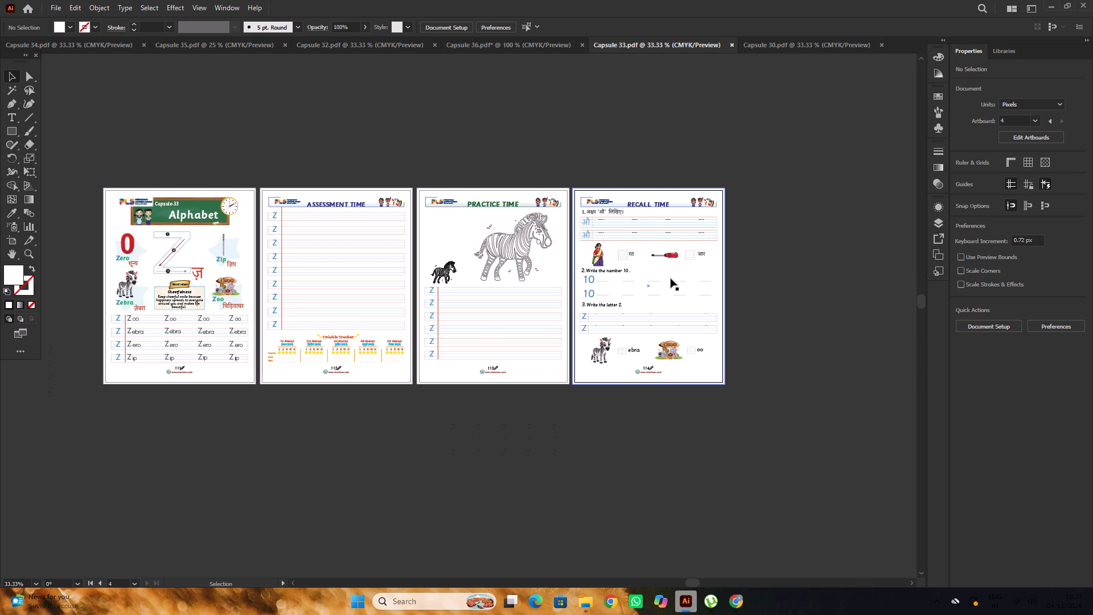
Examine the Capsule 33 pages, checking the Alphabet page's words and title up close.
alt+scroll(671, 278, down, 3)
alt+scroll(276, 317, up, 2)
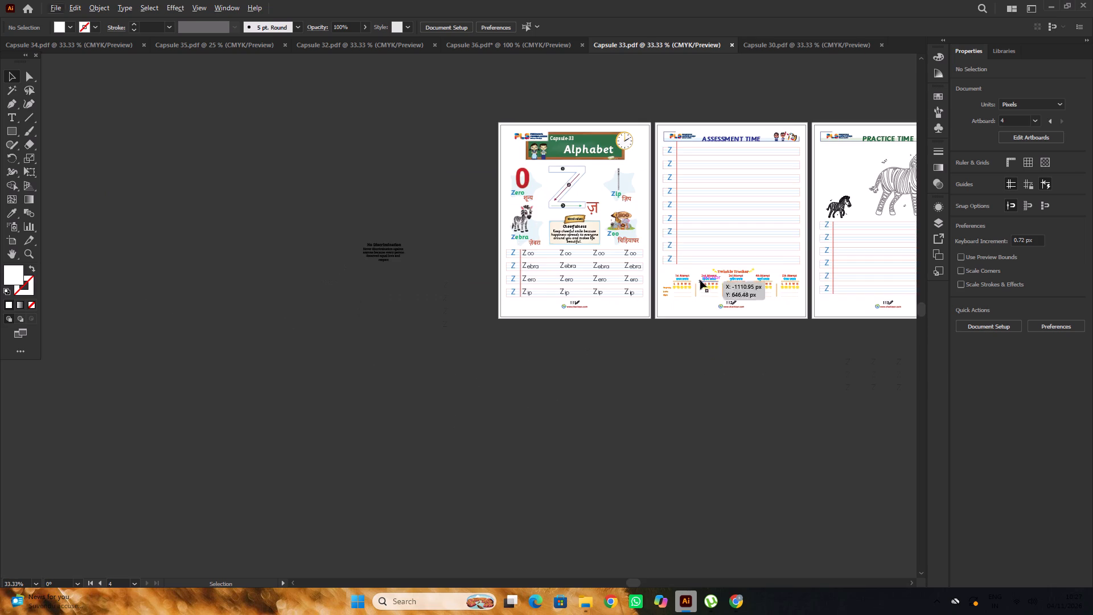
key(space)
drag(720, 442, 628, 500)
scroll(521, 265, up, 4)
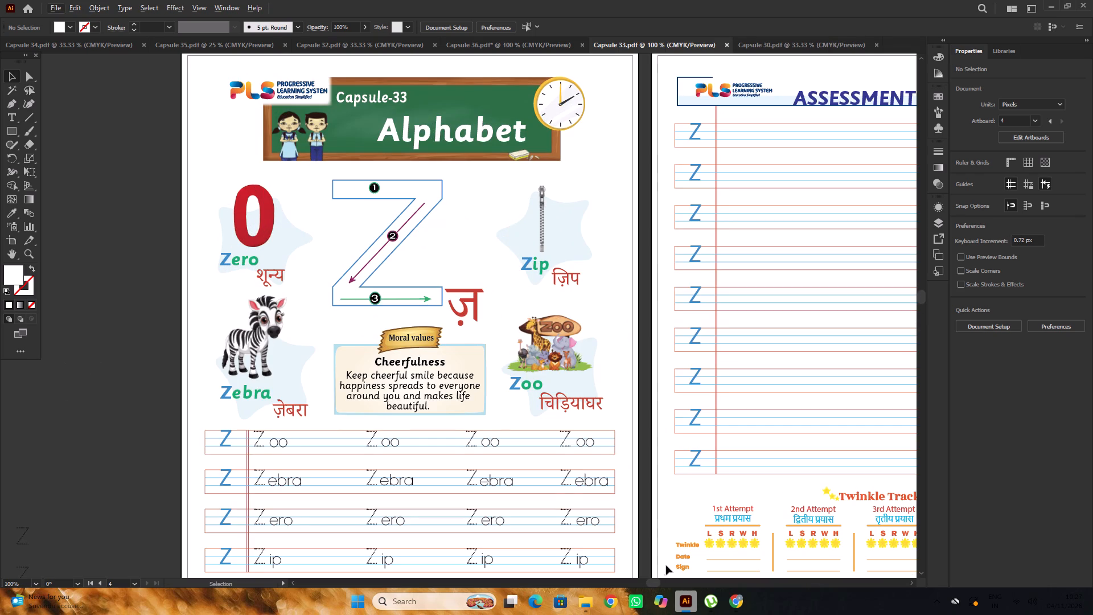
click(735, 603)
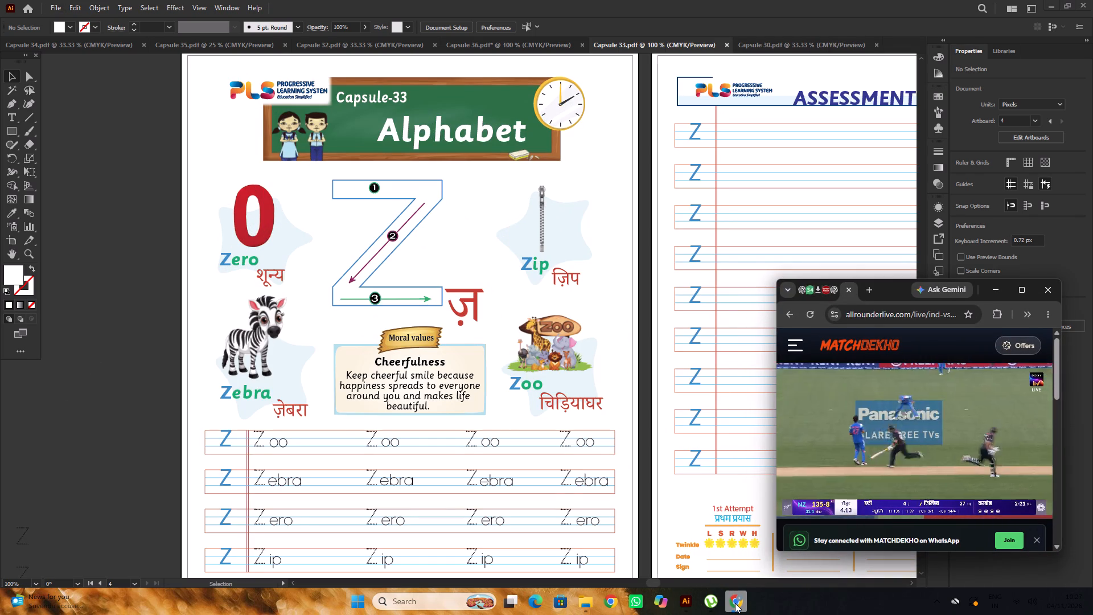
click(735, 603)
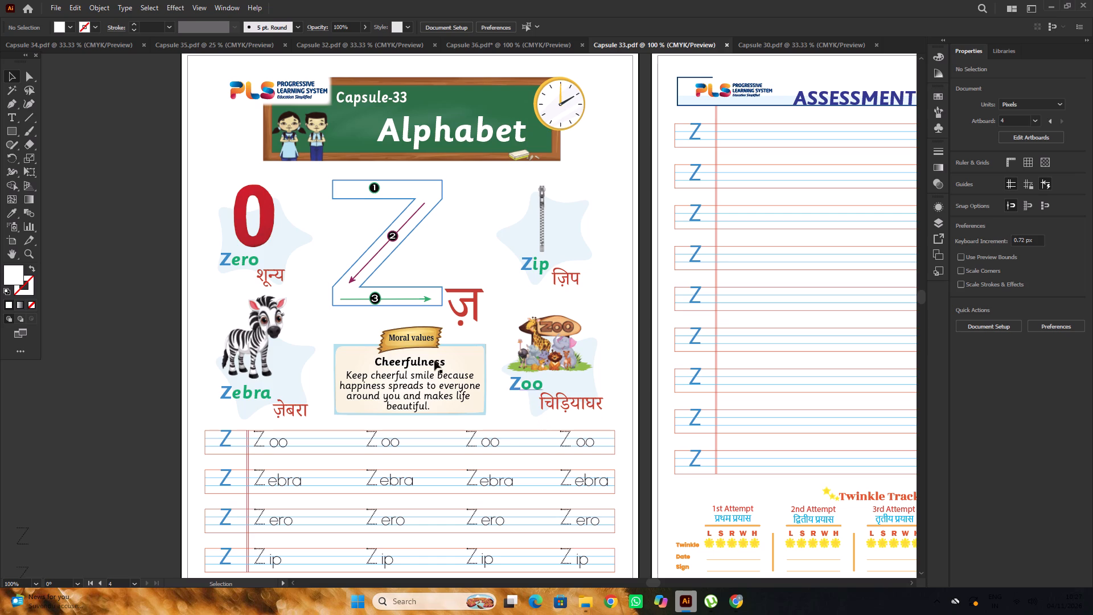
click(243, 260)
alt+scroll(358, 241, down, 2)
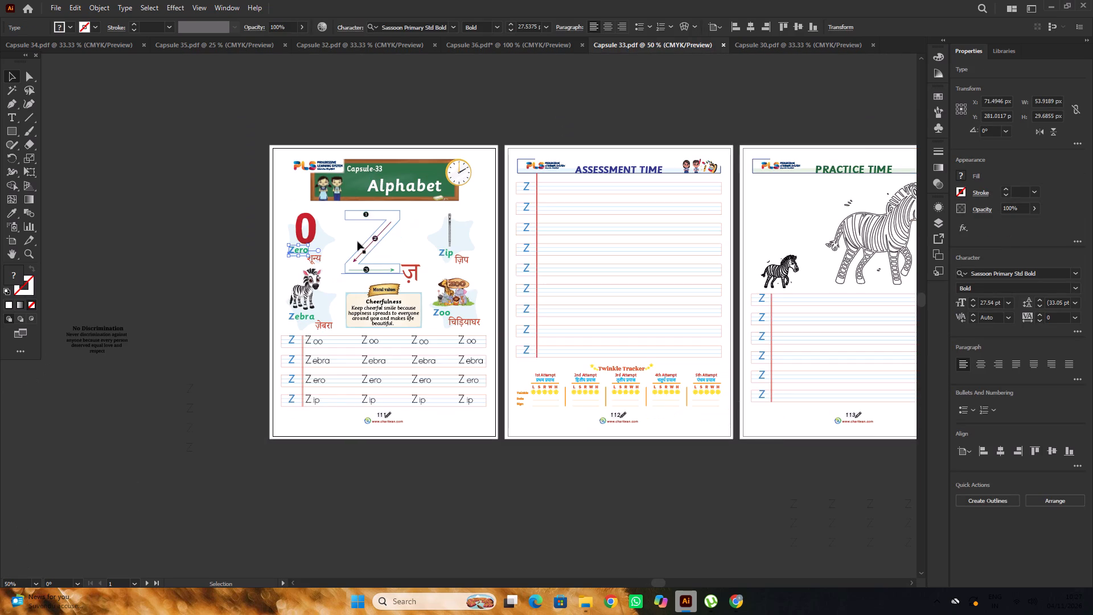
click(157, 230)
alt+scroll(157, 229, down, 2)
scroll(358, 358, up, 4)
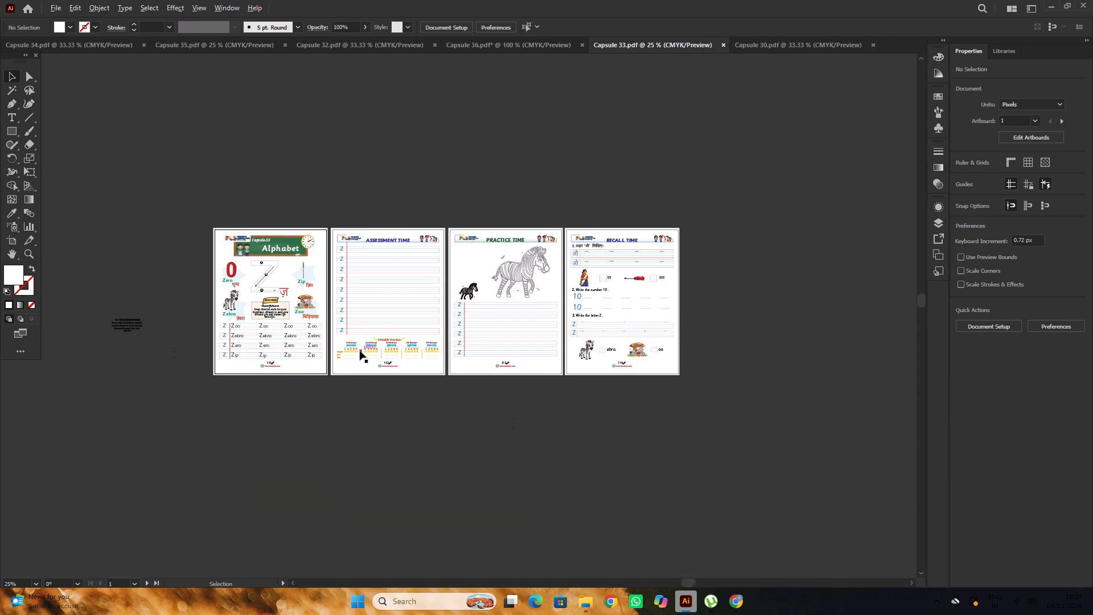
scroll(360, 351, up, 1)
alt+scroll(384, 354, down, 2)
Save the Capsule 33 document again.
key(ctrl+s)
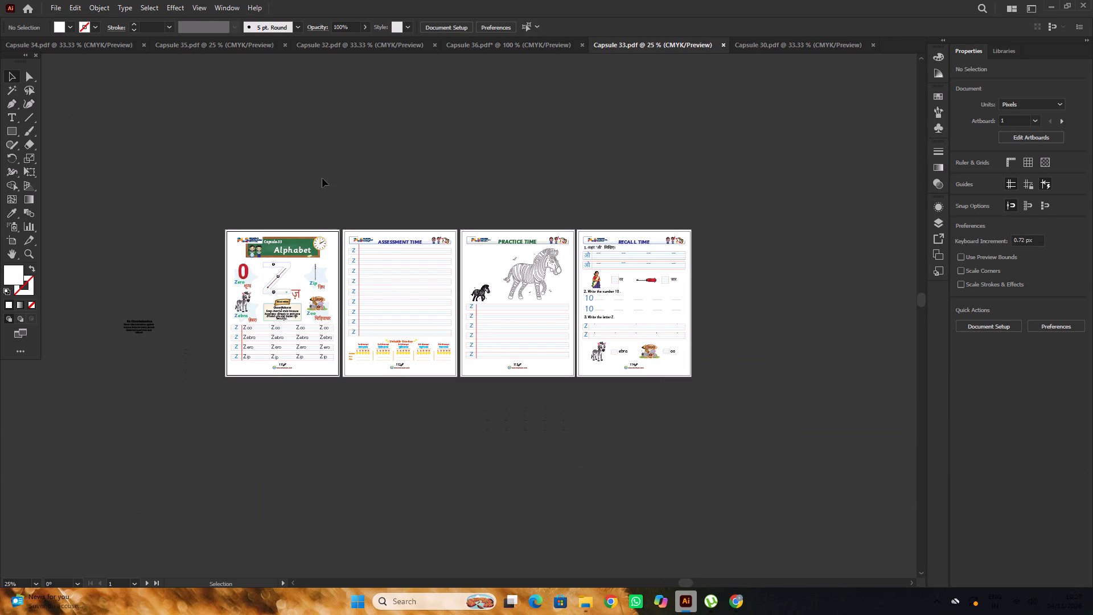
Copy the Capsule-33 label from Capsule 33's chalkboard banner in place onto the Alphabet page of Capsule 36.
click(478, 48)
alt+scroll(205, 107, down, 3)
scroll(219, 108, up, 4)
click(636, 52)
alt+scroll(283, 255, up, 4)
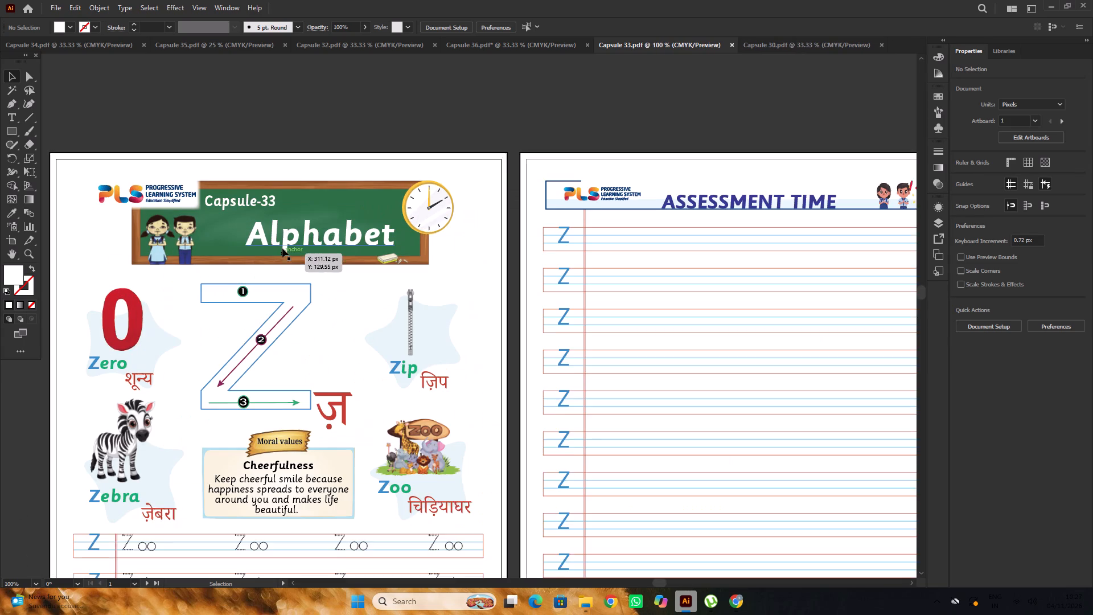
alt+scroll(282, 248, up, 1)
click(266, 217)
key(ctrl+c)
click(467, 46)
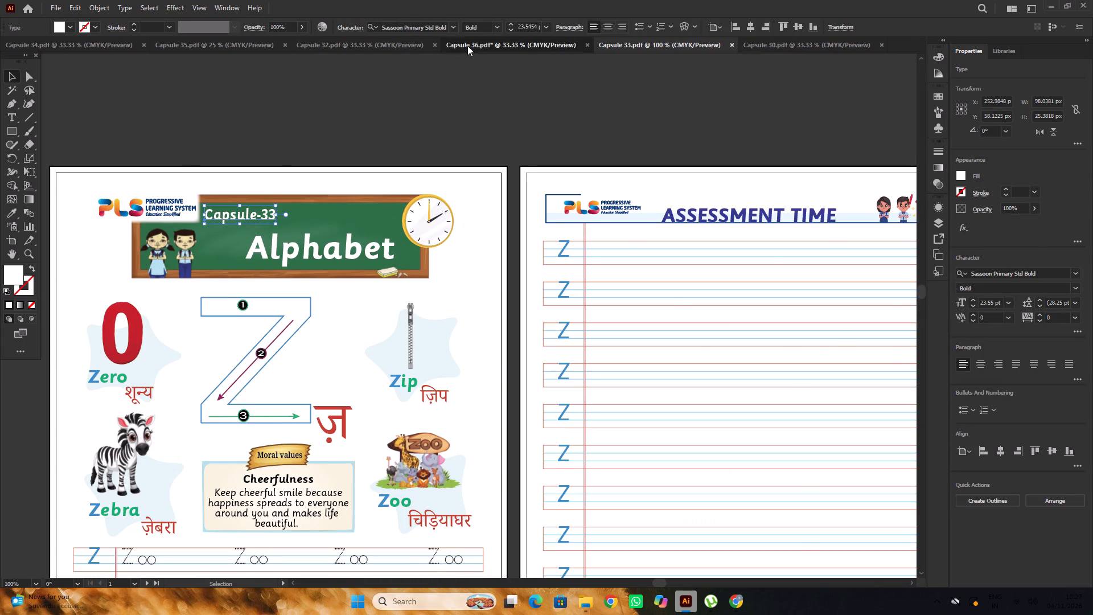
alt+scroll(269, 196, up, 3)
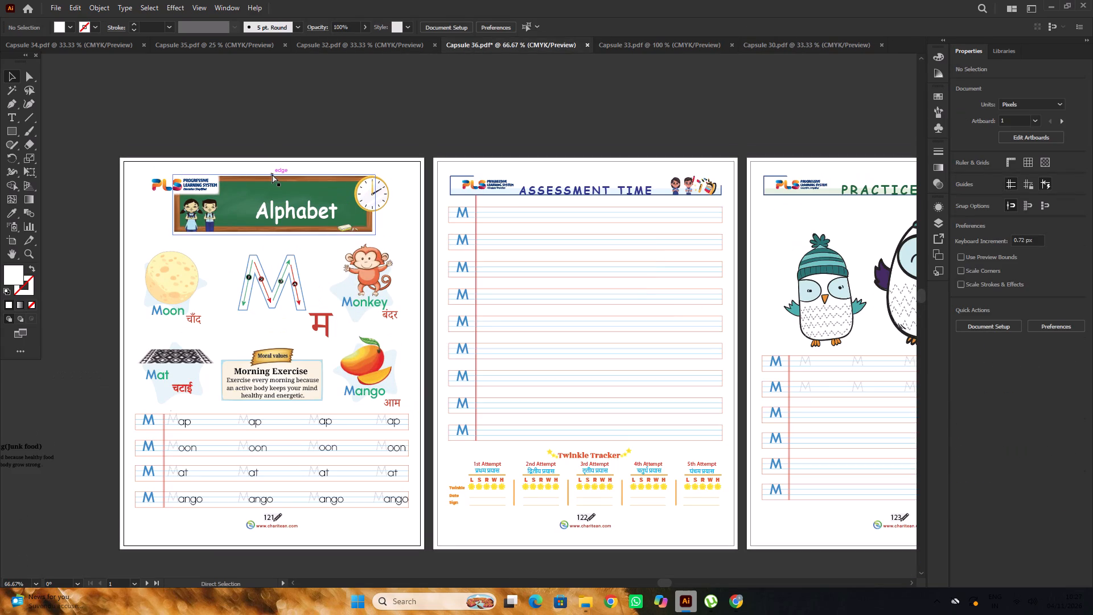
ctrl+click(270, 183)
key(ctrl+f)
Change the pasted label on the Capsule 36 chalkboard to read Capsule-36.
alt+scroll(262, 191, up, 2)
key(t)
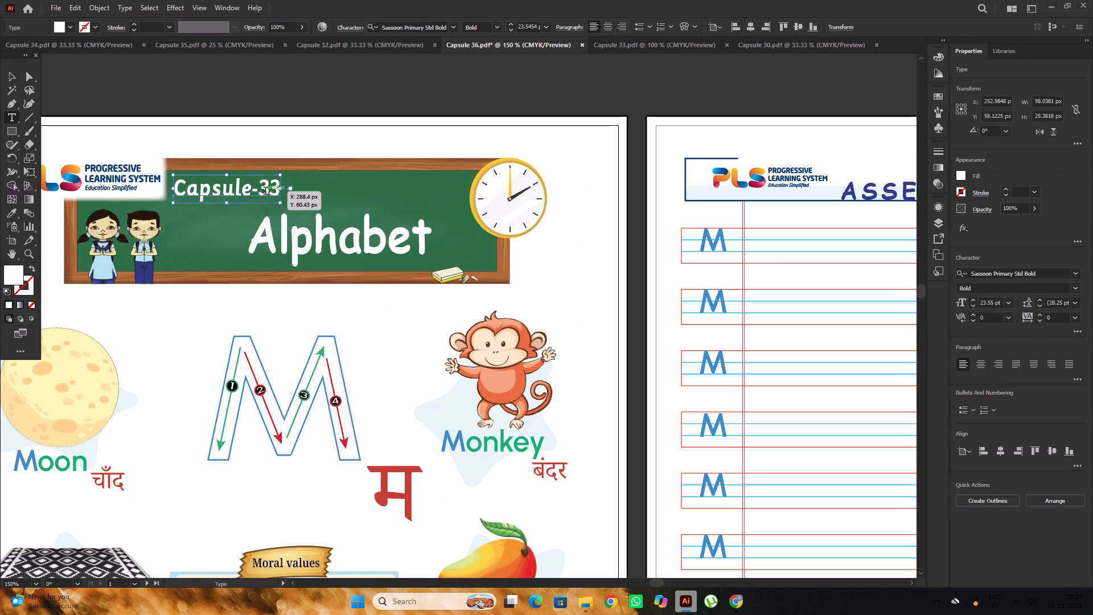
drag(270, 191, 282, 190)
key(6)
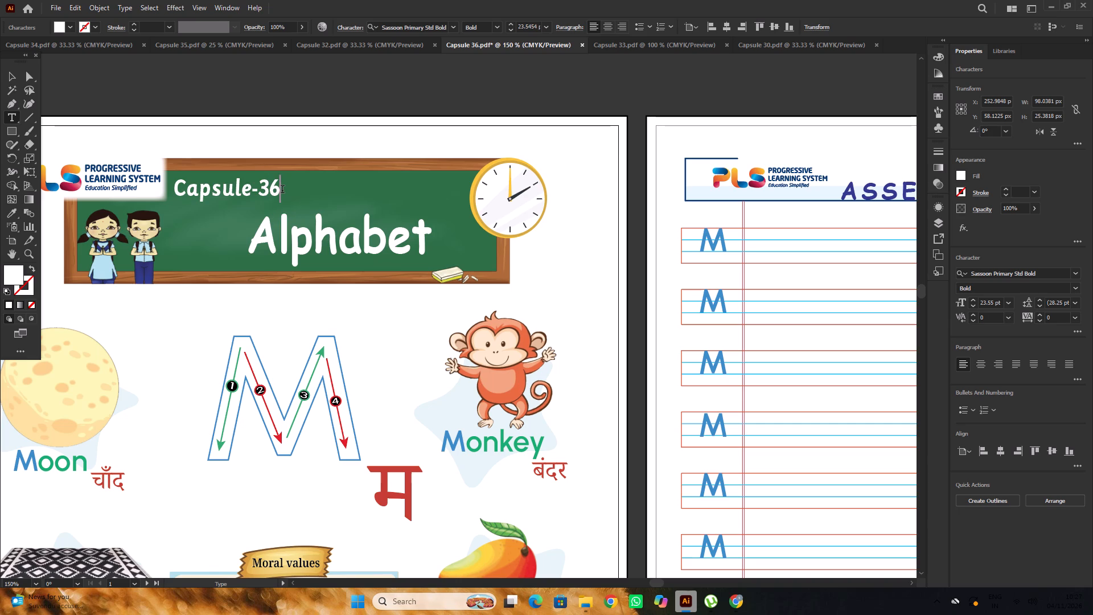
alt+scroll(298, 186, down, 1)
click(9, 73)
click(265, 102)
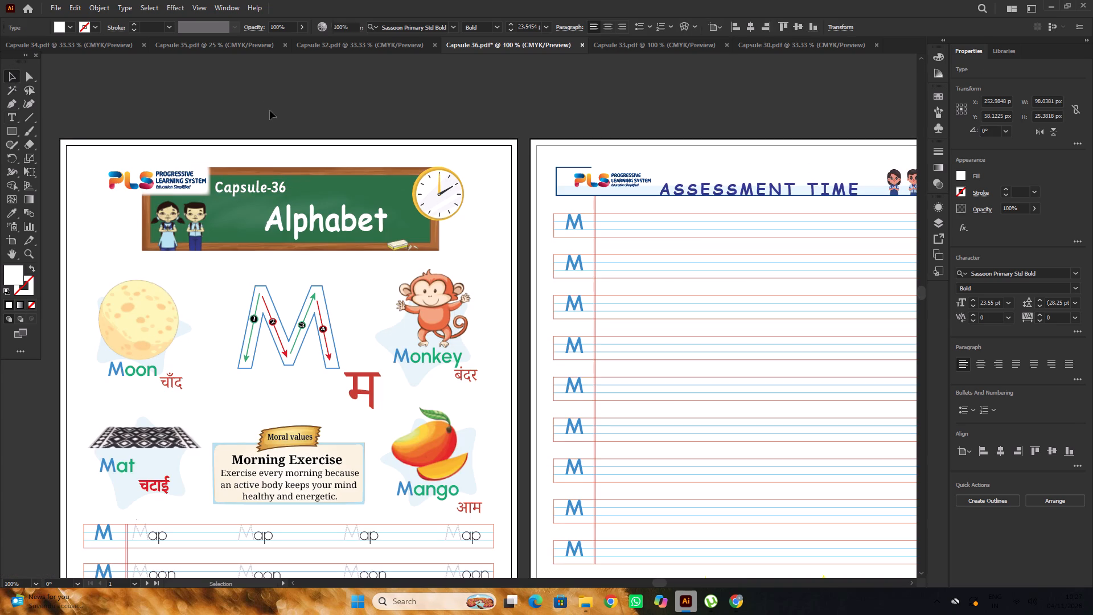
Replace the Alphabet title on Capsule 36's chalkboard with the one copied in place from Capsule 33, brought to the front.
click(315, 217)
key(Delete)
click(632, 42)
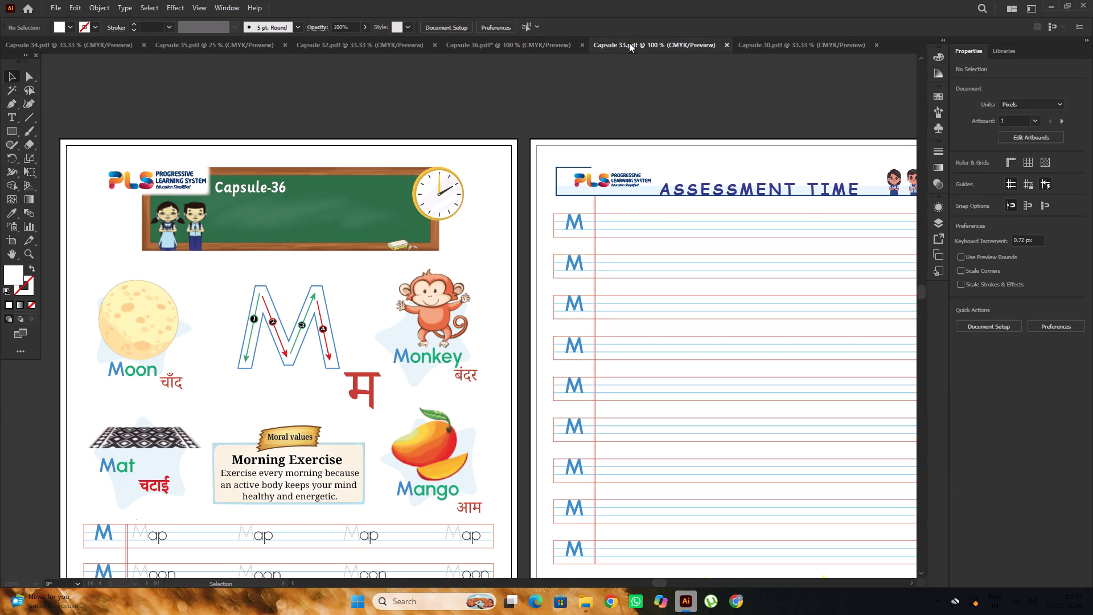
click(340, 253)
key(ctrl+c)
click(512, 50)
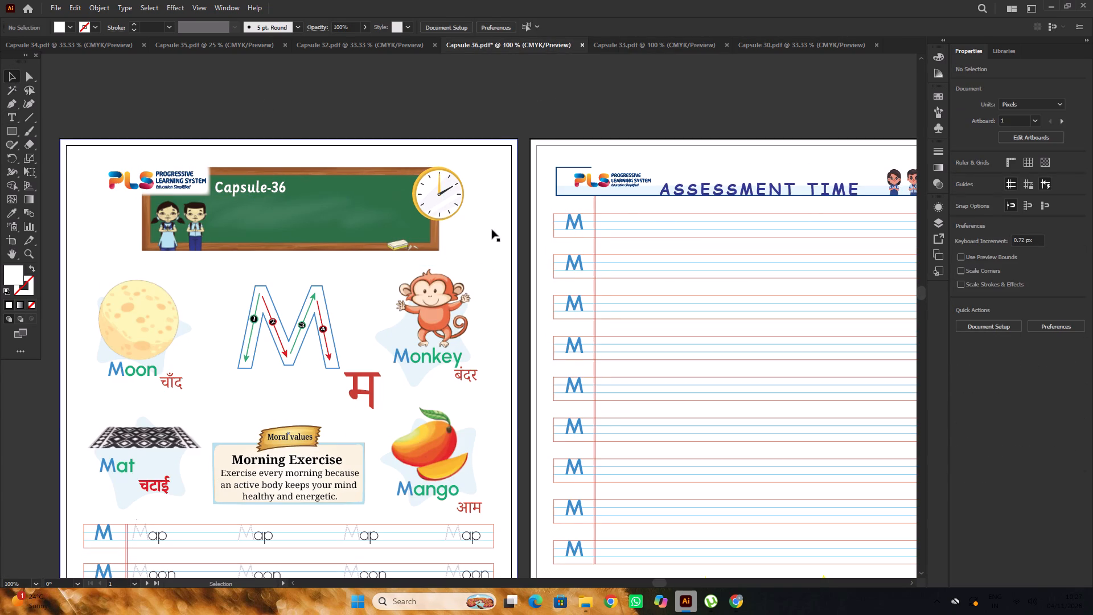
click(492, 229)
key(ctrl+f)
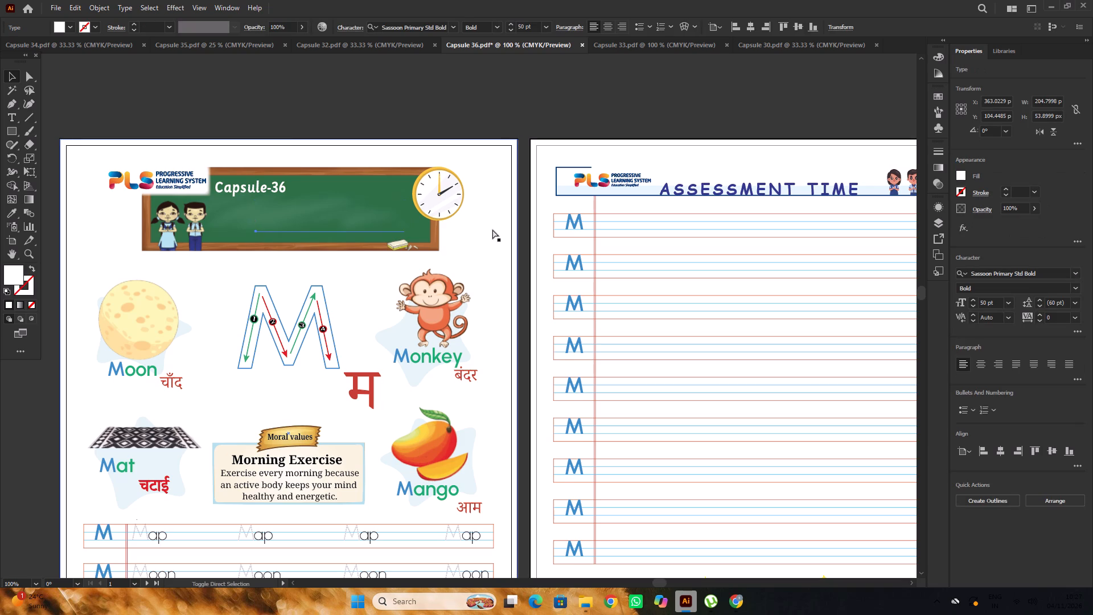
key(ctrl+shift+bracketright)
scroll(413, 133, down, 2)
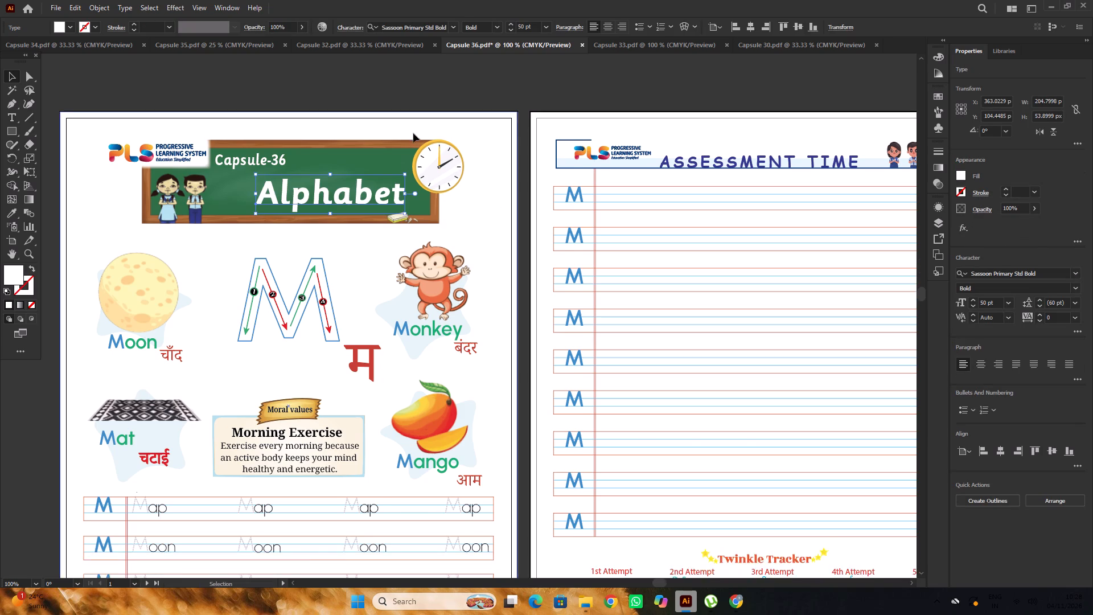
scroll(413, 133, down, 2)
key(space)
drag(460, 109, 427, 183)
click(437, 156)
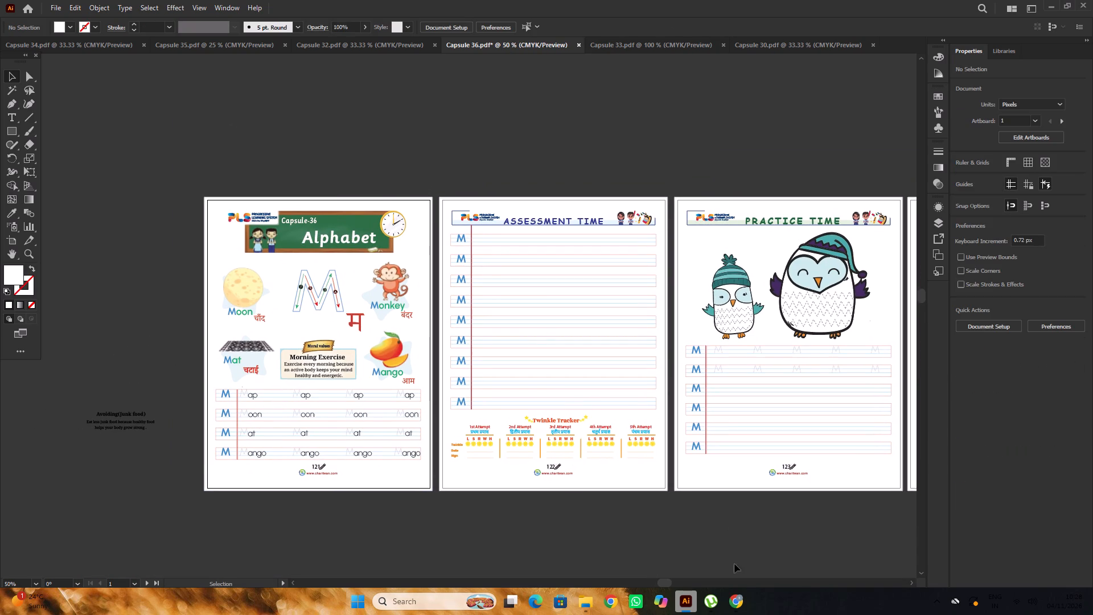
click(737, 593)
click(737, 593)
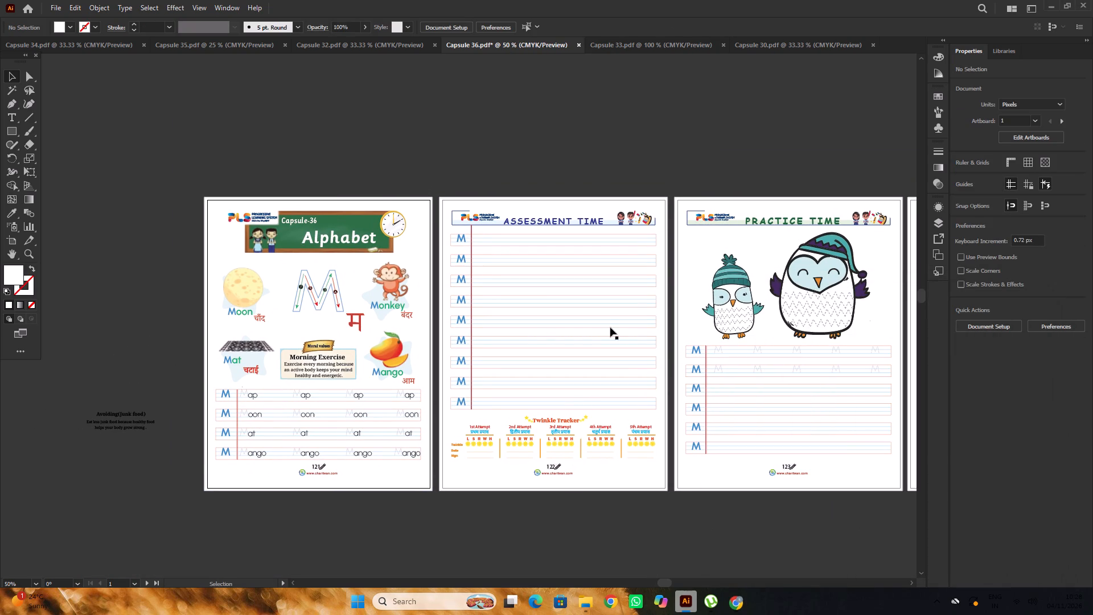
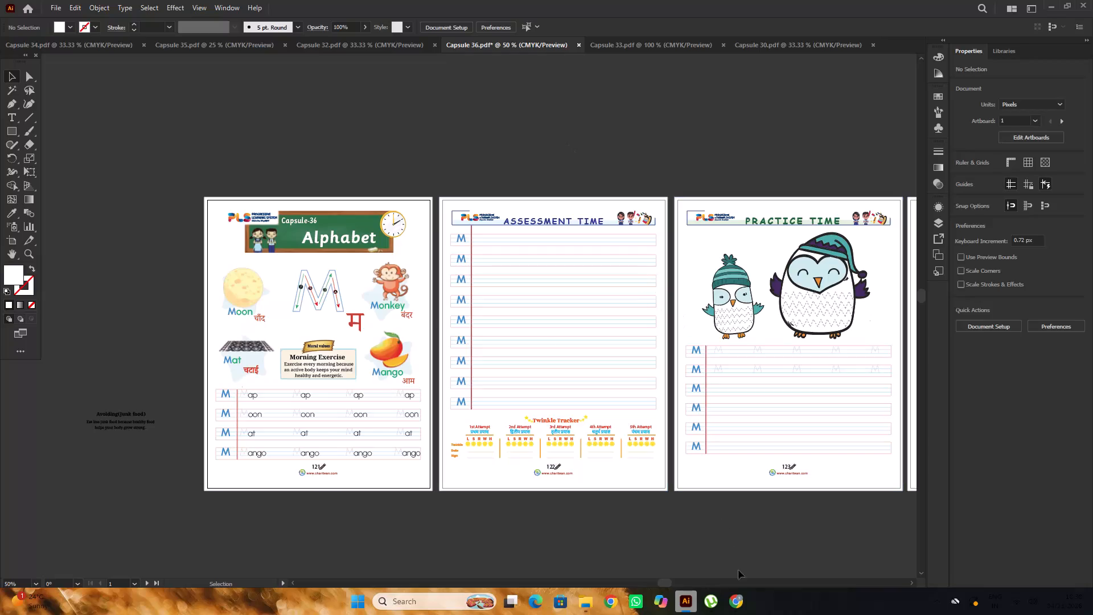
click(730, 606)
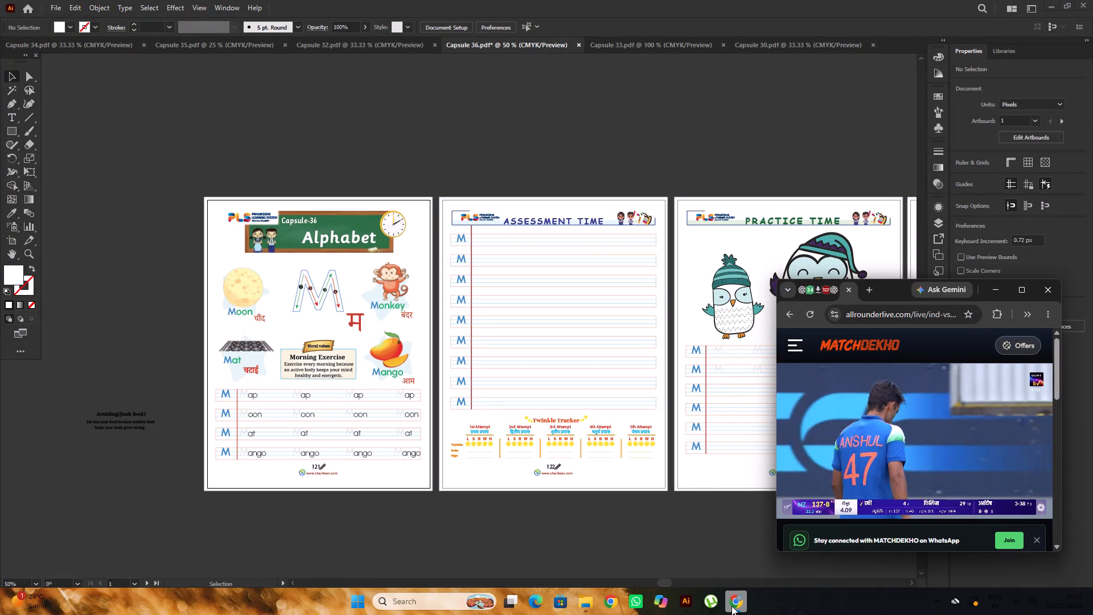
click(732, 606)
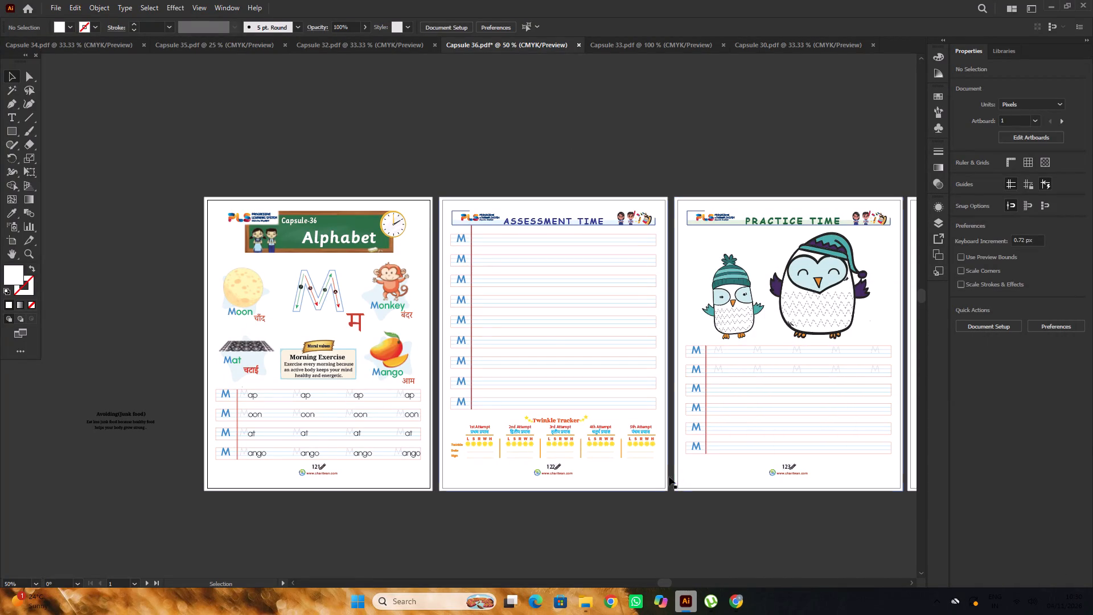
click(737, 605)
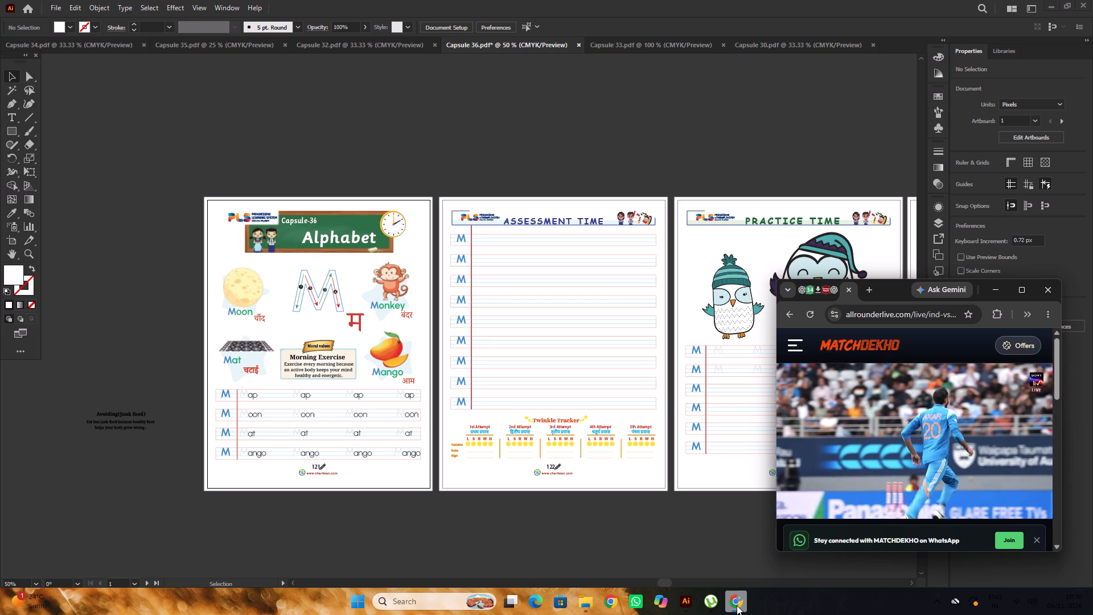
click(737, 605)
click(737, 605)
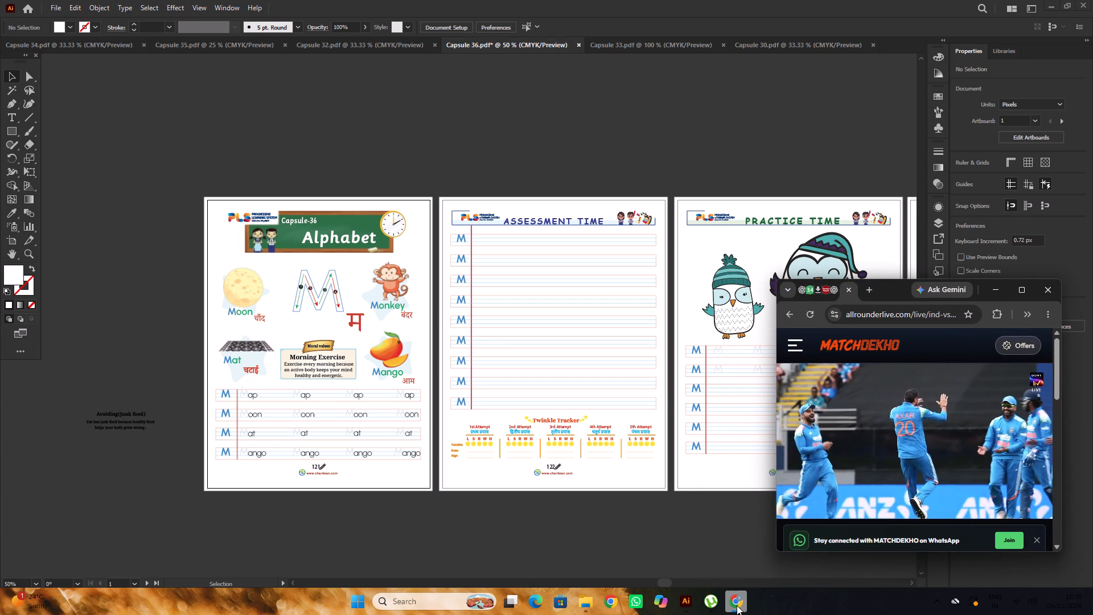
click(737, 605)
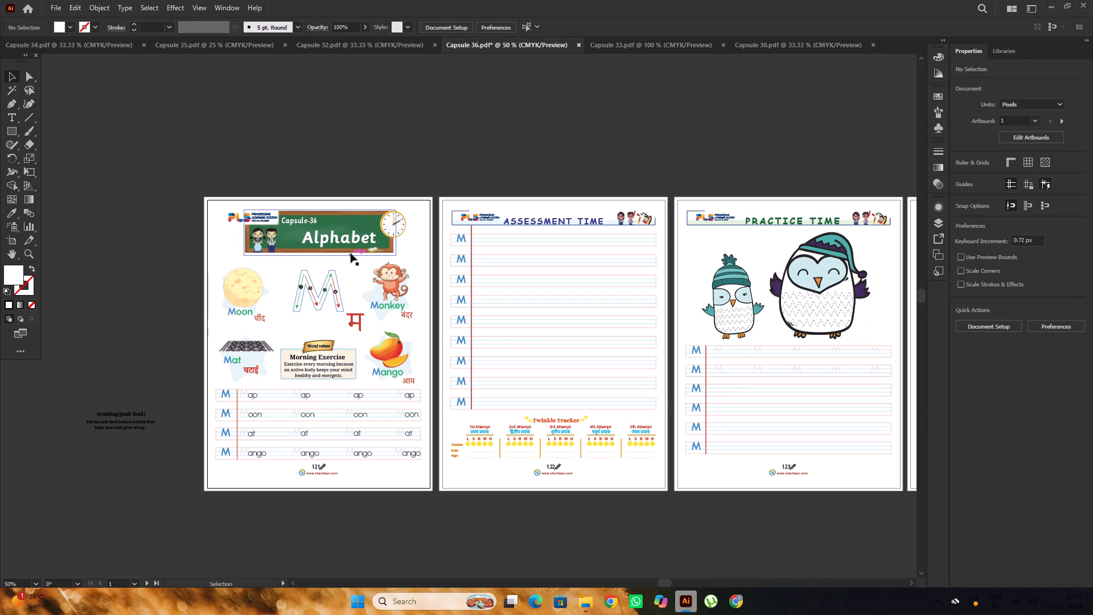
Select the three-line body text below the Morning Exercise heading in the Moral values box on Capsule 36's Alphabet page.
alt+scroll(400, 270, down, 7)
alt+scroll(364, 272, up, 4)
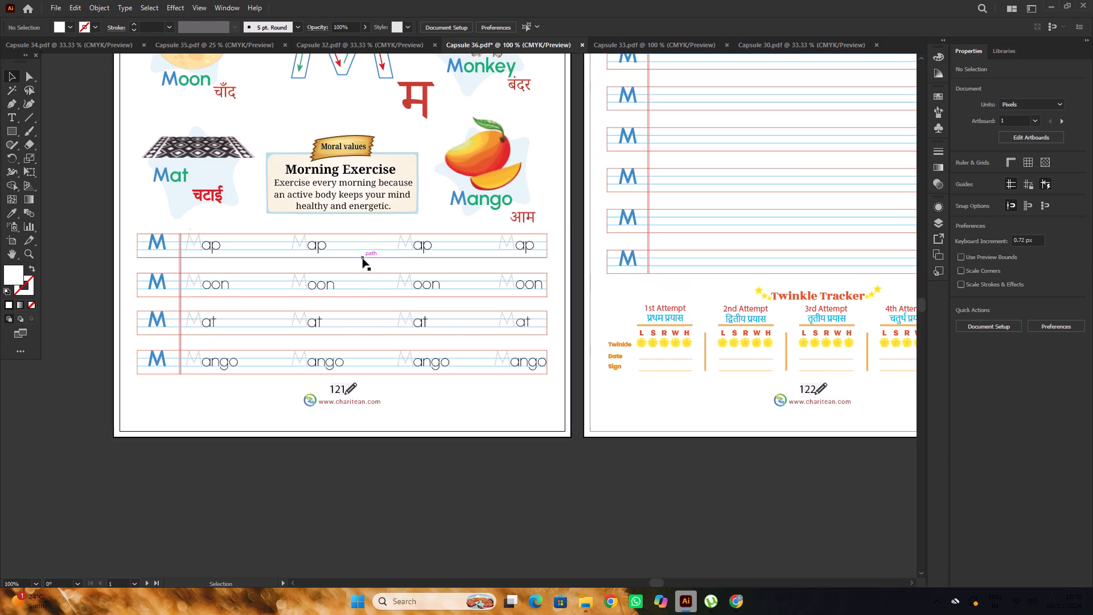
alt+scroll(363, 259, up, 4)
scroll(418, 373, up, 4)
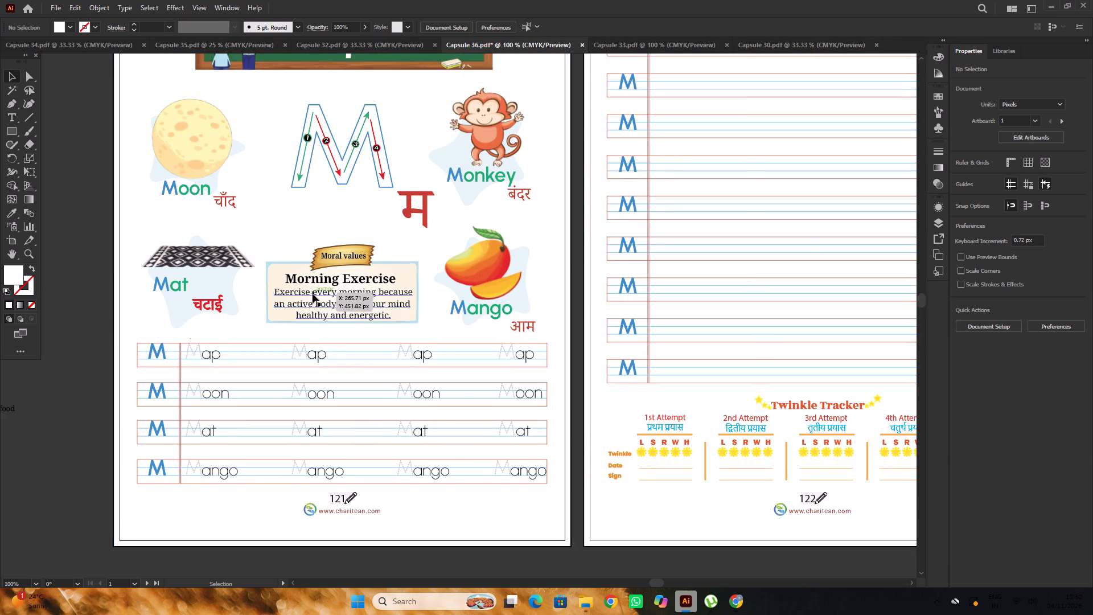
alt+scroll(310, 304, up, 2)
key(t)
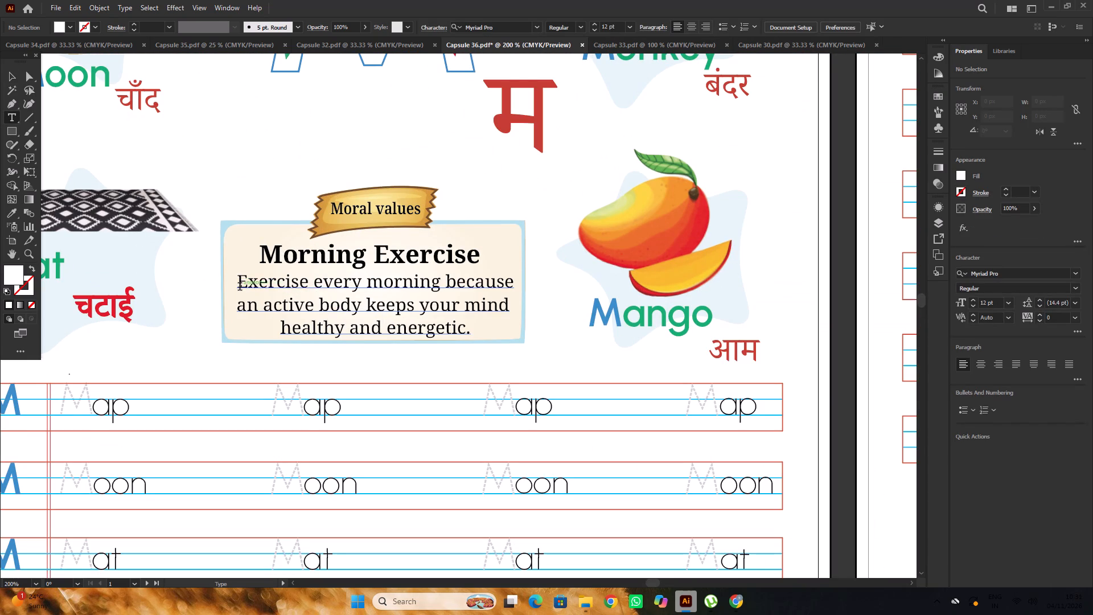
drag(240, 288, 500, 339)
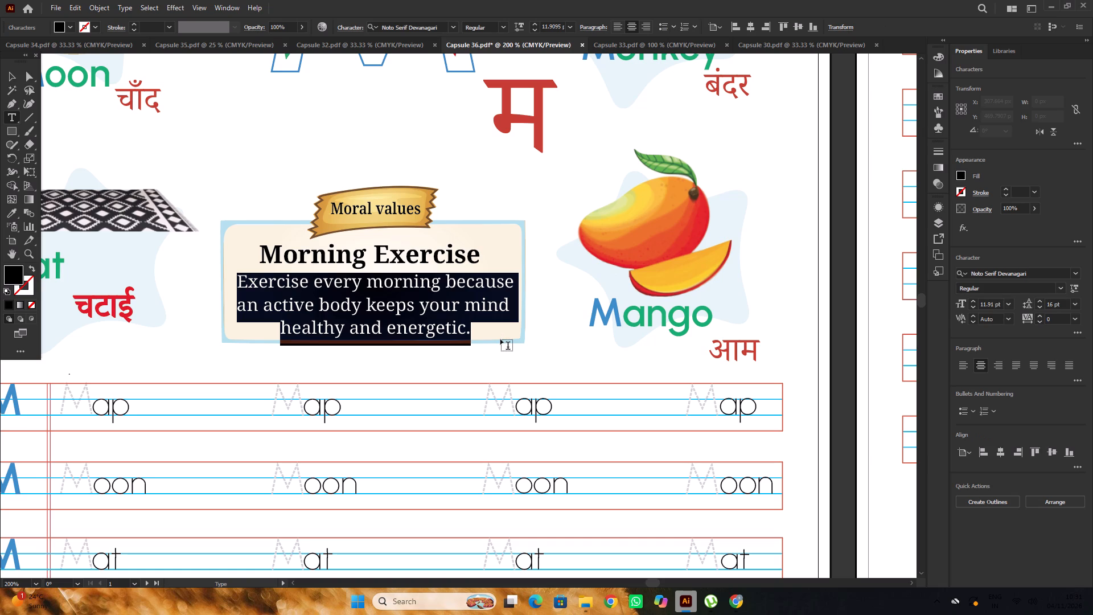
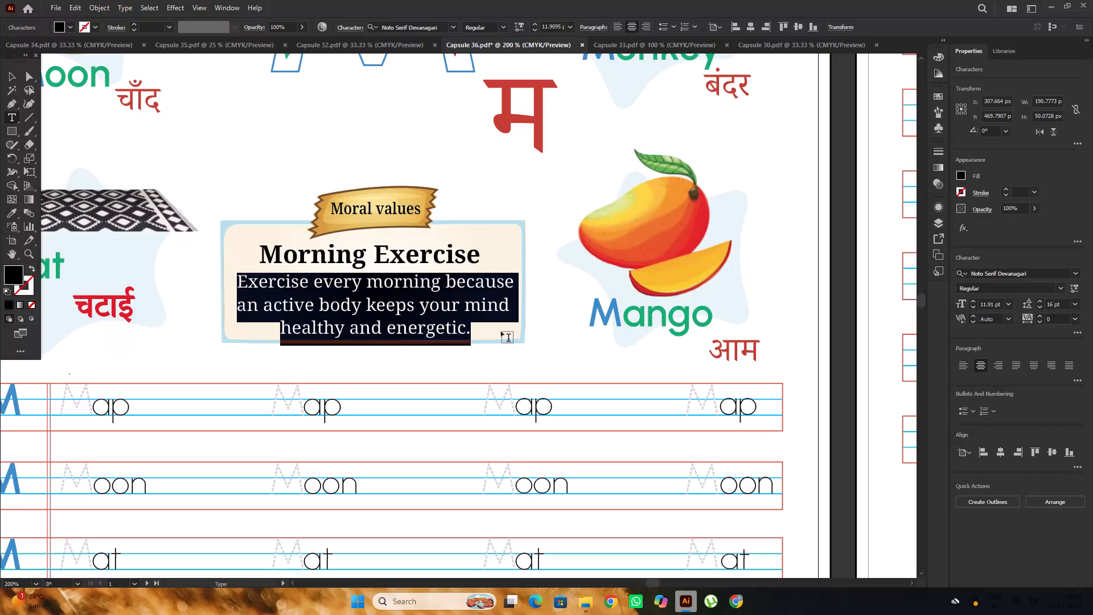
Change the word "Exercise" to "Exercising" at the start of the body text in the Moral values box.
click(305, 287)
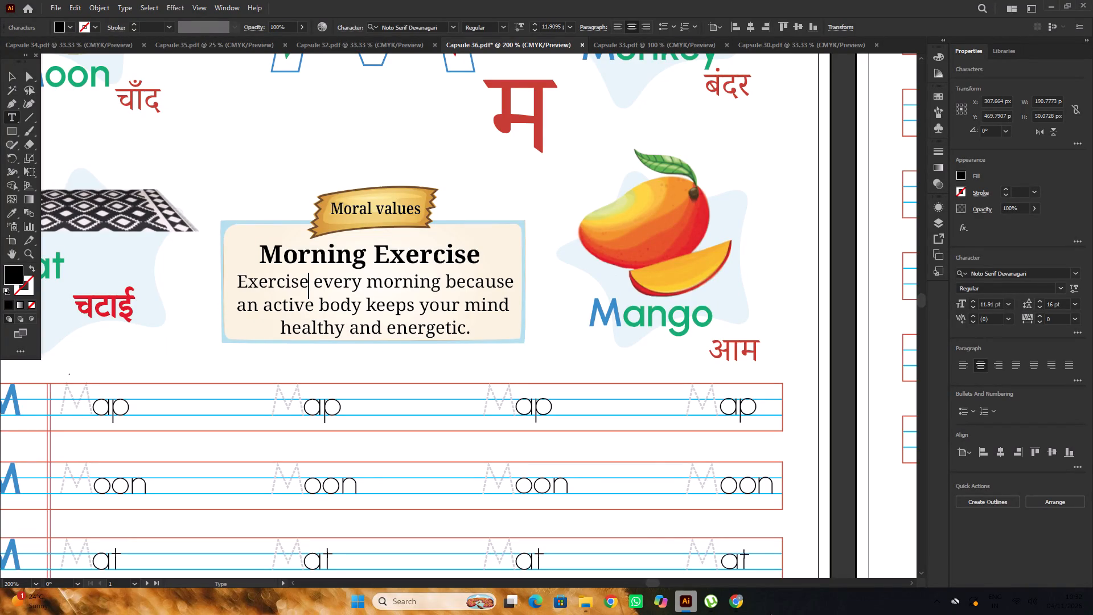
click(728, 604)
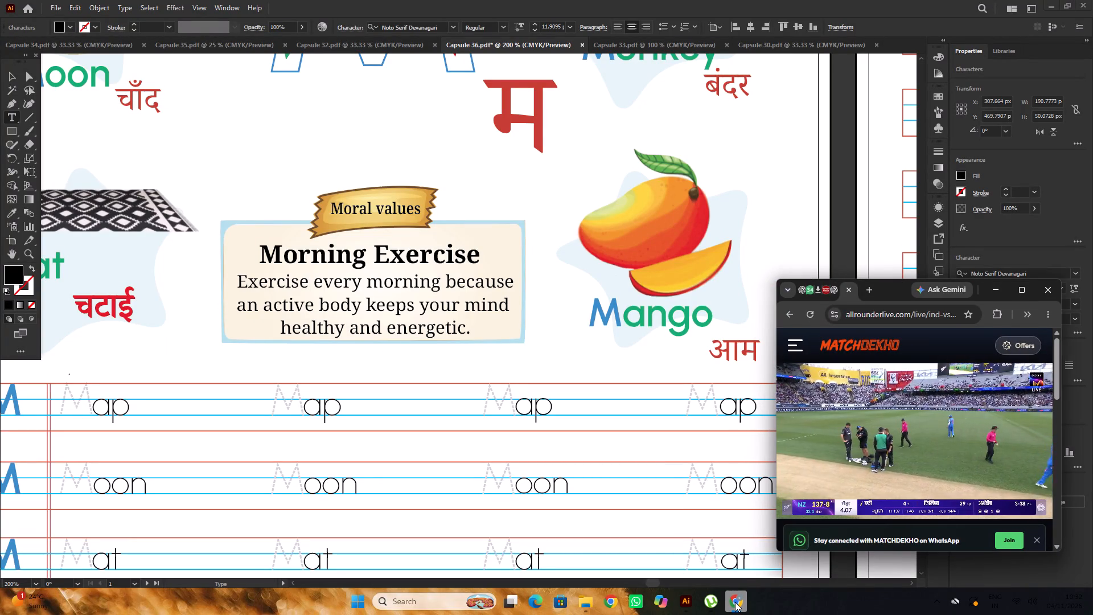
click(735, 602)
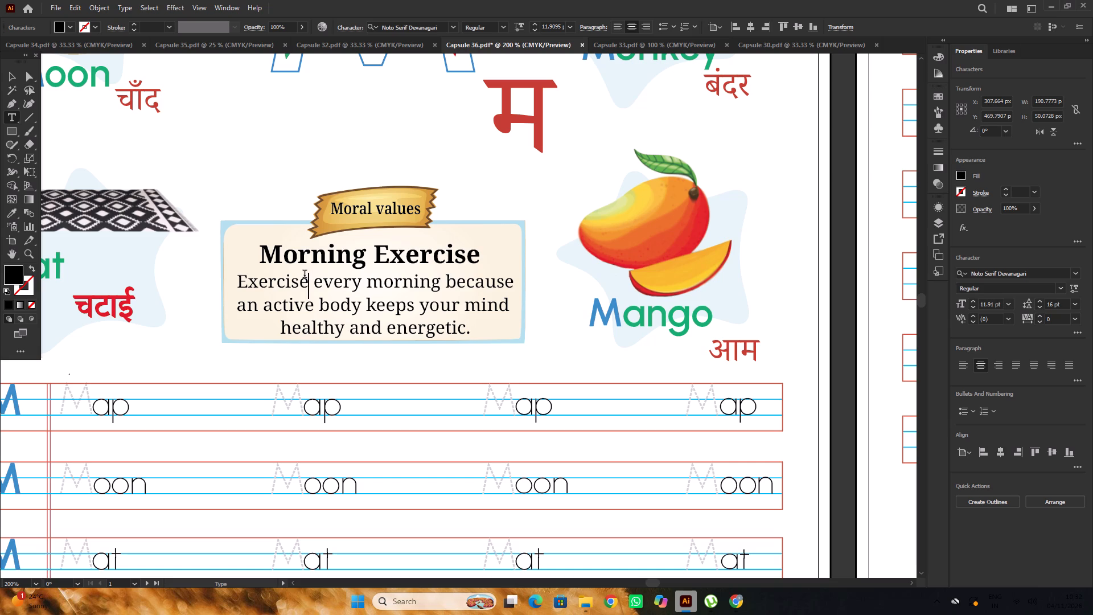
key(BackSpace)
key(BackSpace)
key(BackSpace)
key(BackSpace)
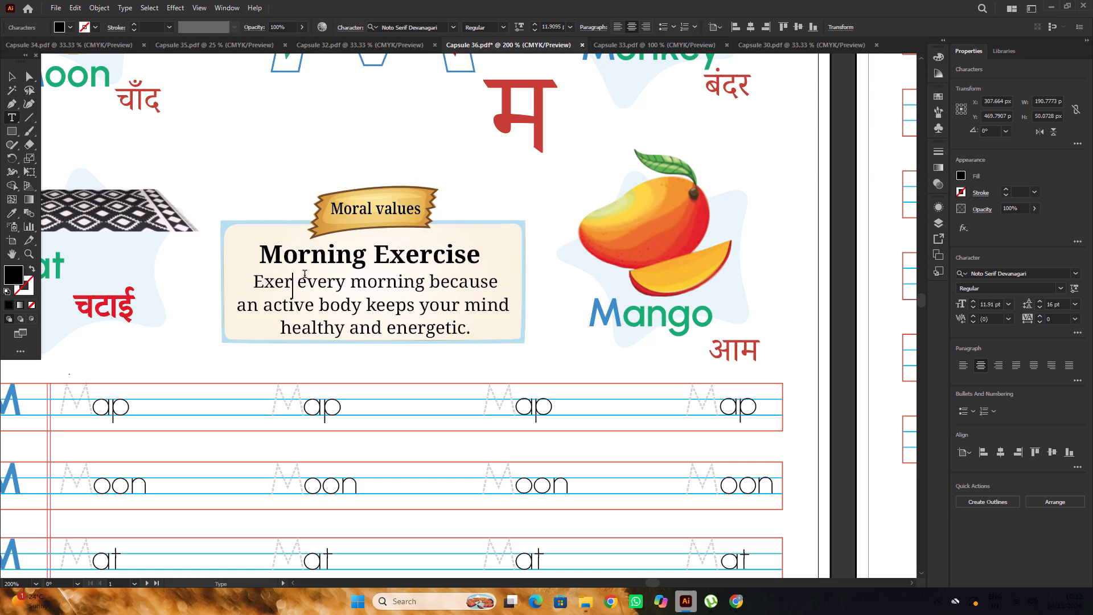
text(cising)
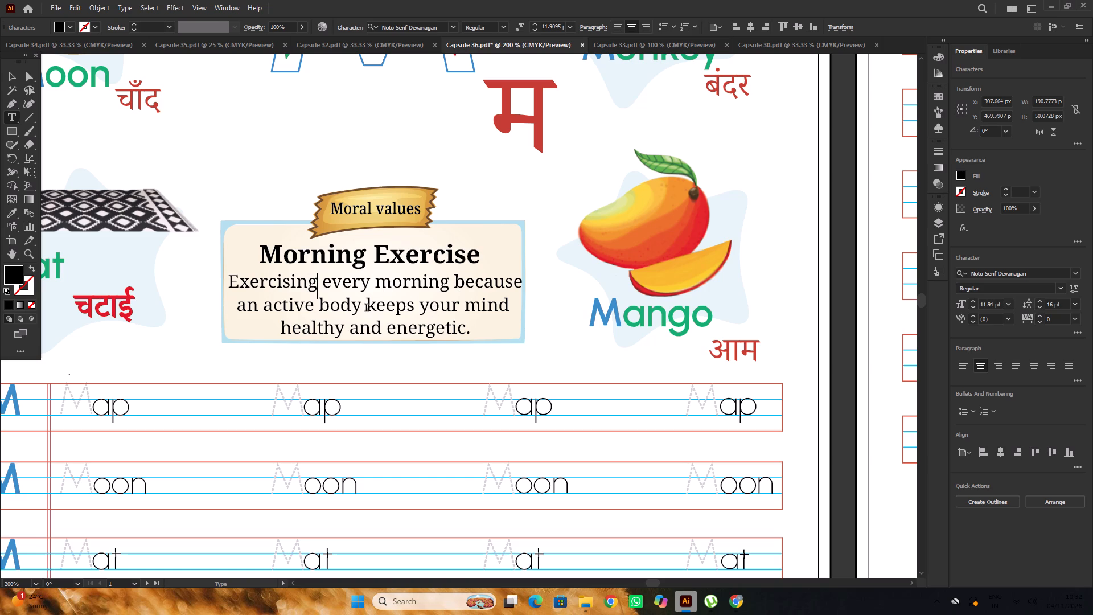
Delete "because an active body" from the body text and join the remaining words into "Exercising every morning keeps your mind".
drag(366, 308, 297, 309)
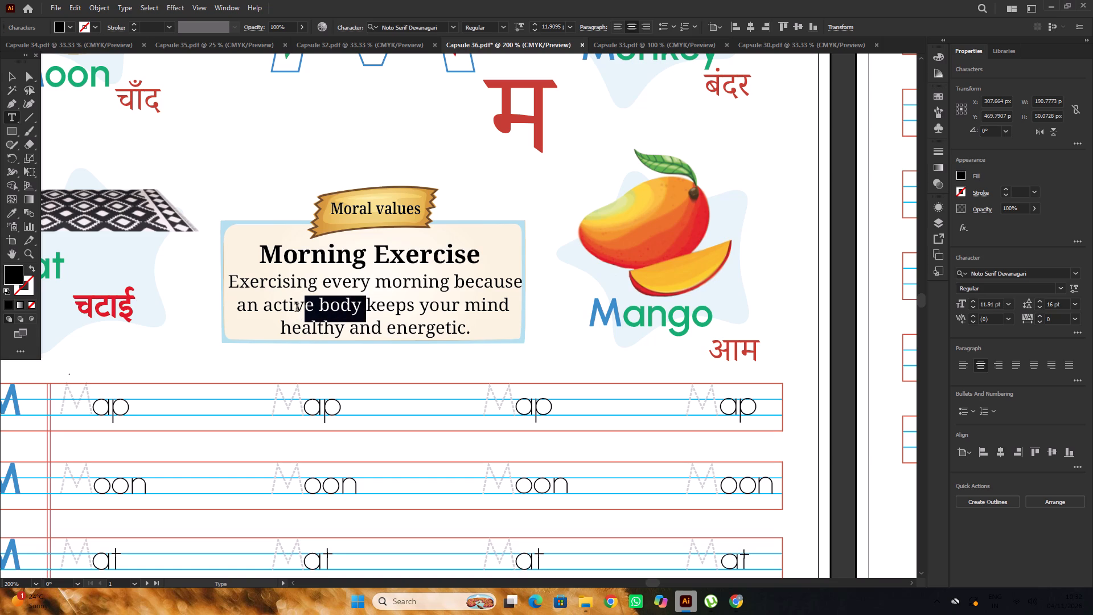
drag(297, 309, 224, 309)
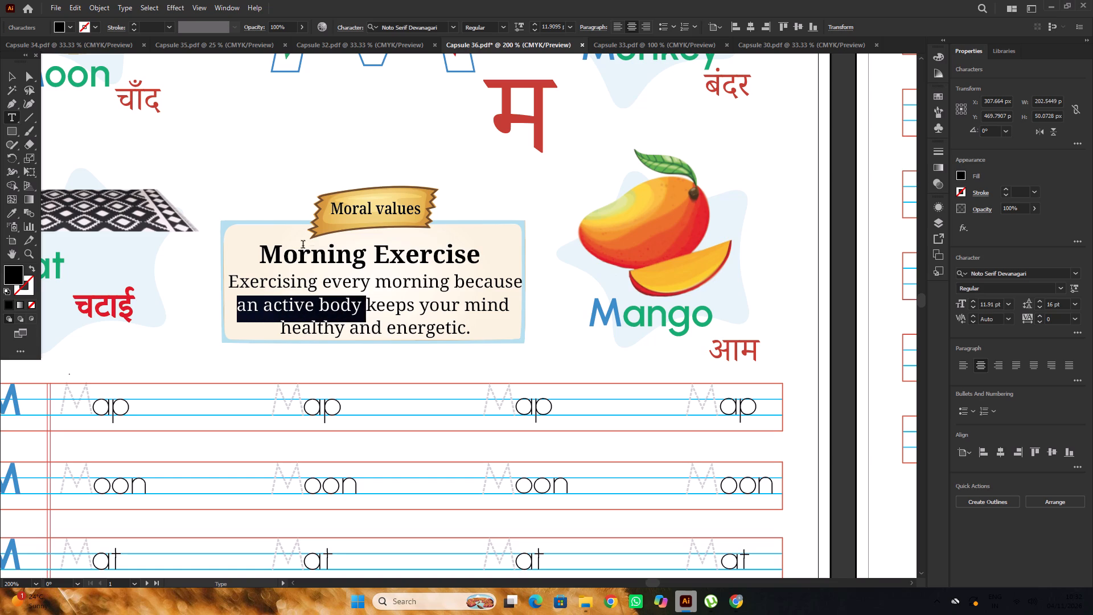
key(BackSpace)
drag(454, 284, 537, 285)
key(BackSpace)
click(304, 308)
key(BackSpace)
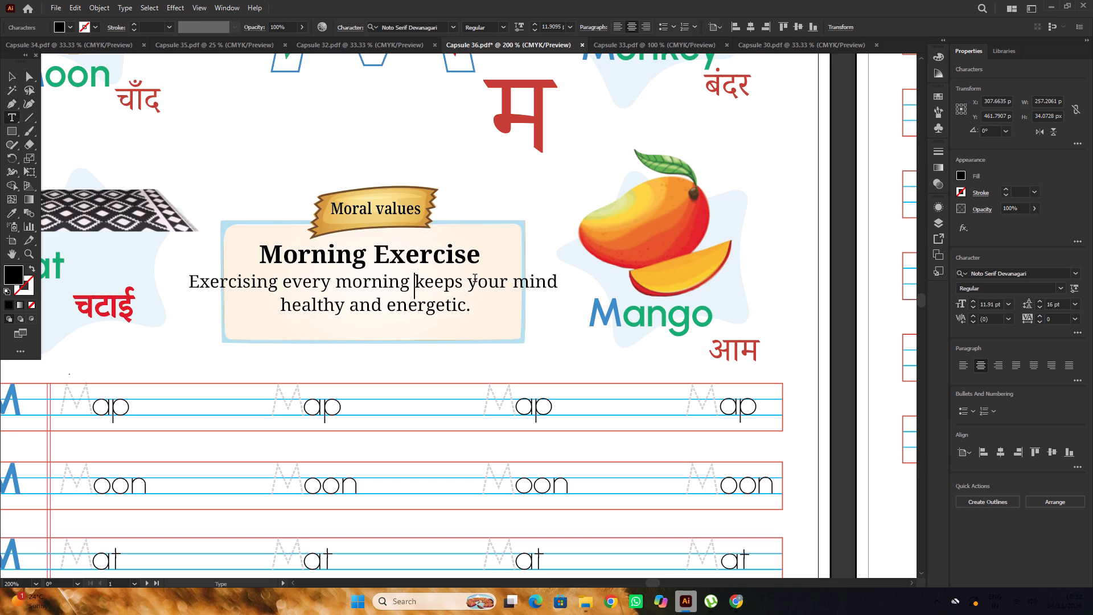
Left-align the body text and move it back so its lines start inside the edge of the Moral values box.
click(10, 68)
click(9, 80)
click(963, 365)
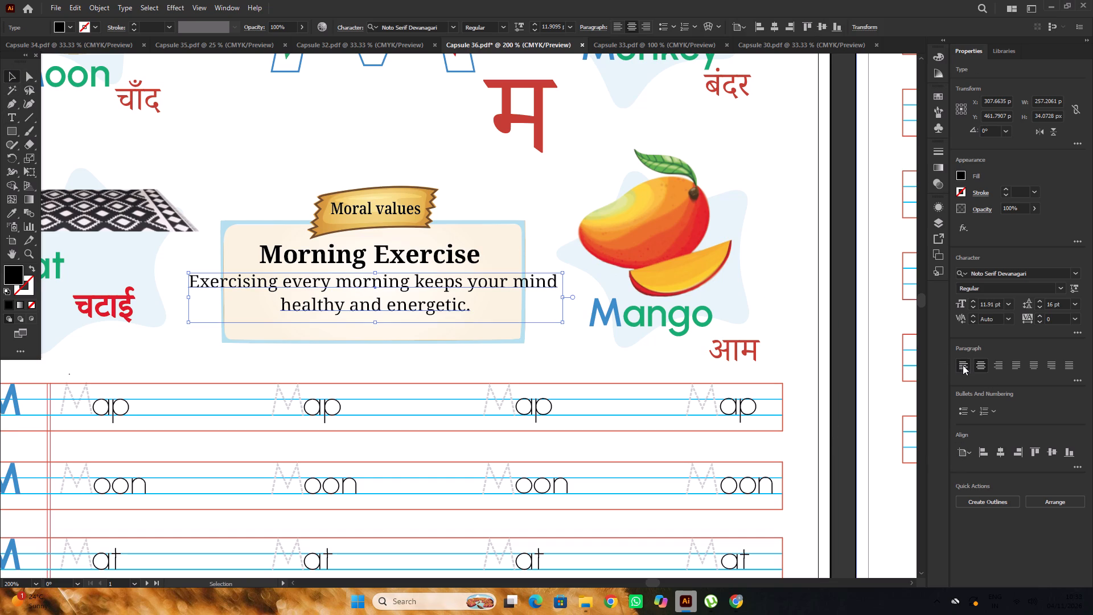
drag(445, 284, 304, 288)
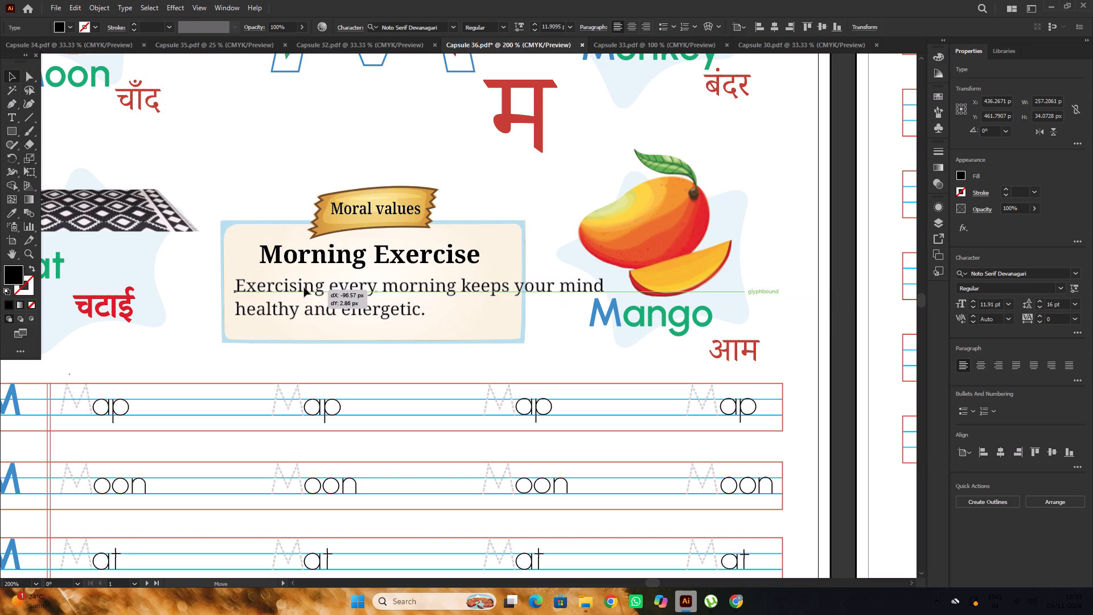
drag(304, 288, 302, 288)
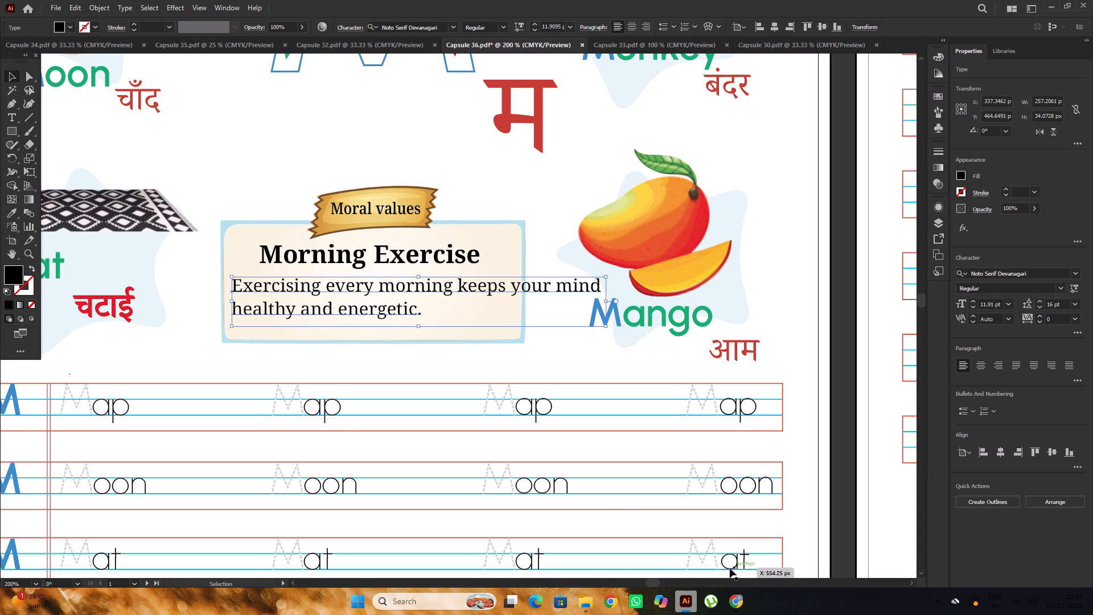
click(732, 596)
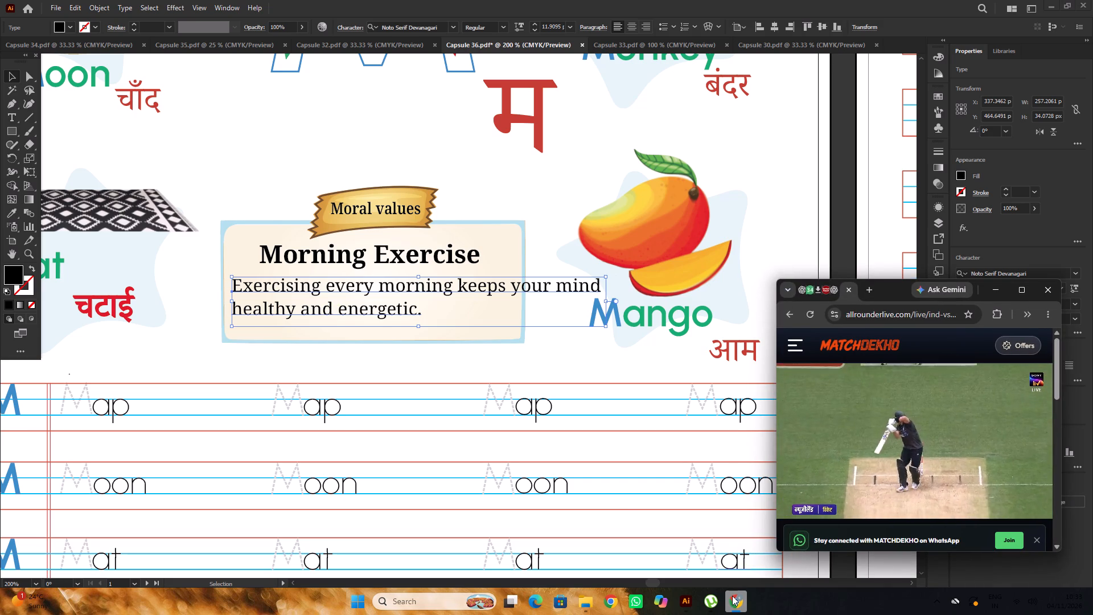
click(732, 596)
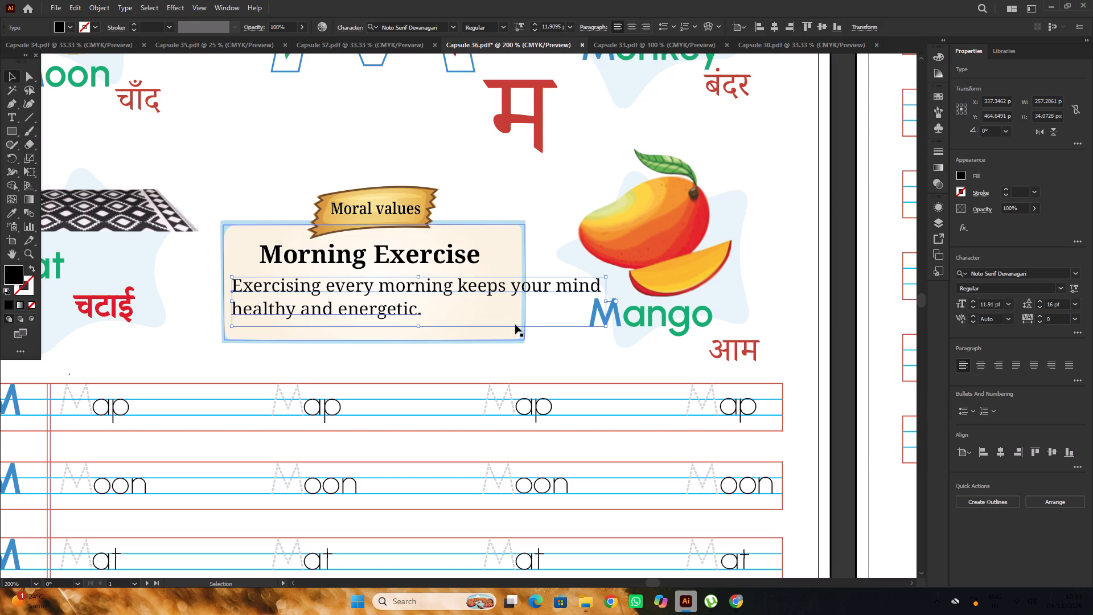
Rebreak the body text into two lines, with the second reading "your mind healthy and energetic.".
double_click(511, 286)
key(Return)
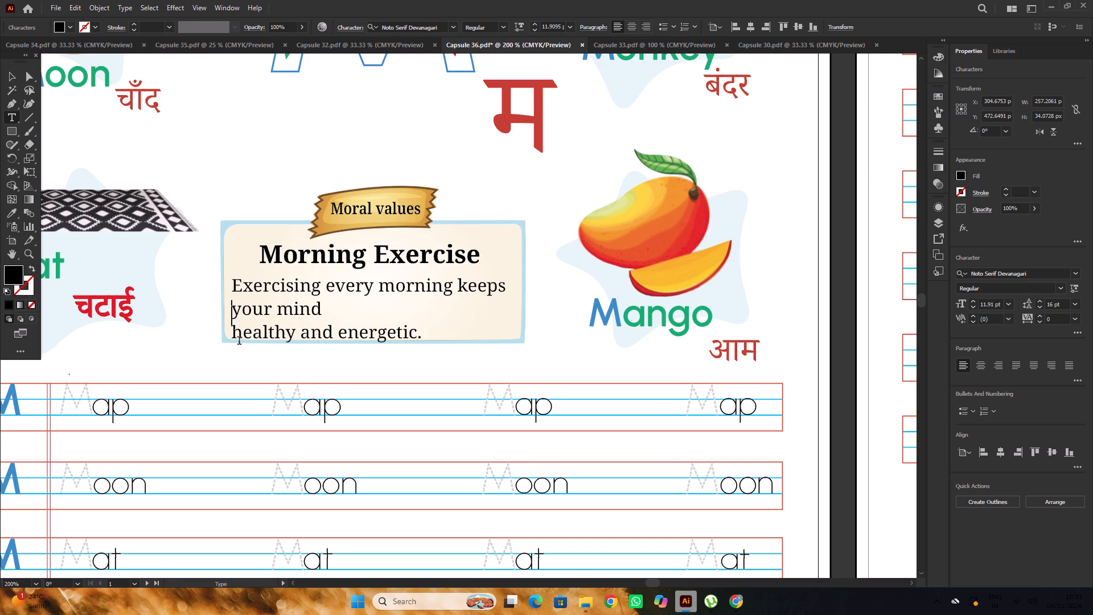
click(232, 337)
key(BackSpace)
key(space)
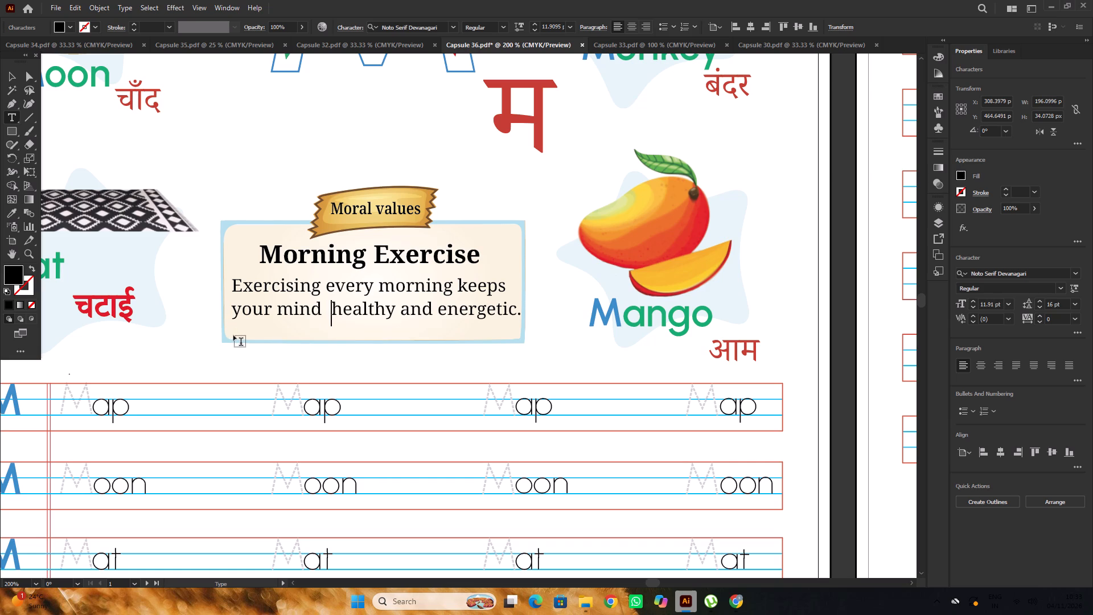
key(BackSpace)
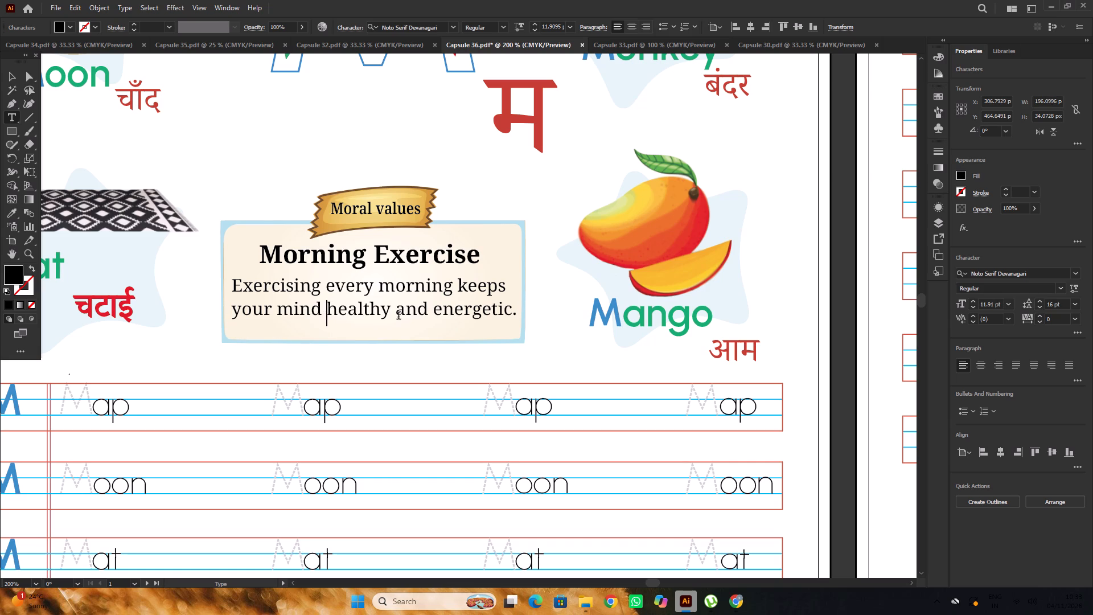
Break the body text before its final full stop to start a third line in the Moral values box.
click(513, 311)
key(Return)
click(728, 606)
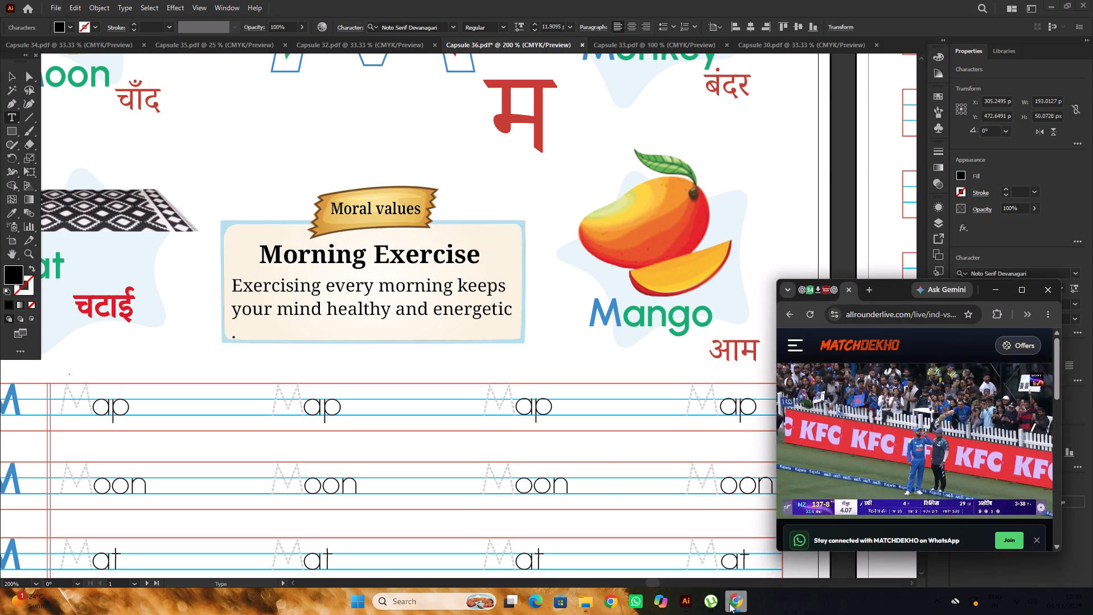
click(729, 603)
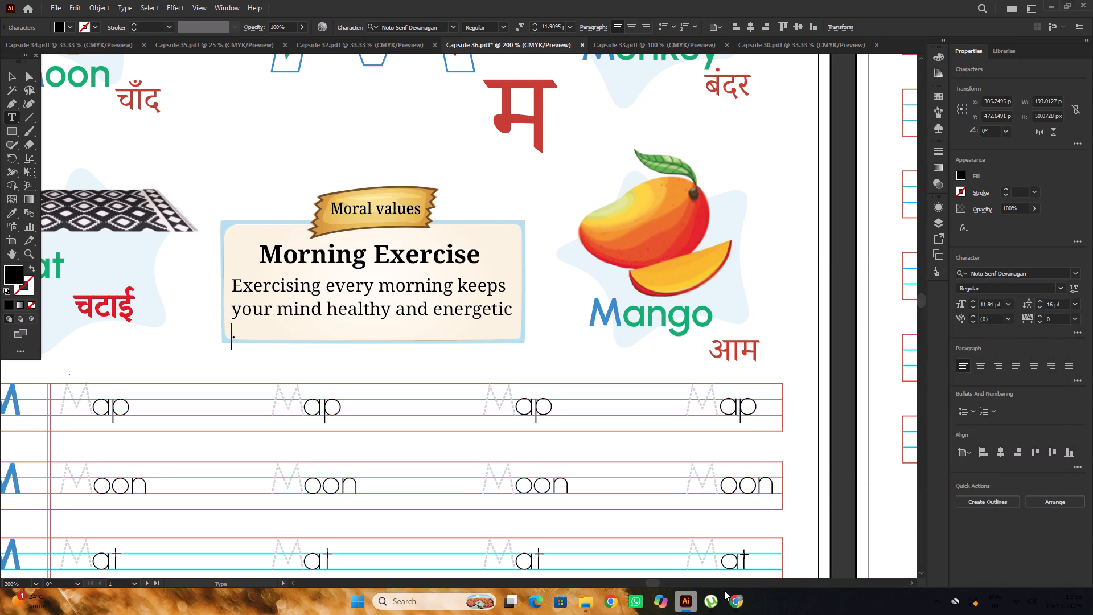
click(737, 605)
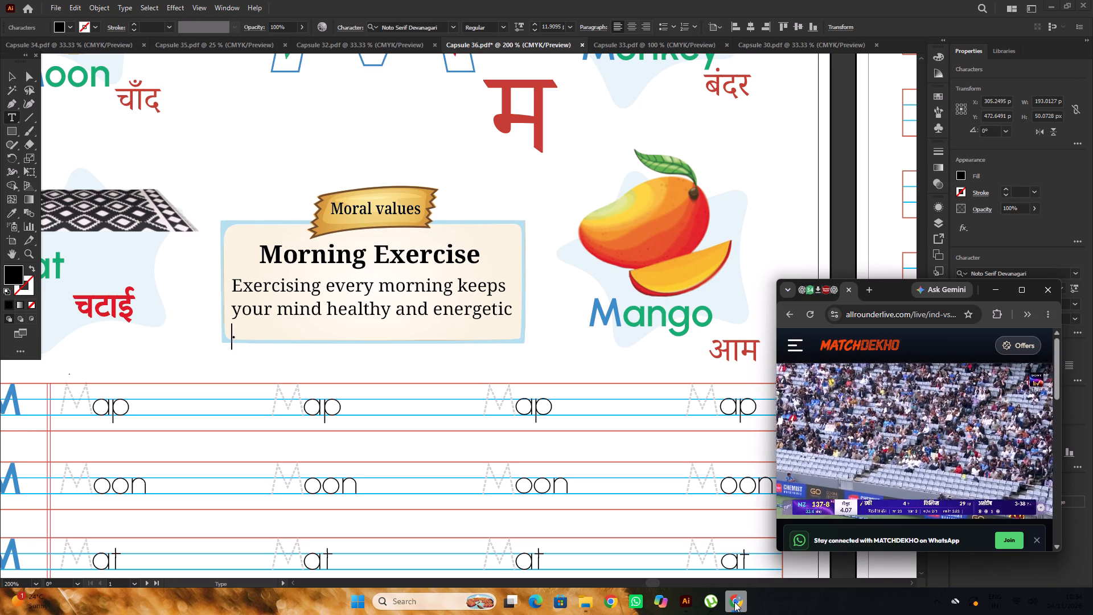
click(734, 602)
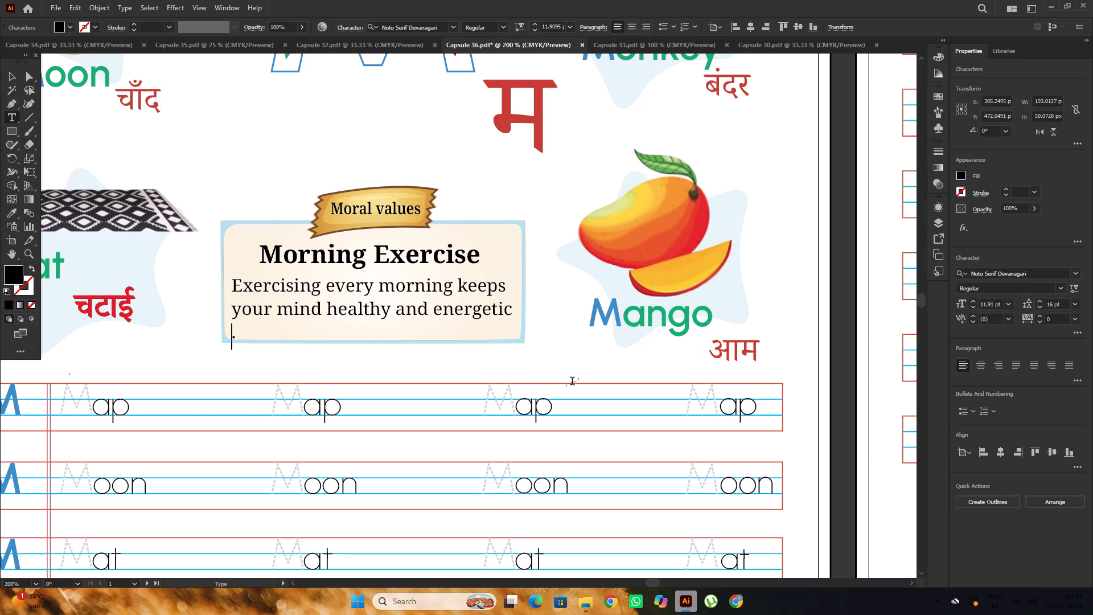
Add "by keeping" before the full stop on the third line of the body text.
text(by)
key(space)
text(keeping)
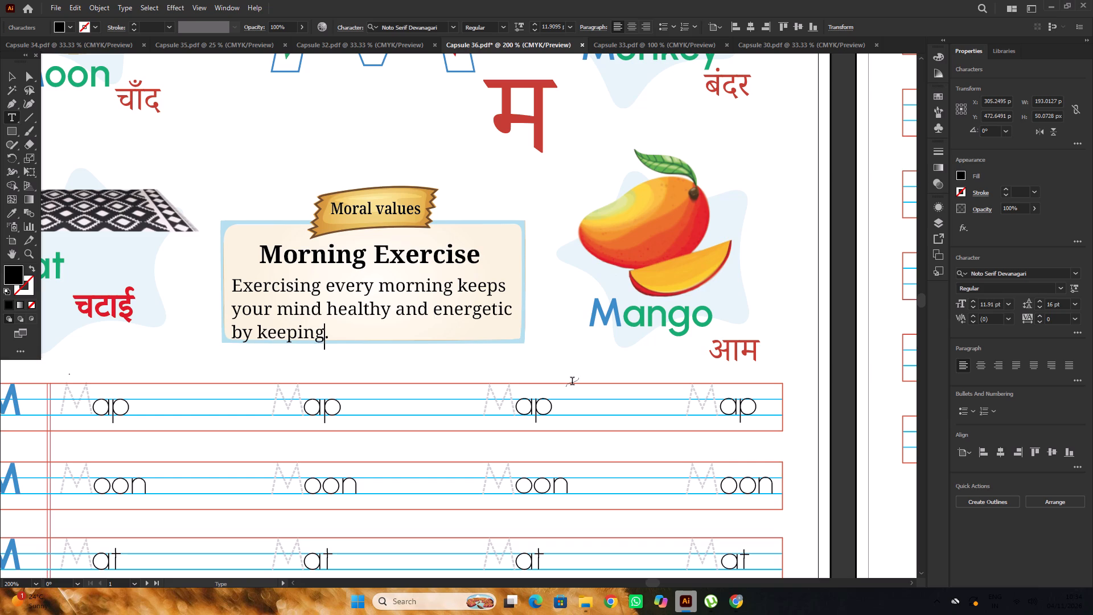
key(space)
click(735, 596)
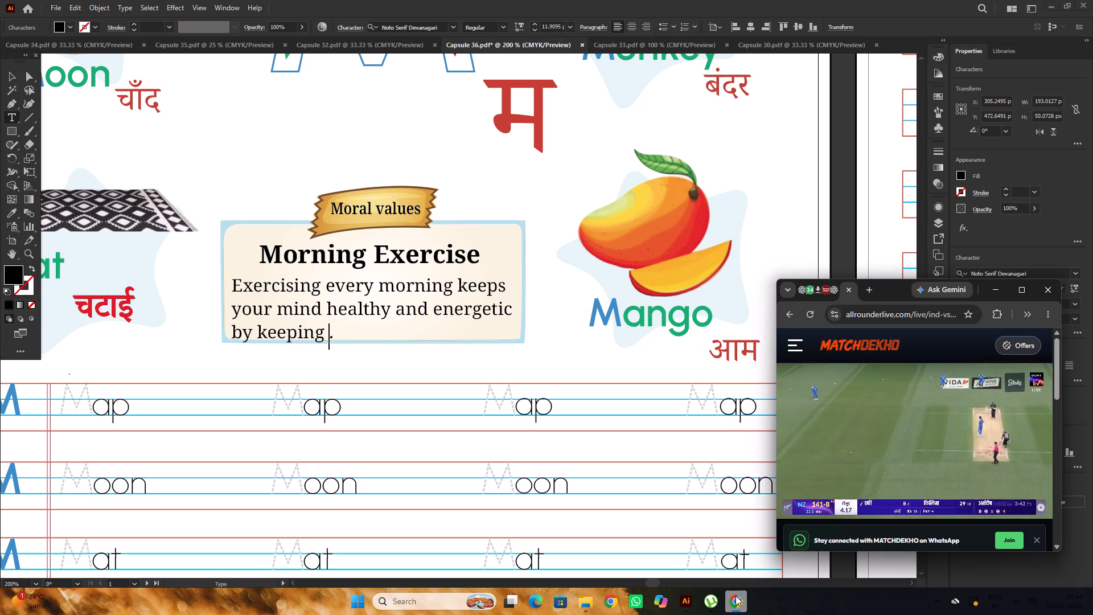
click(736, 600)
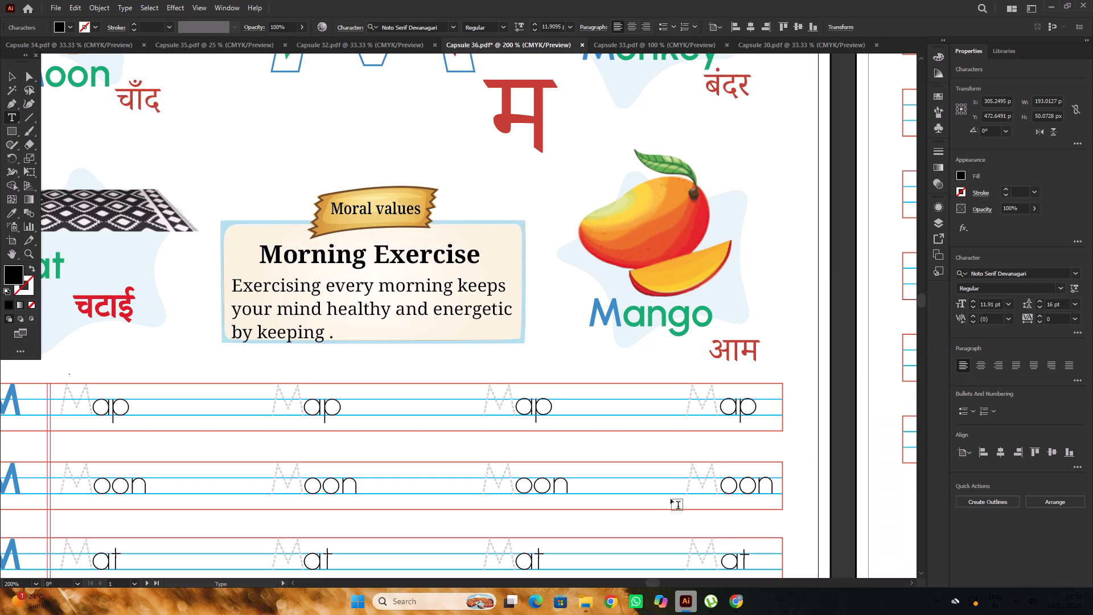
Continue the third line with "your body active" so it reads "by keeping your body active.".
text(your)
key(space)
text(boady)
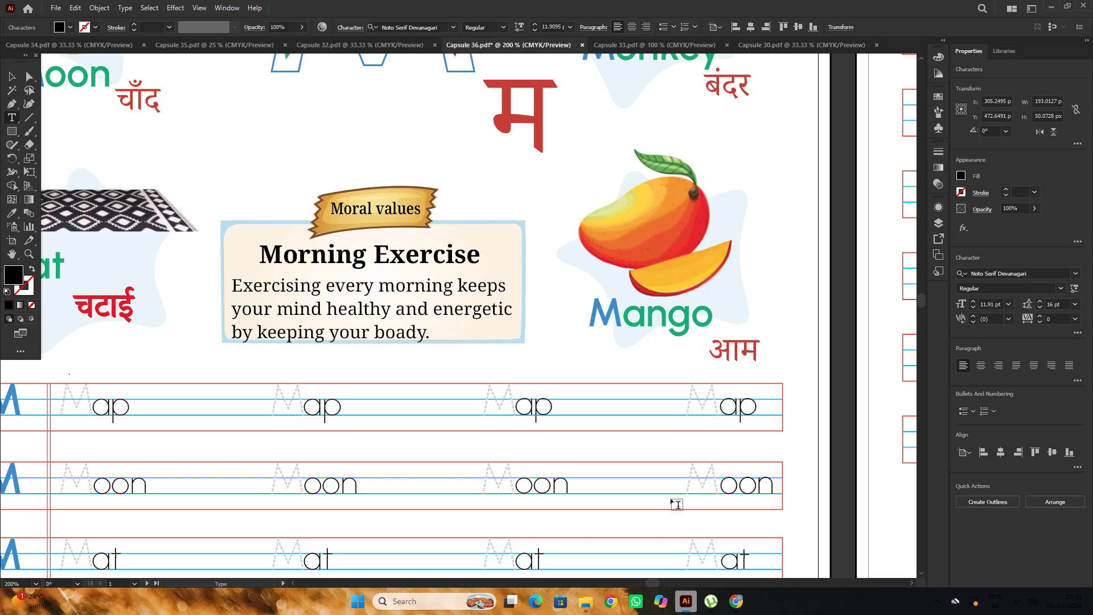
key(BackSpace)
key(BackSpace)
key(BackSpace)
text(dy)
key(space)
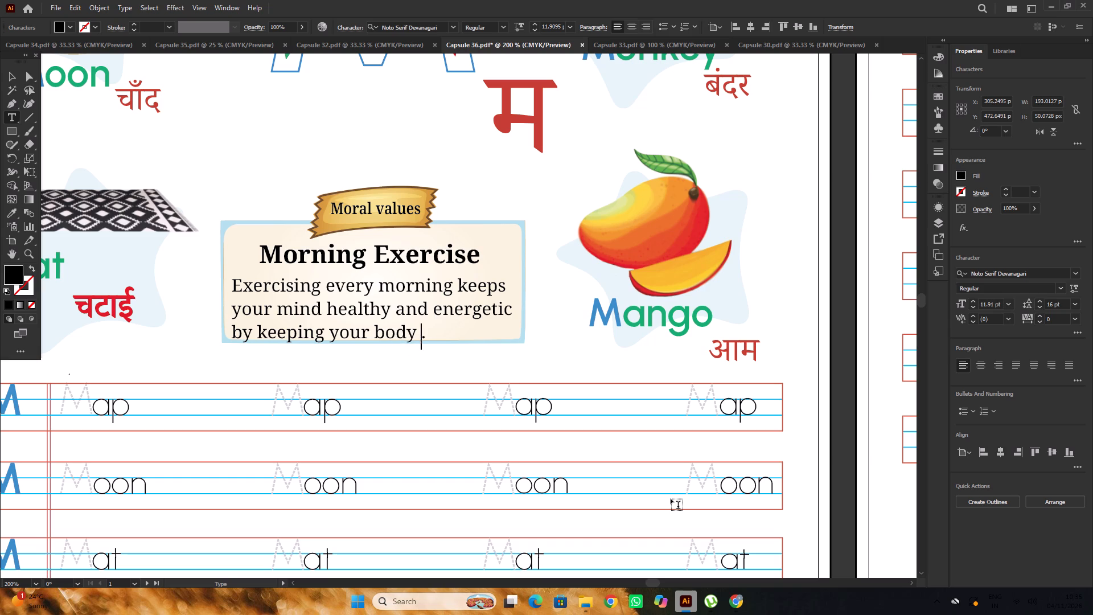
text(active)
Move the body text up about 4 px, centre-align it and reposition it centrally beneath the Morning Exercise heading.
click(11, 78)
alt+scroll(405, 292, up, 3)
drag(413, 288, 413, 276)
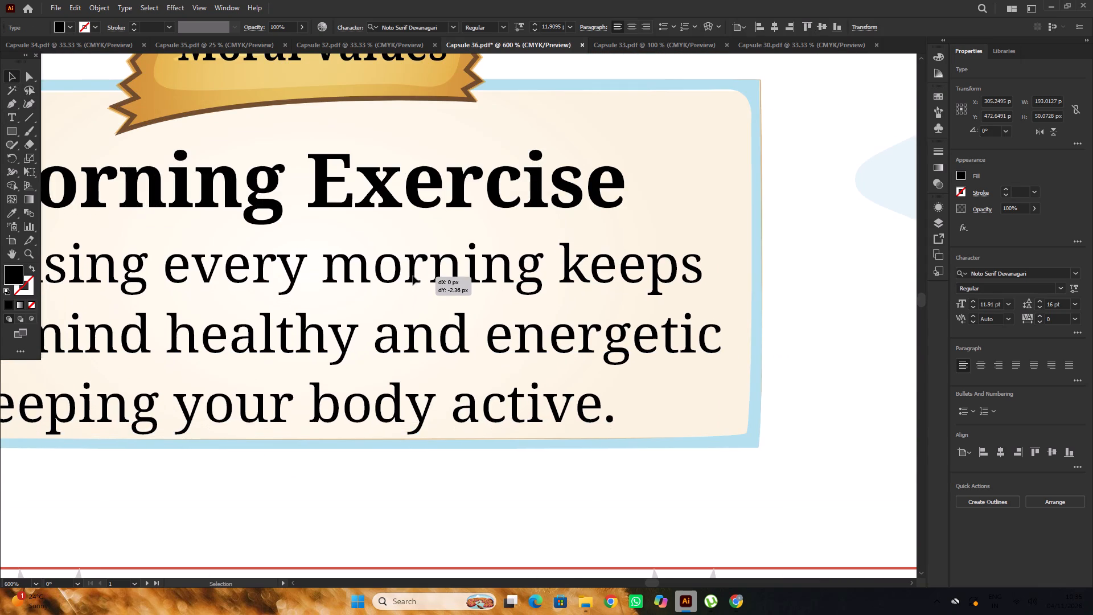
drag(413, 276, 414, 271)
alt+scroll(414, 271, down, 3)
click(975, 359)
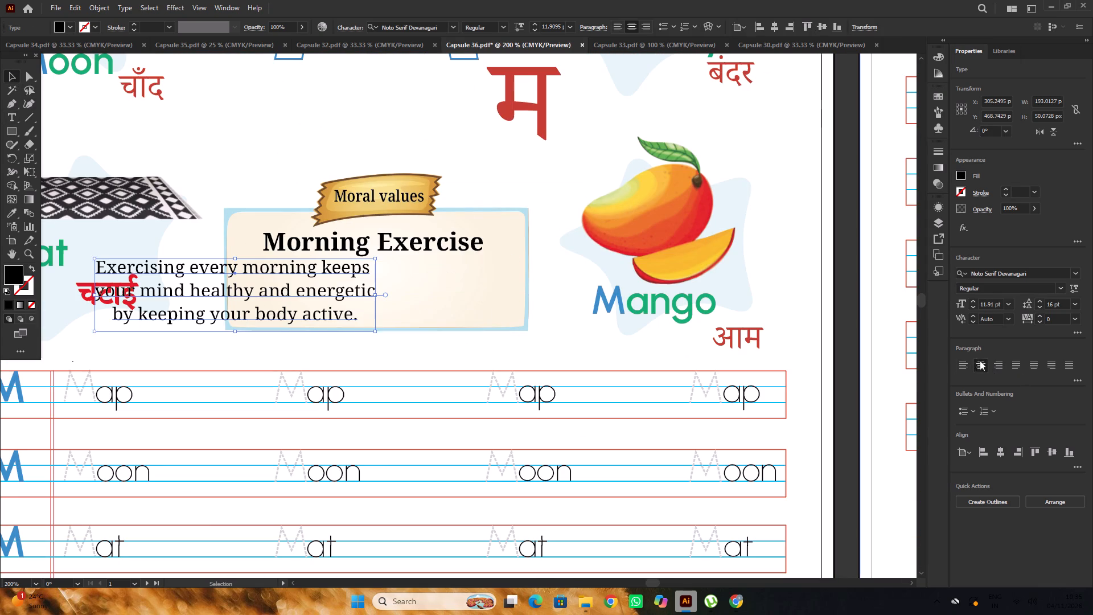
drag(322, 289, 461, 297)
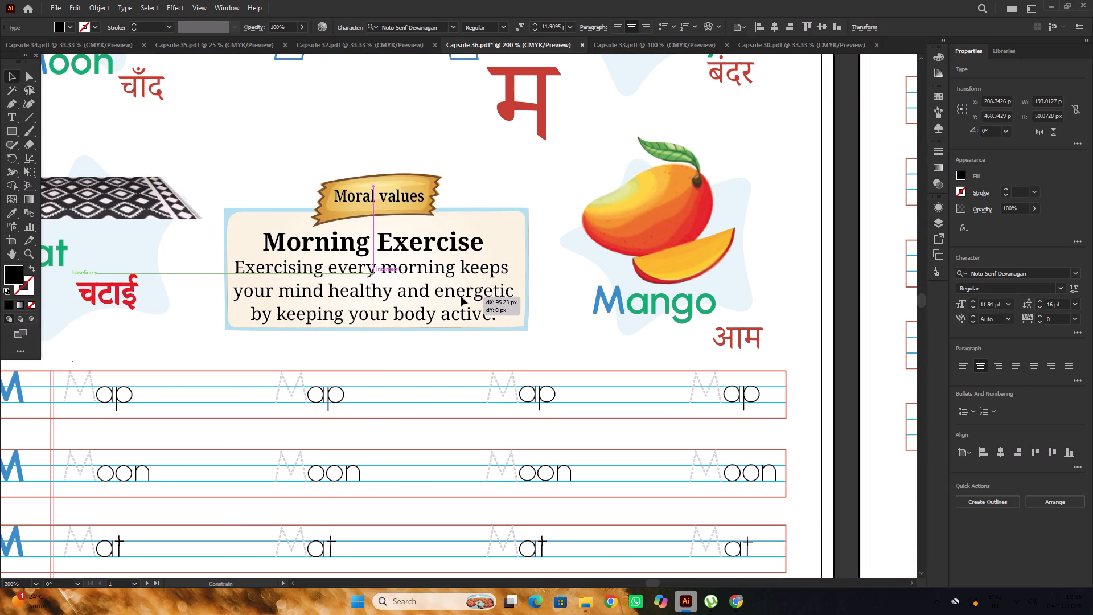
drag(461, 297, 464, 296)
Set the font of the Morning Exercise body text to Sassoon Primary and deselect it.
click(1047, 271)
text(sa)
key(s)
click(903, 343)
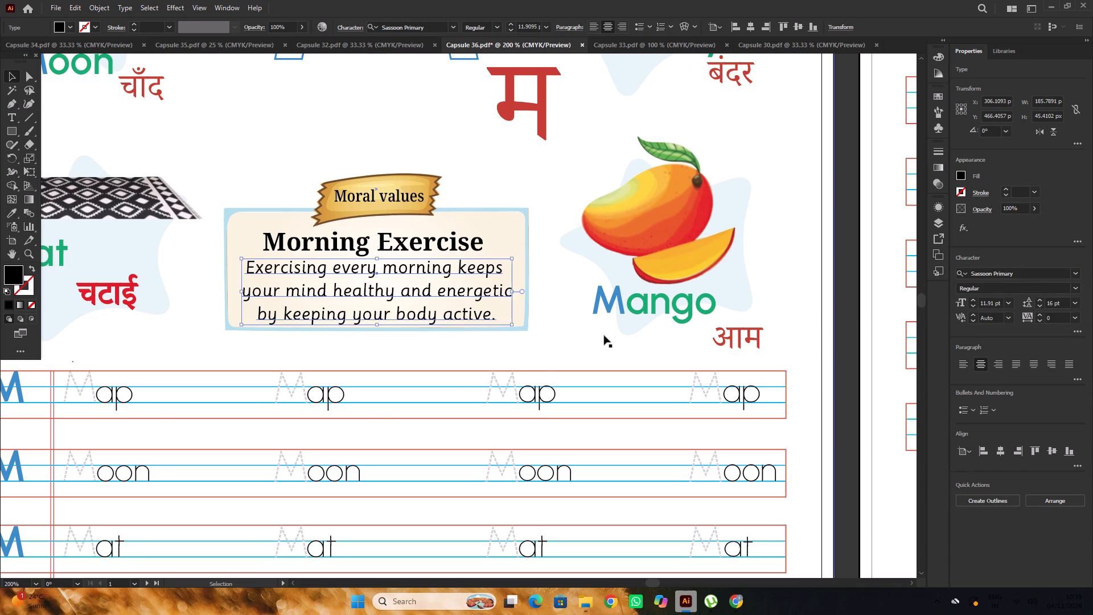
alt+scroll(492, 291, down, 4)
click(188, 216)
Set the font of the Moon label below the moon picture to Sassoon Primary Std Bold.
scroll(190, 216, down, 6)
scroll(464, 204, up, 3)
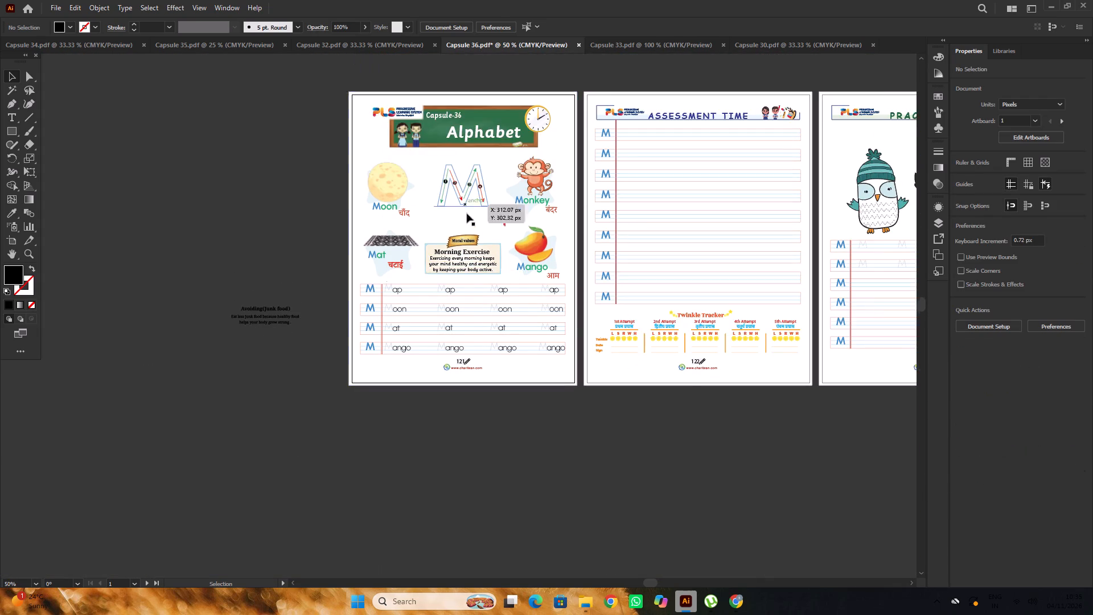
scroll(467, 214, up, 4)
alt+scroll(339, 227, down, 5)
scroll(339, 222, up, 3)
alt+scroll(319, 229, up, 4)
click(244, 200)
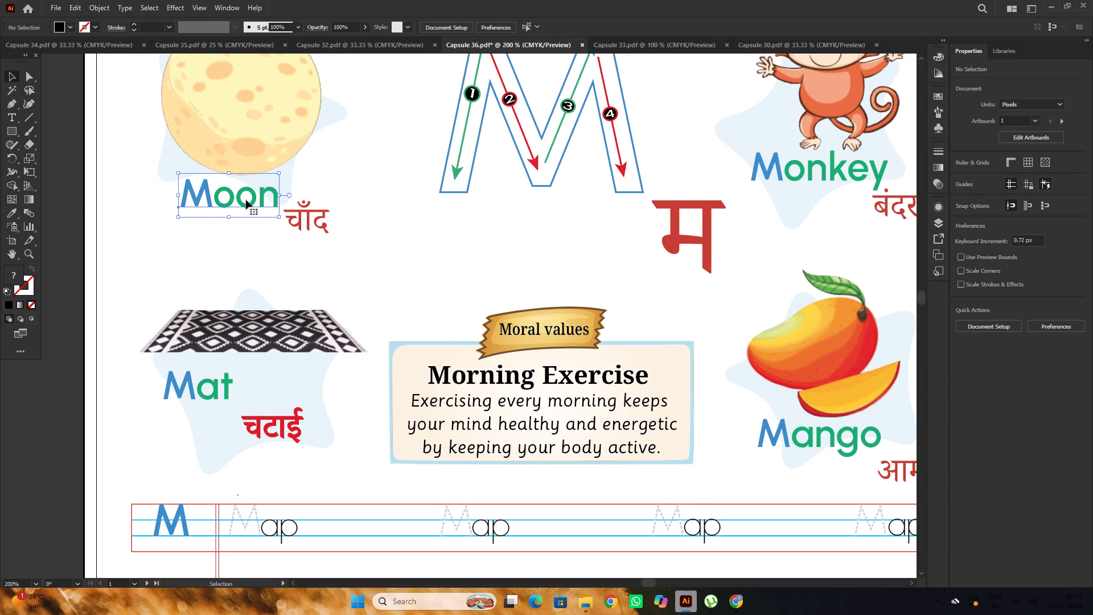
click(739, 599)
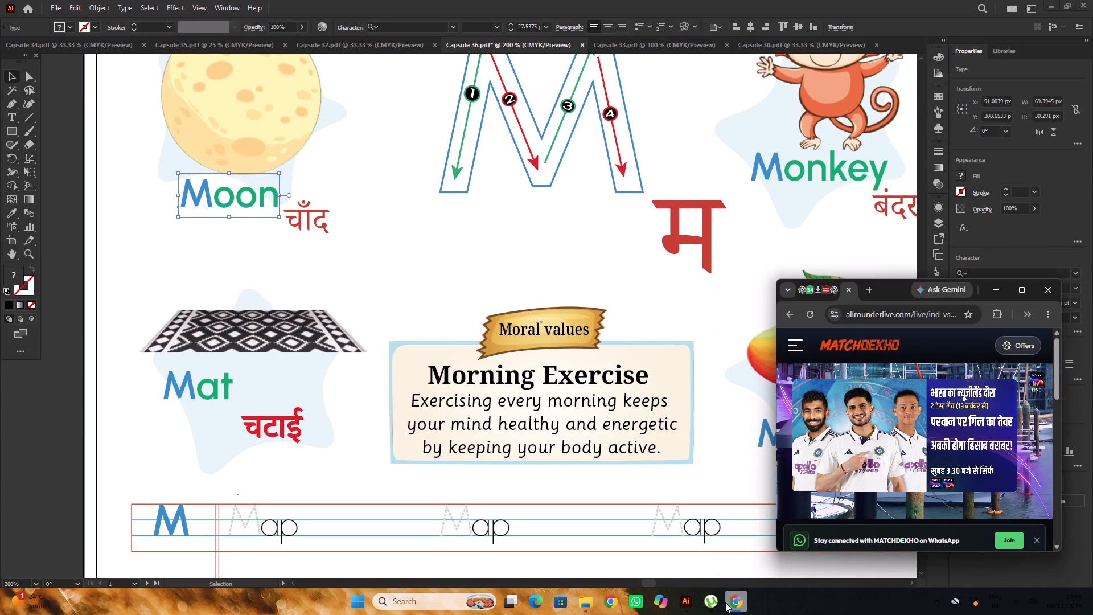
click(725, 602)
click(725, 602)
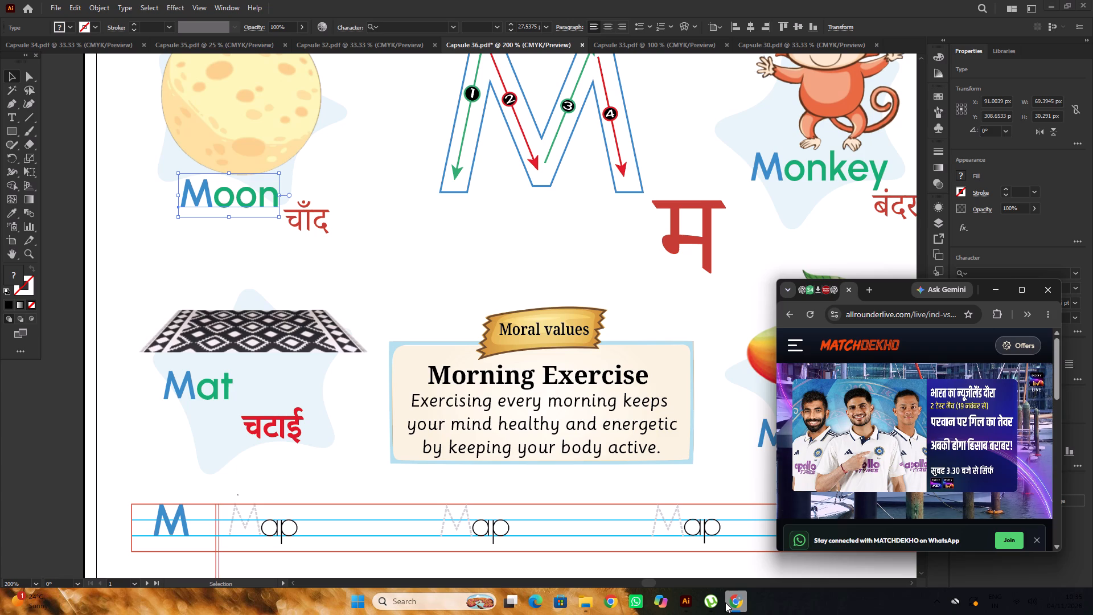
click(725, 602)
scroll(364, 325, down, 1)
scroll(353, 314, up, 4)
alt+scroll(353, 314, down, 1)
scroll(353, 314, up, 3)
click(1015, 268)
text(sa)
key(s)
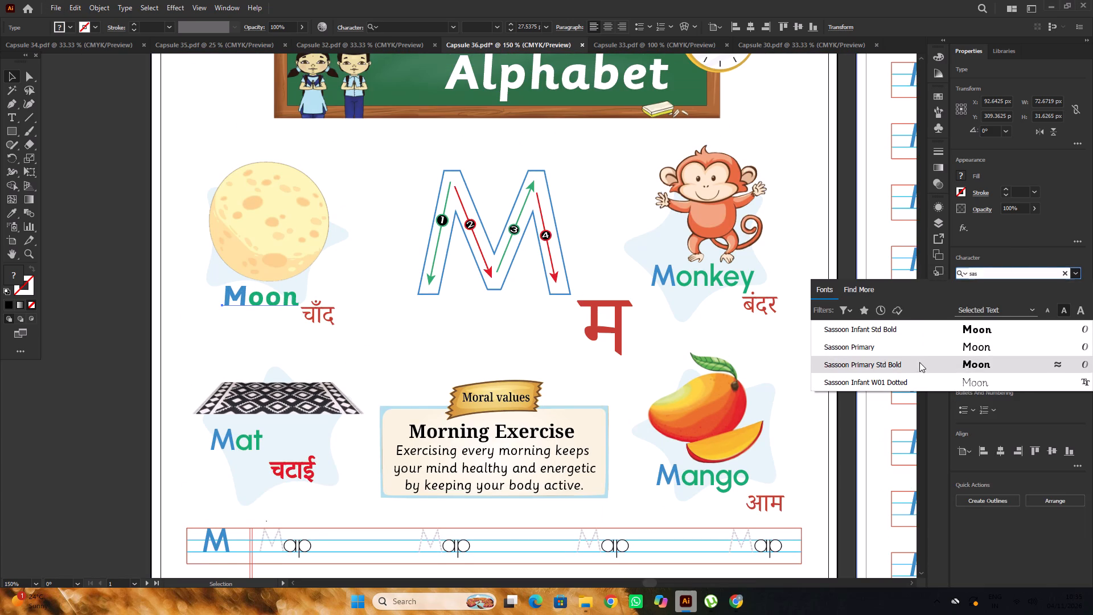
click(919, 362)
alt+scroll(380, 296, down, 1)
click(208, 311)
Set the font of the Mat label below the mat picture to Sassoon Primary Std Bold and deselect it.
scroll(209, 306, down, 6)
click(289, 313)
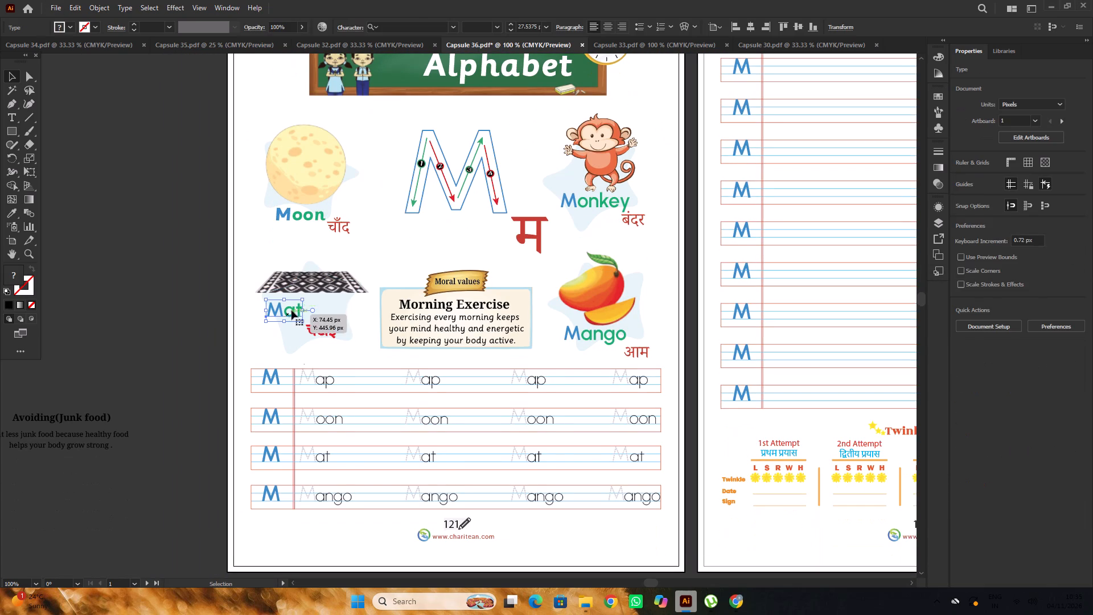
click(1007, 278)
text(sa)
key(s)
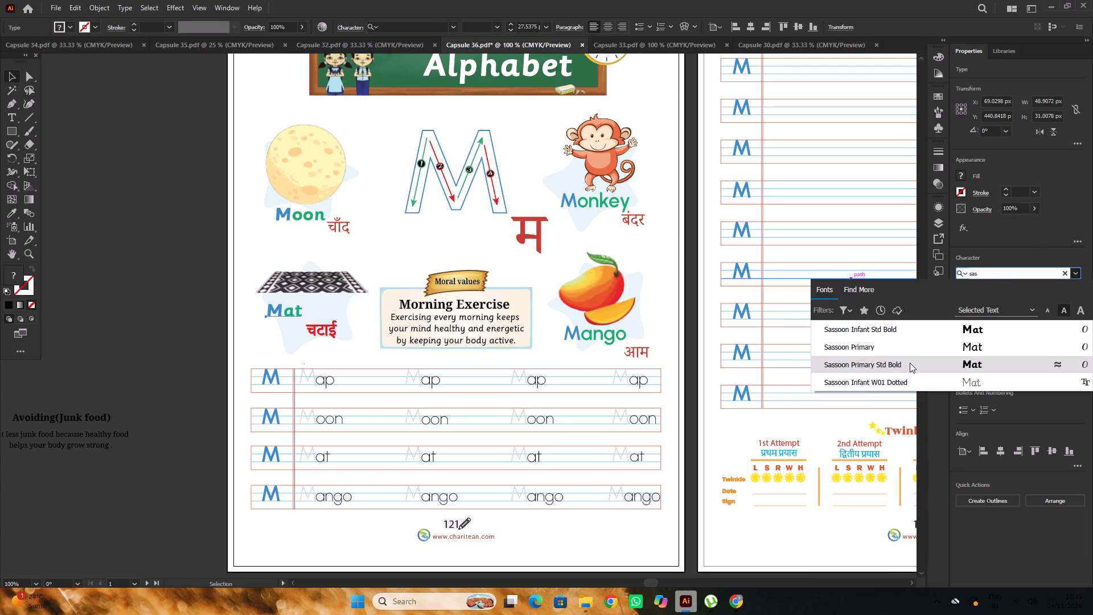
click(910, 363)
click(195, 288)
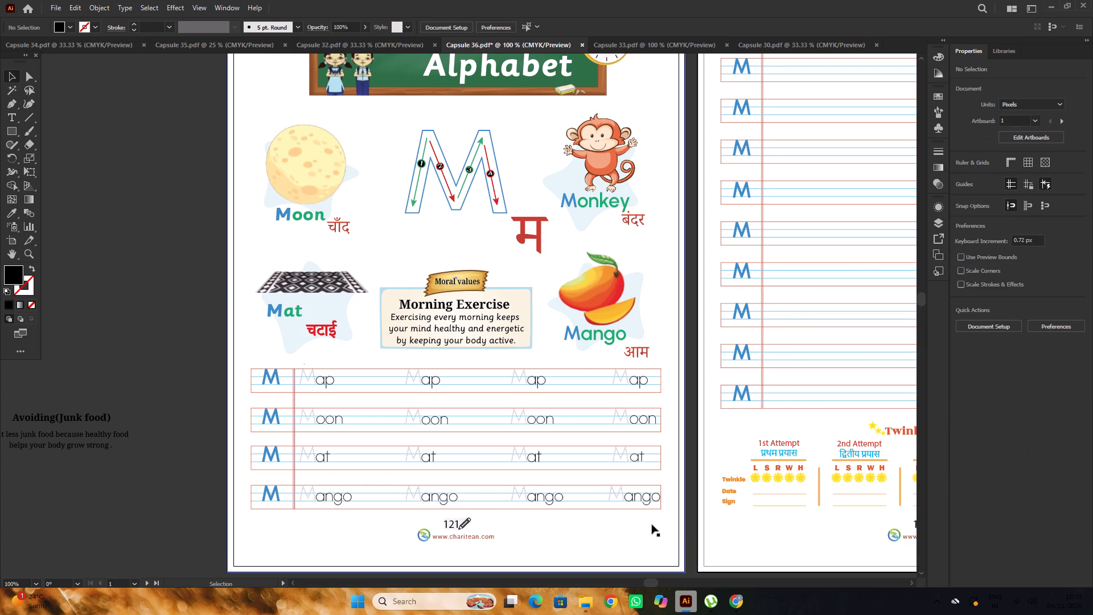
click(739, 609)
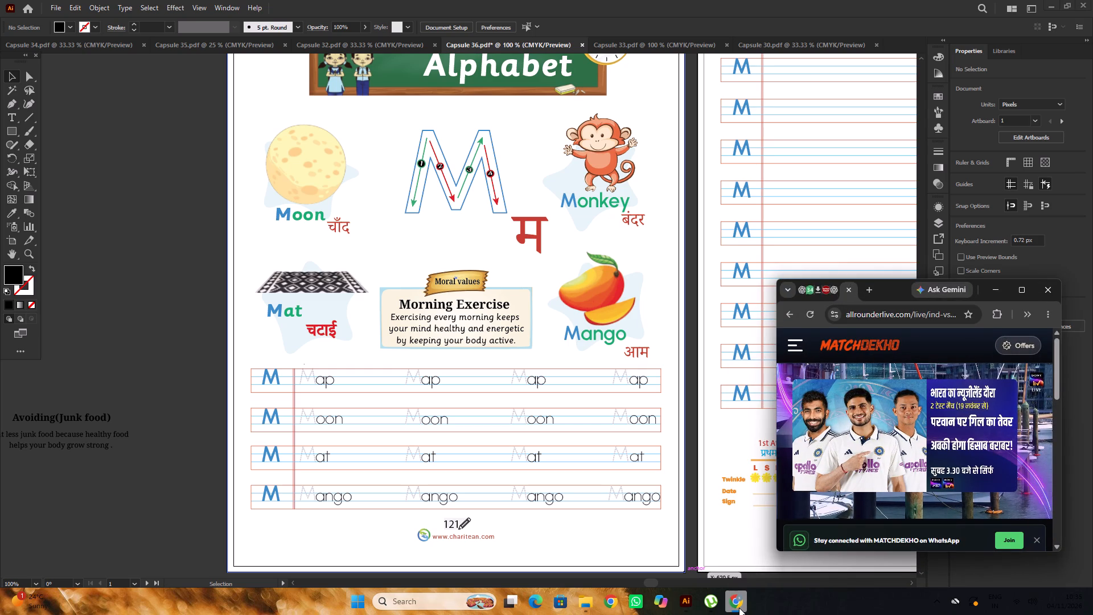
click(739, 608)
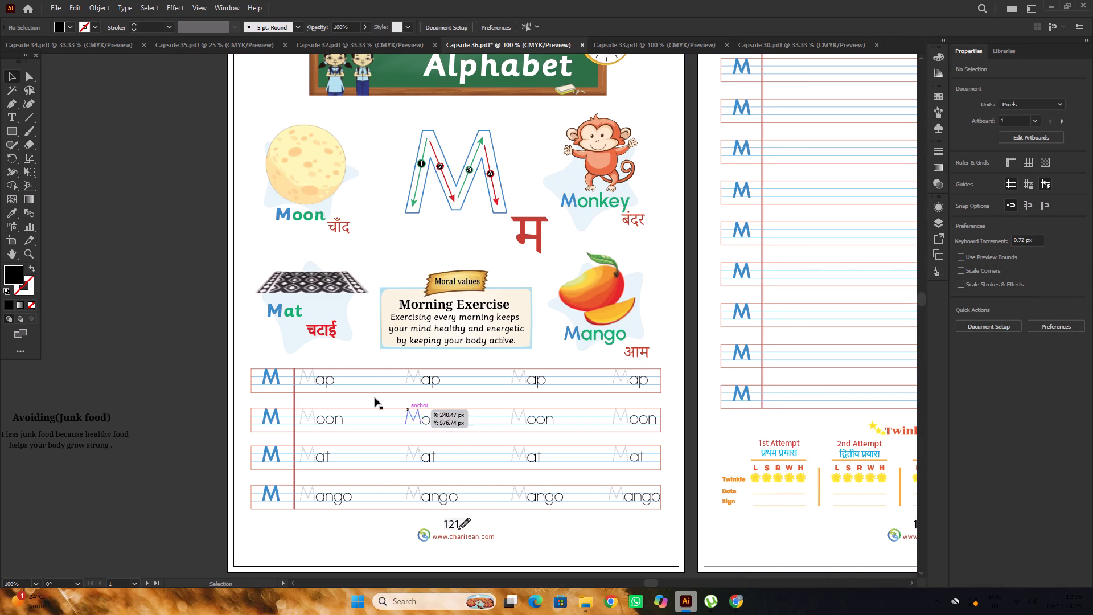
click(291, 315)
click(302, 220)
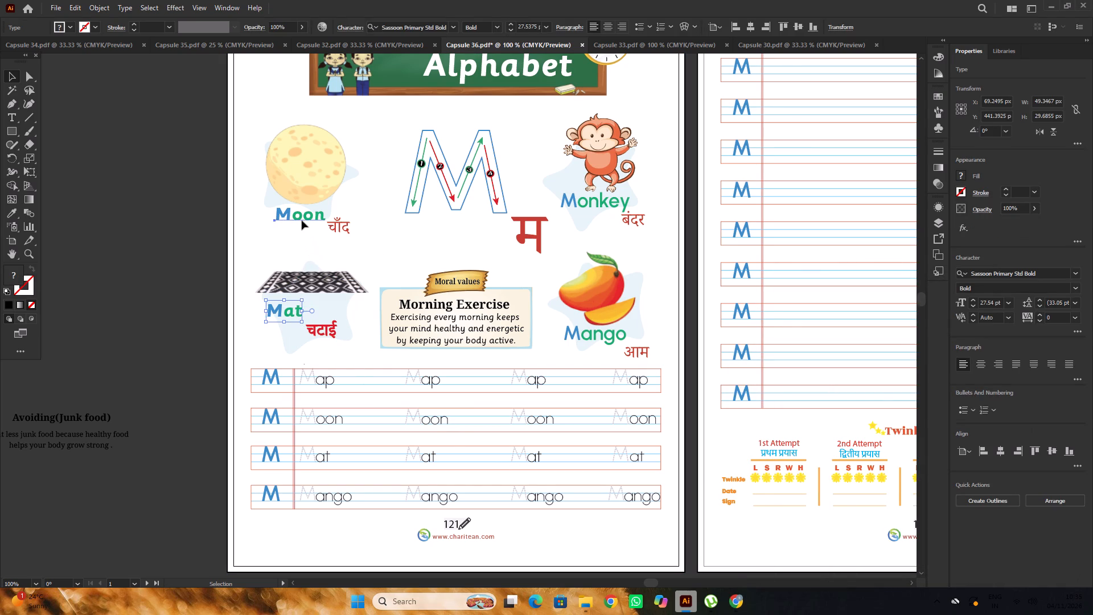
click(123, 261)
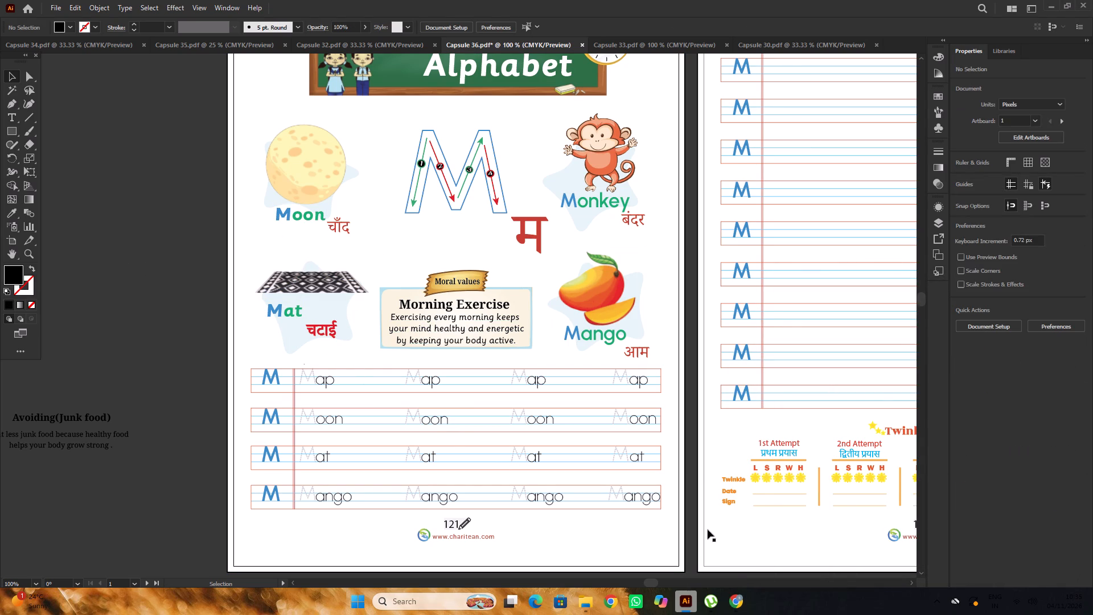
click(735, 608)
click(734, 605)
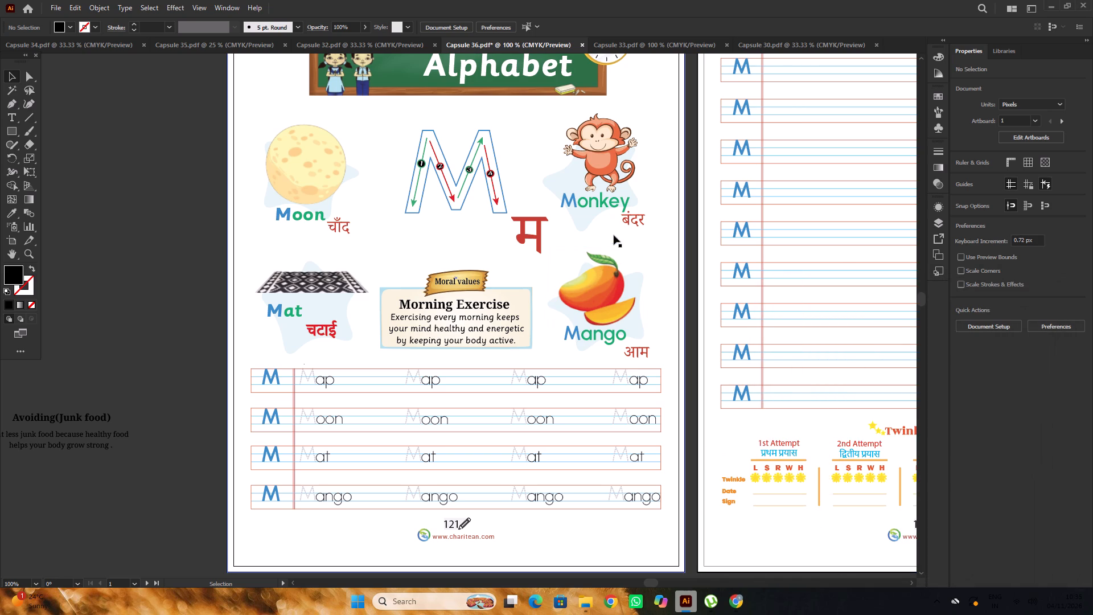
Set the font of the Monkey label below the monkey picture to Sassoon Primary Std Bold and deselect it.
click(597, 210)
click(989, 271)
text(sa)
key(s)
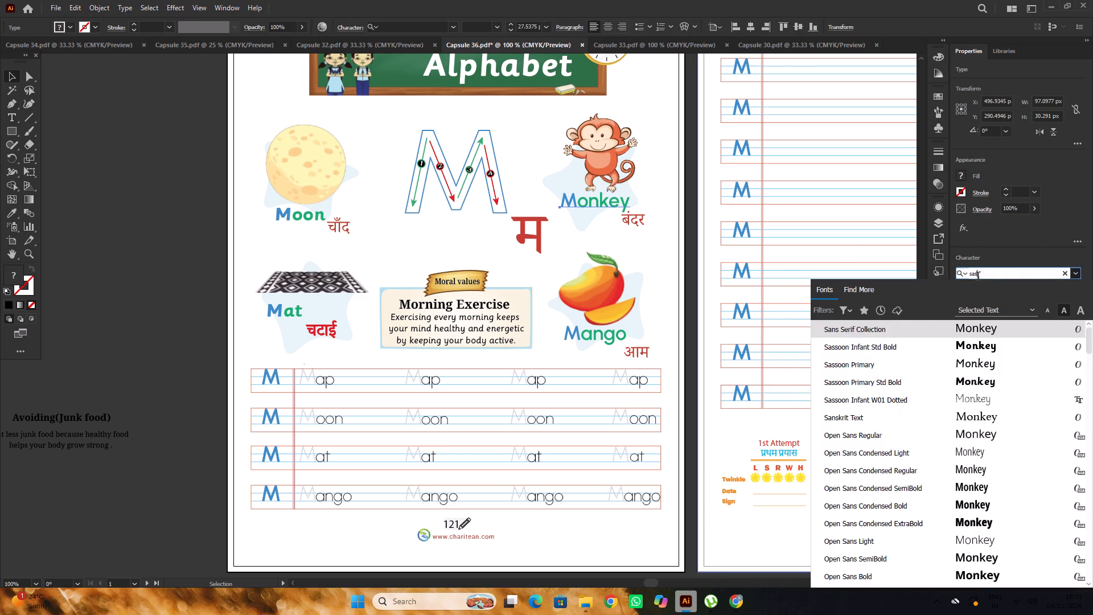
click(922, 364)
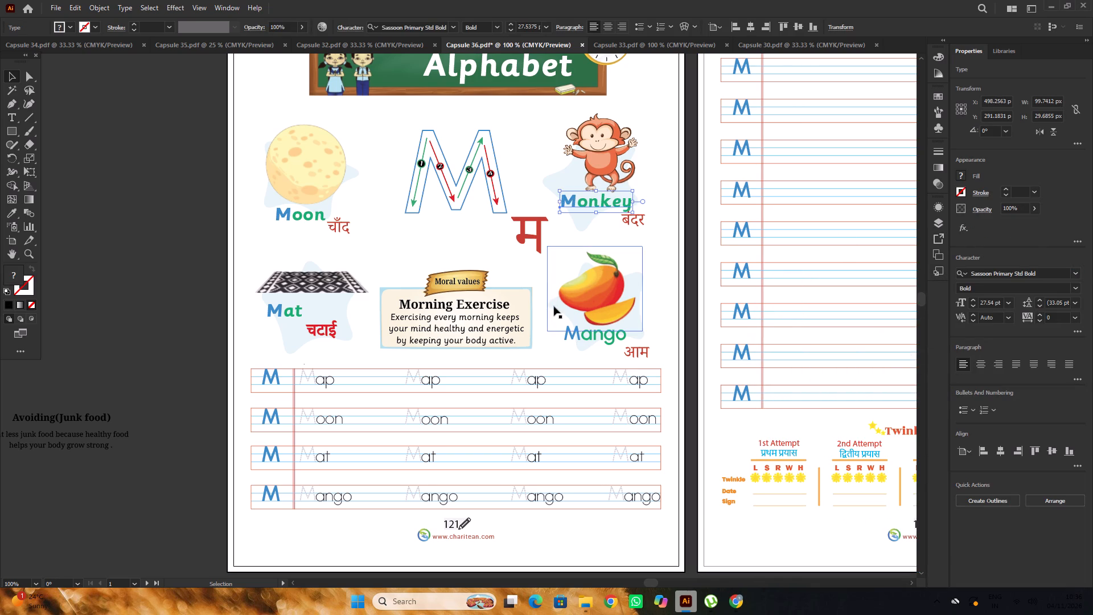
click(150, 174)
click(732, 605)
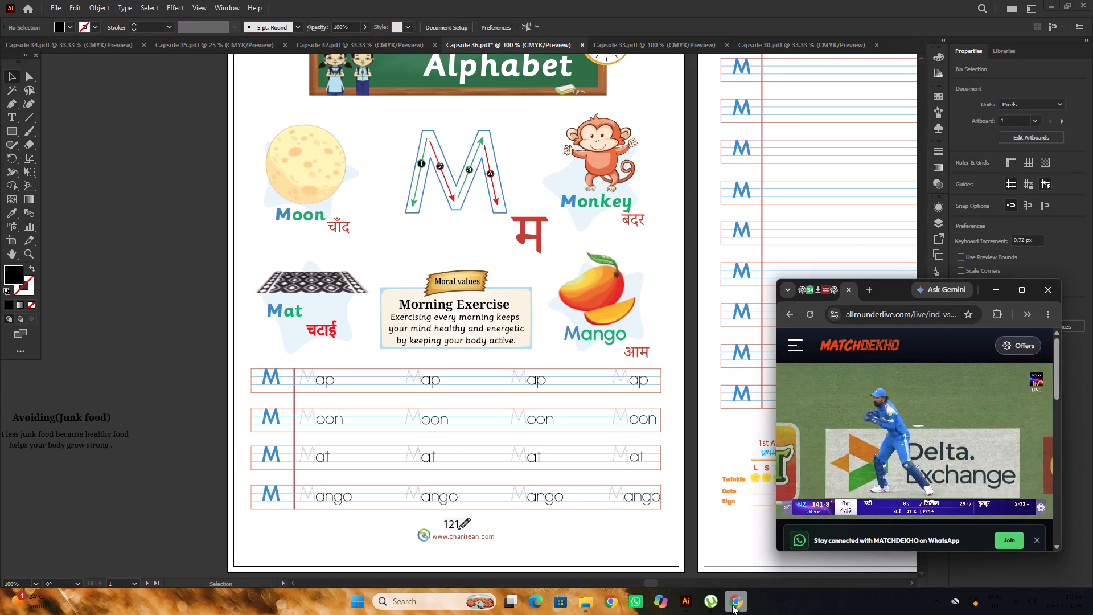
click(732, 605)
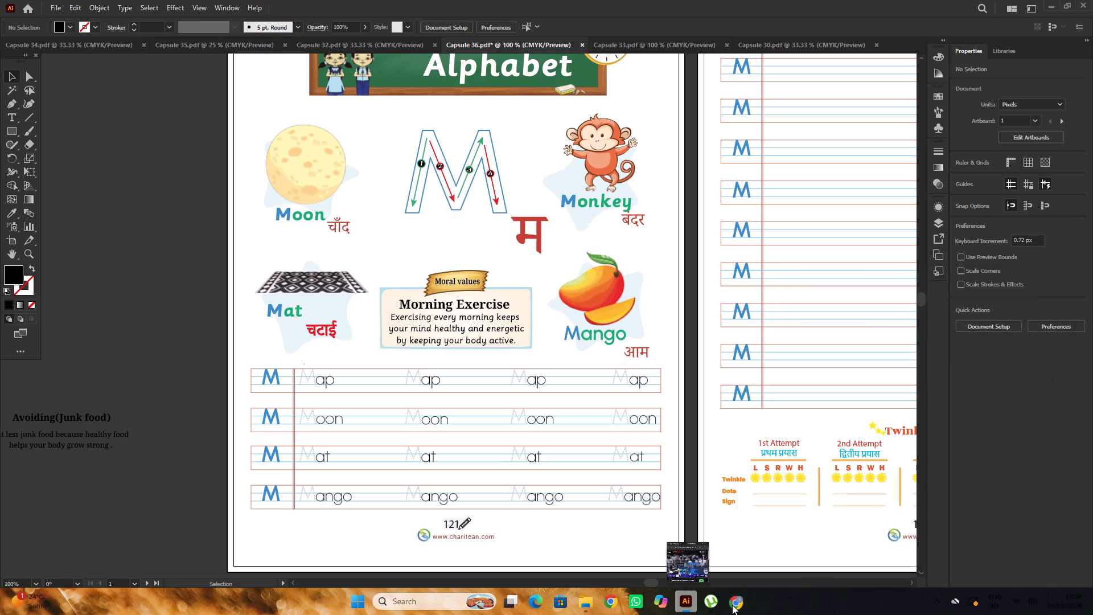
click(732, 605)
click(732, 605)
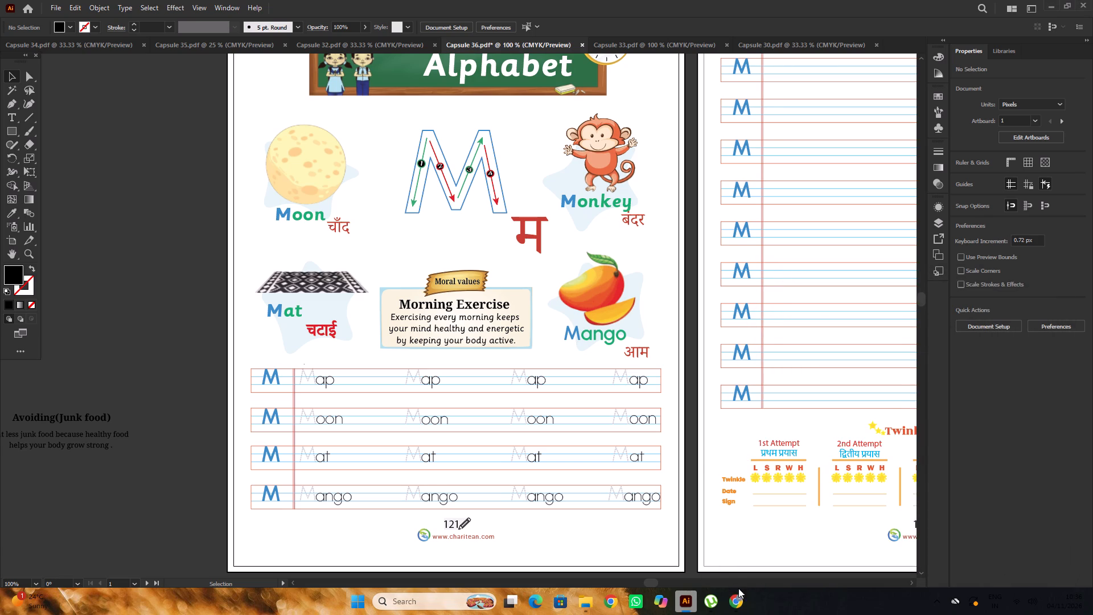
Set the font of the Mango label below the mango picture to Sassoon Primary Std Bold.
click(596, 336)
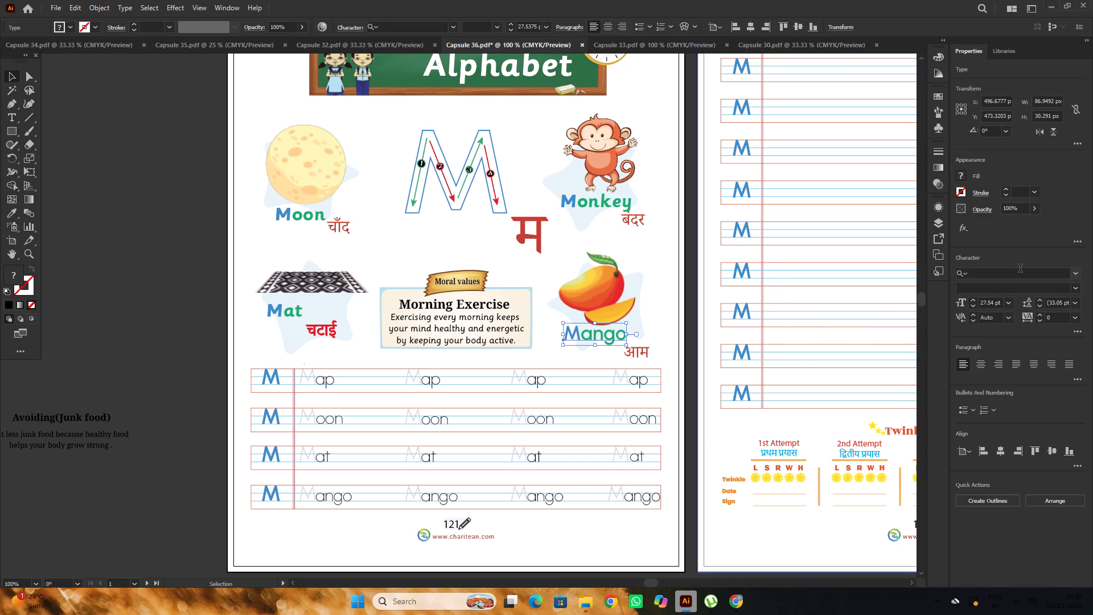
click(1009, 273)
text(sa)
key(s)
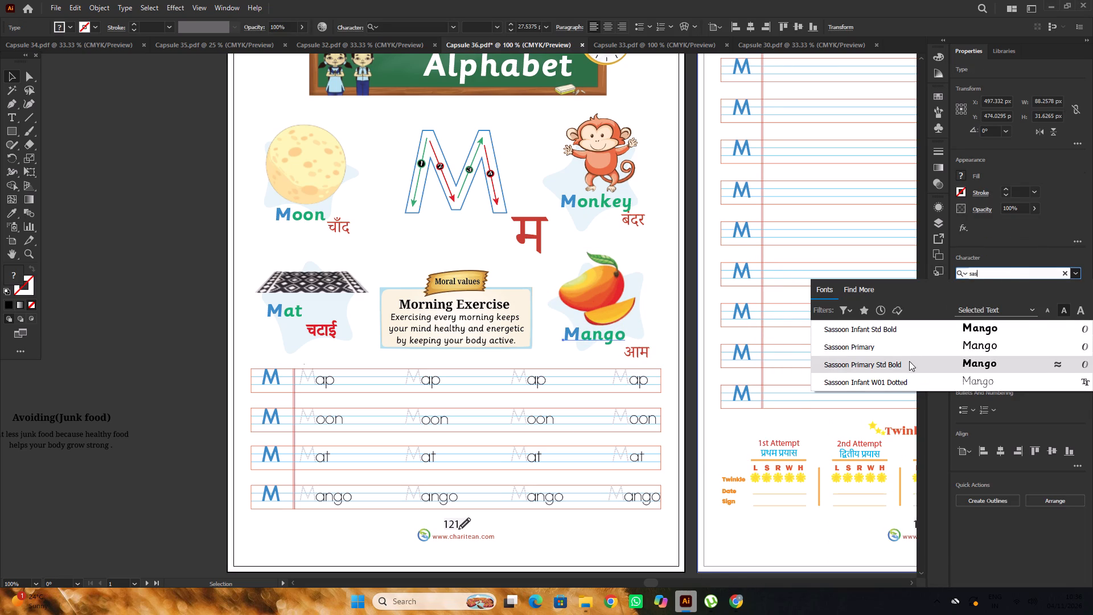
click(909, 361)
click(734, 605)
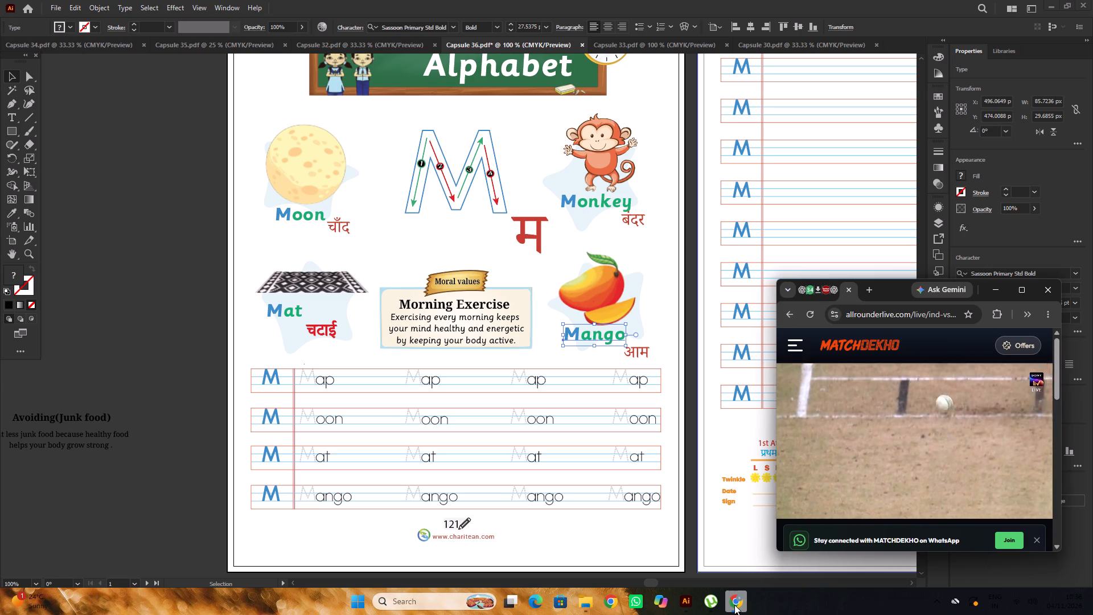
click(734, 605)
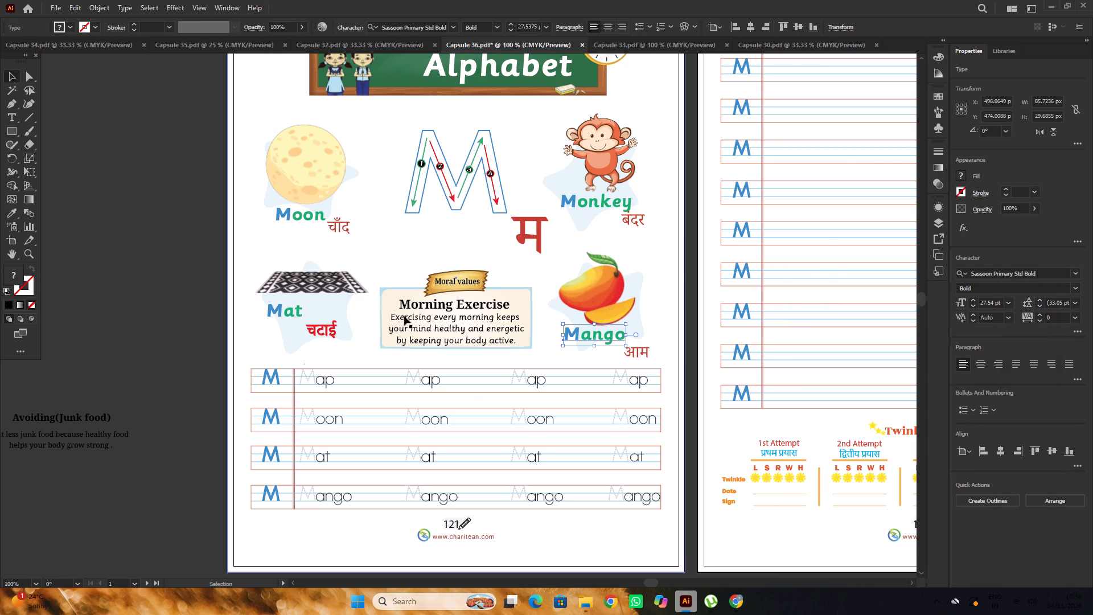
Match the Hindi चटाई label's colour and text style to the चाँद label using the Eyedropper, and deselect it.
alt+scroll(384, 295, down, 2)
click(291, 240)
alt+scroll(396, 335, up, 4)
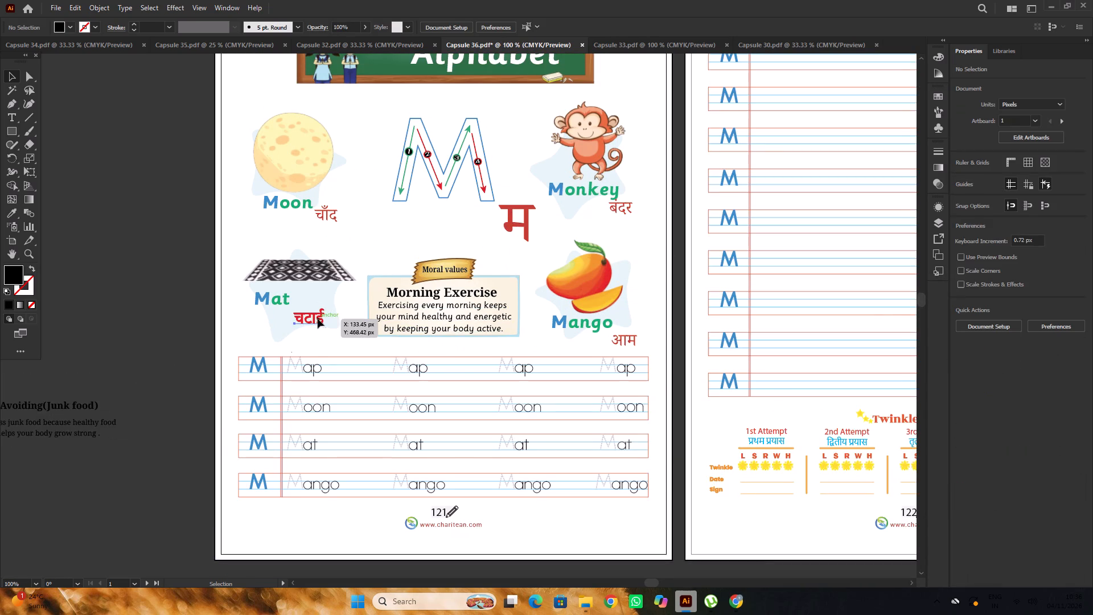
click(318, 319)
alt+scroll(318, 319, up, 1)
click(14, 212)
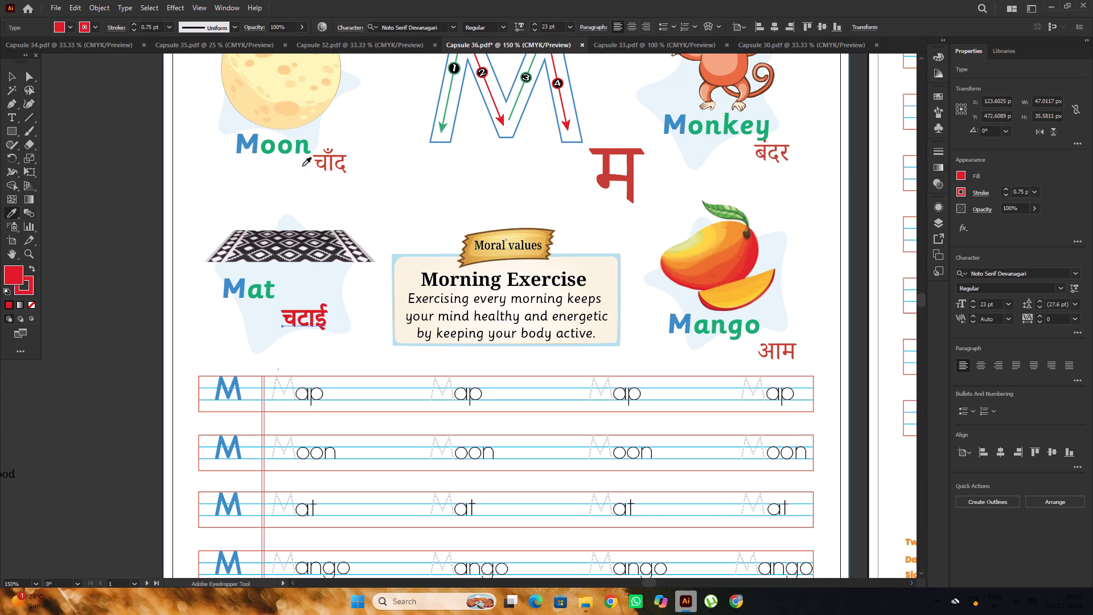
click(344, 167)
click(17, 75)
click(69, 191)
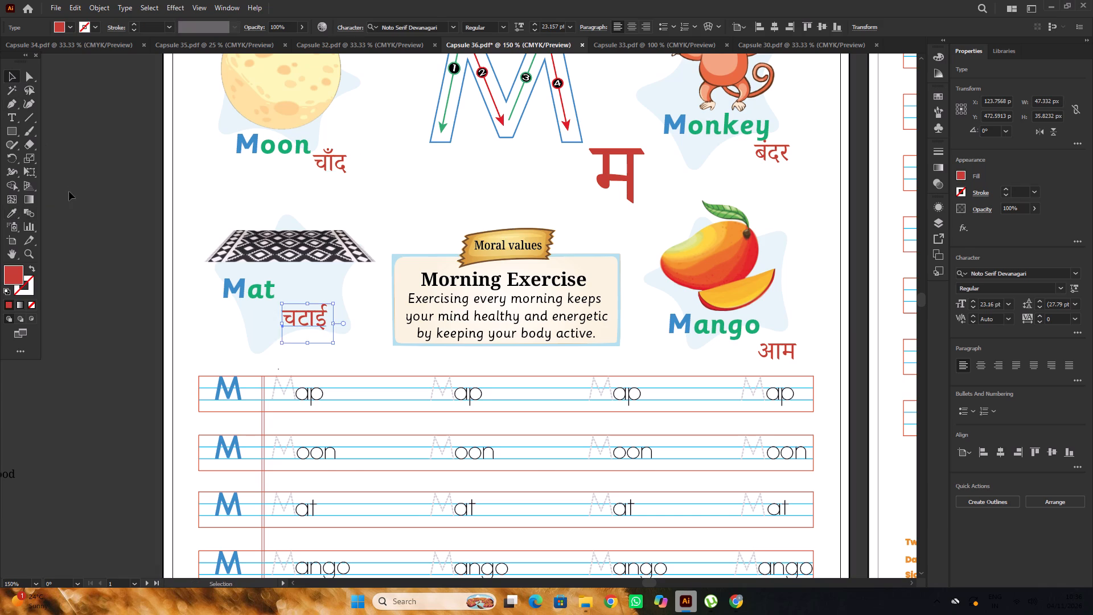
Shift the चटाई label beneath the mat about 3 px up and to the left, and deselect it.
alt+scroll(389, 288, down, 1)
click(339, 311)
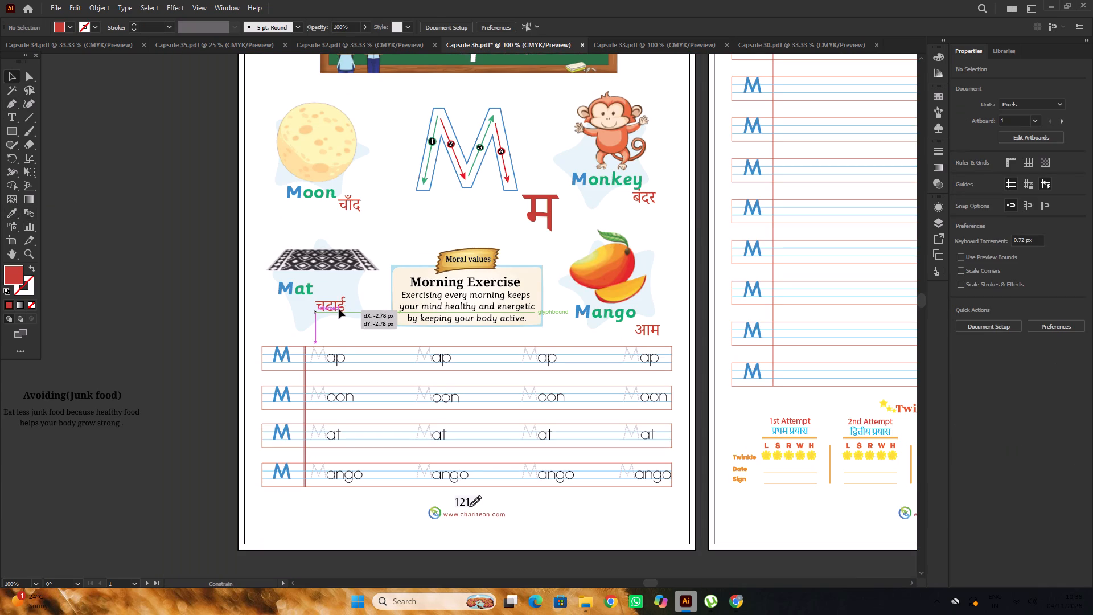
click(167, 193)
Set the font of the Moral values title on the gold banner to Sassoon Primary Std Bold and leave the group.
alt+scroll(468, 266, up, 1)
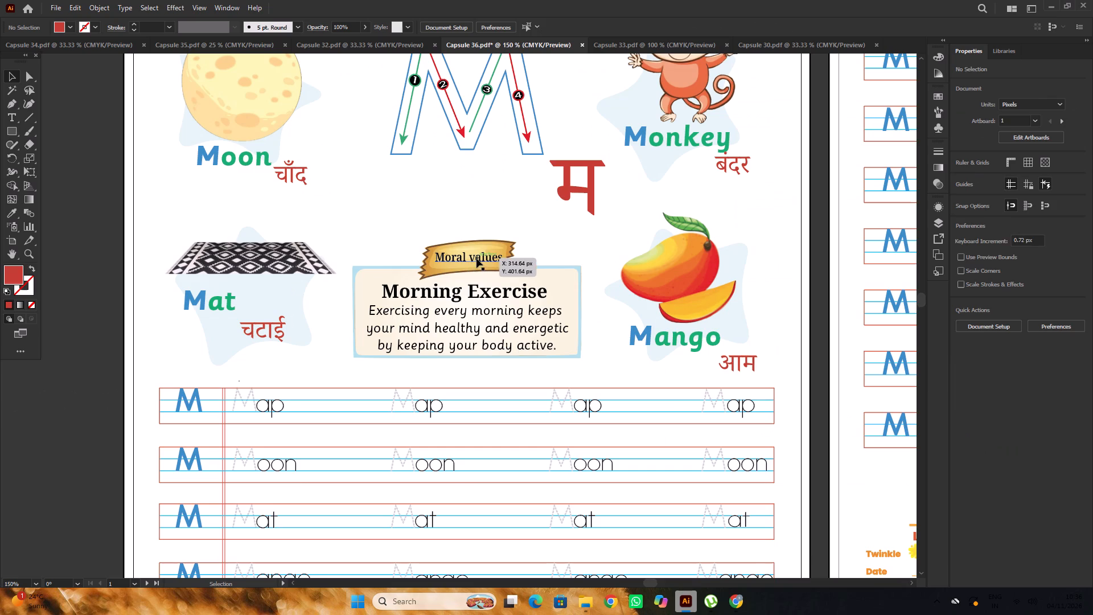
triple_click(476, 259)
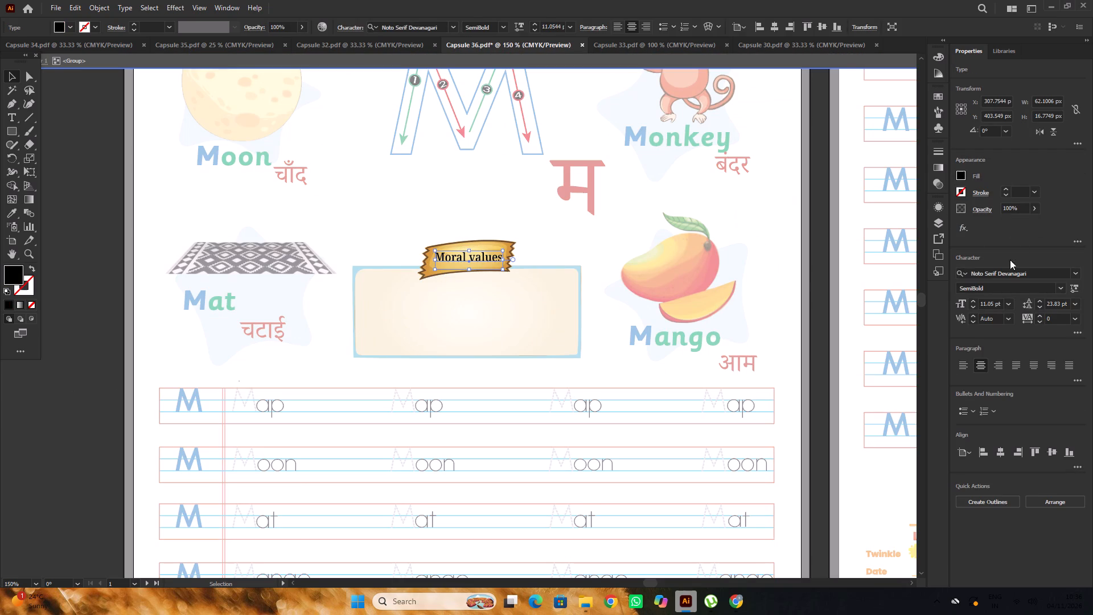
click(1038, 275)
key(s)
key(a)
key(s)
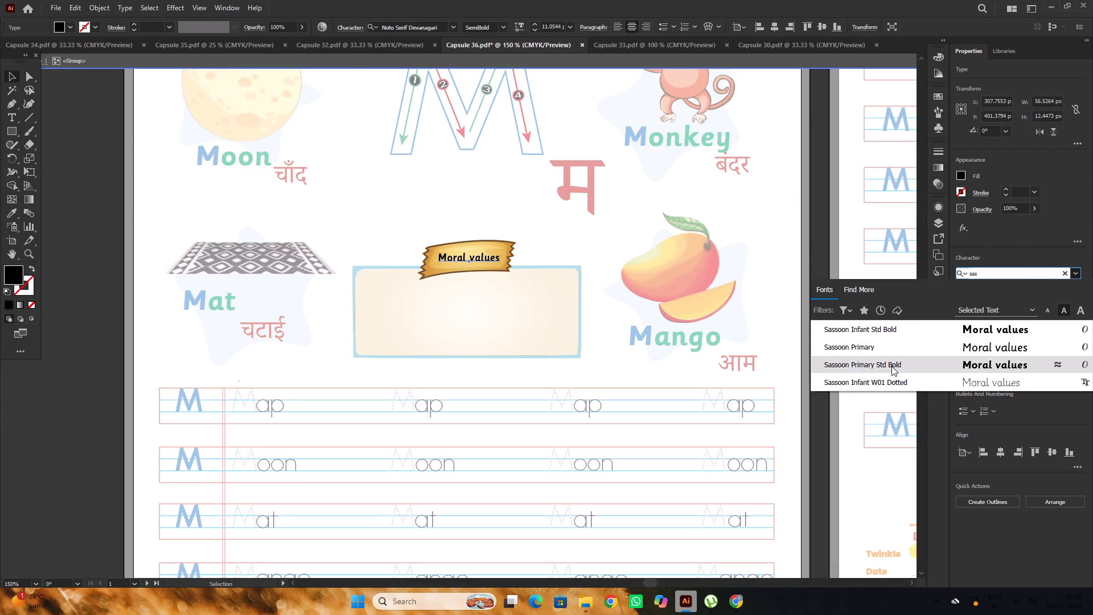
click(891, 366)
triple_click(87, 192)
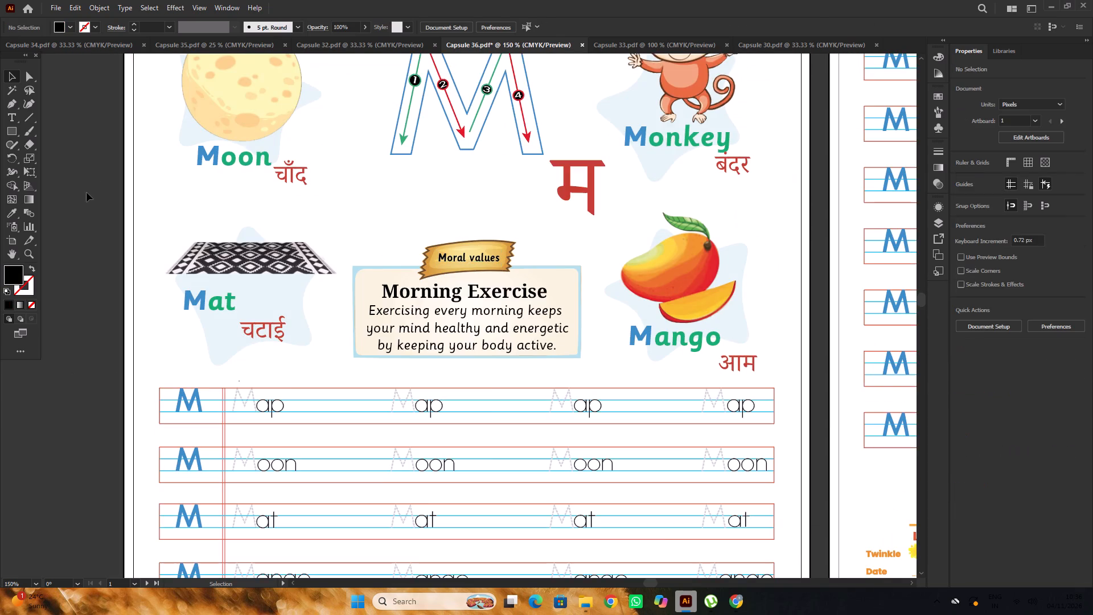
Move the Morning Exercise heading straight up about 1.5 px inside the Moral values box and deselect it.
alt+scroll(334, 227, down, 1)
alt+scroll(432, 274, up, 2)
click(449, 272)
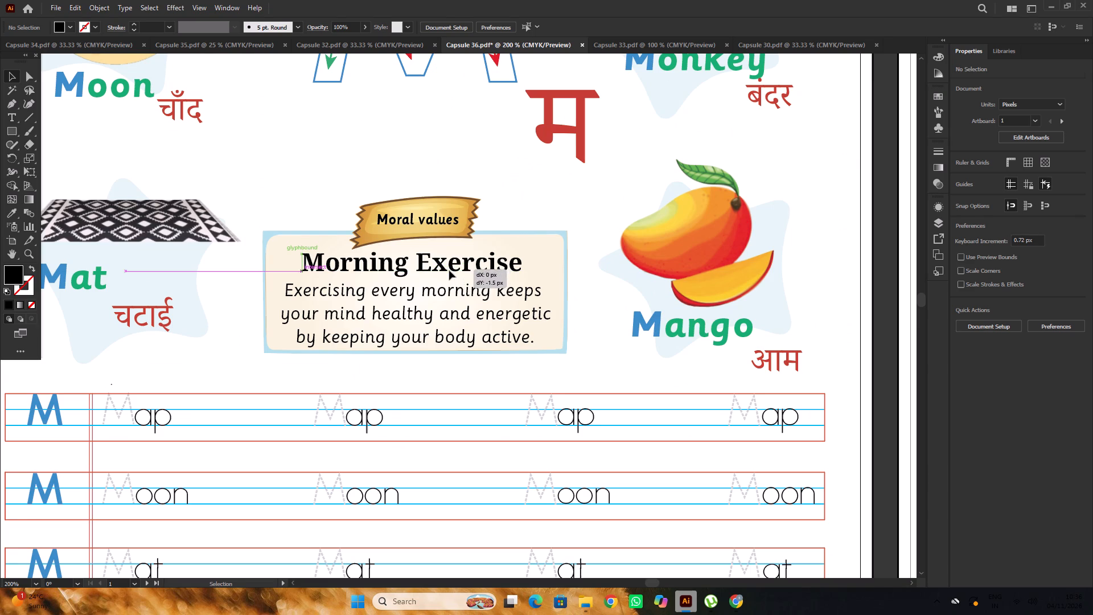
alt+scroll(449, 270, down, 5)
click(258, 222)
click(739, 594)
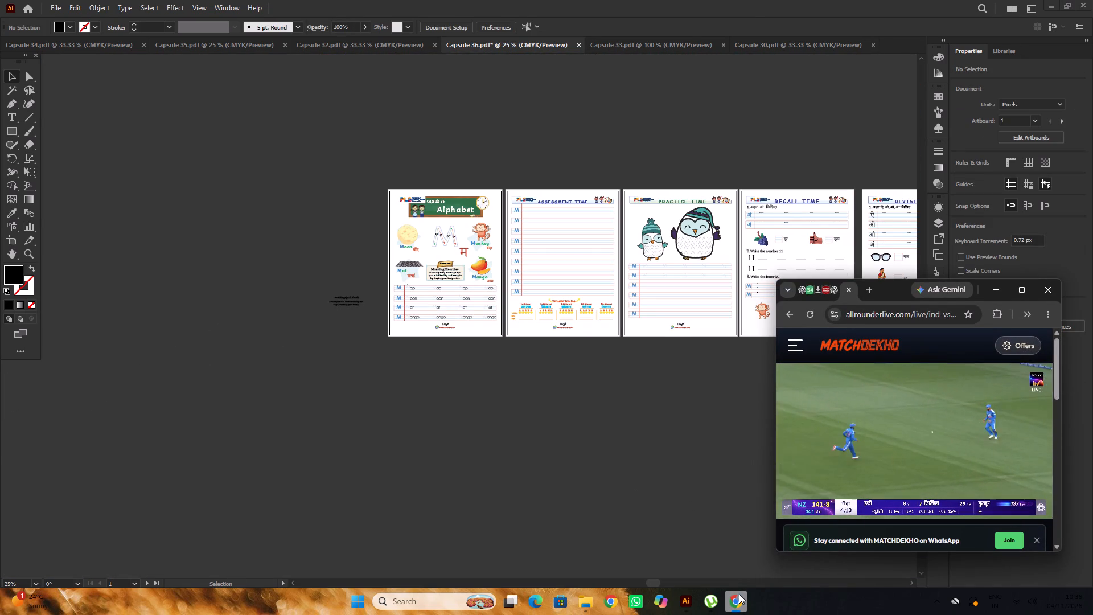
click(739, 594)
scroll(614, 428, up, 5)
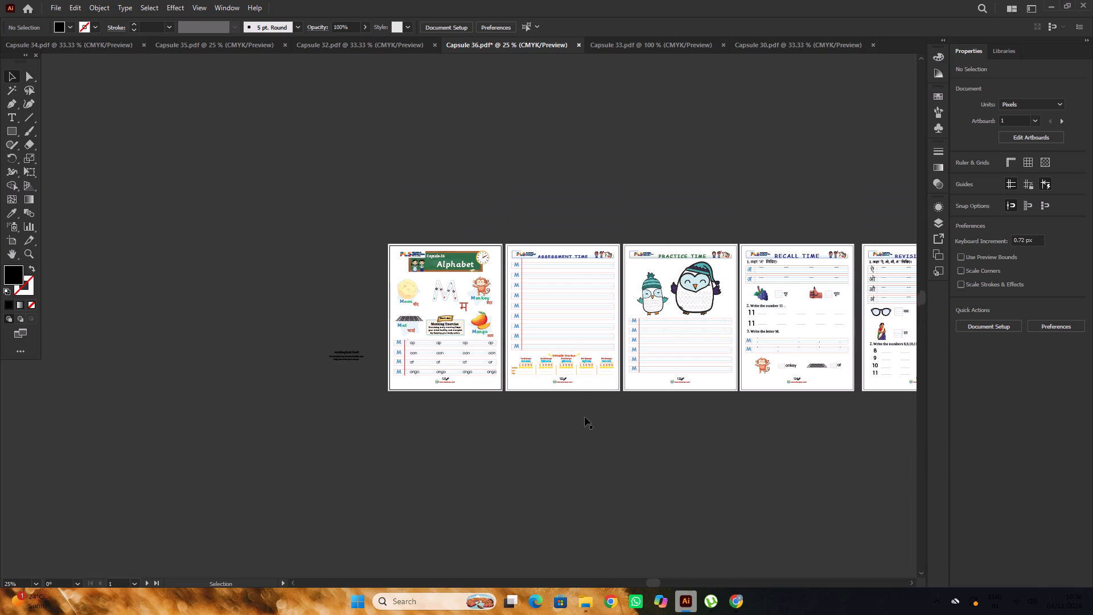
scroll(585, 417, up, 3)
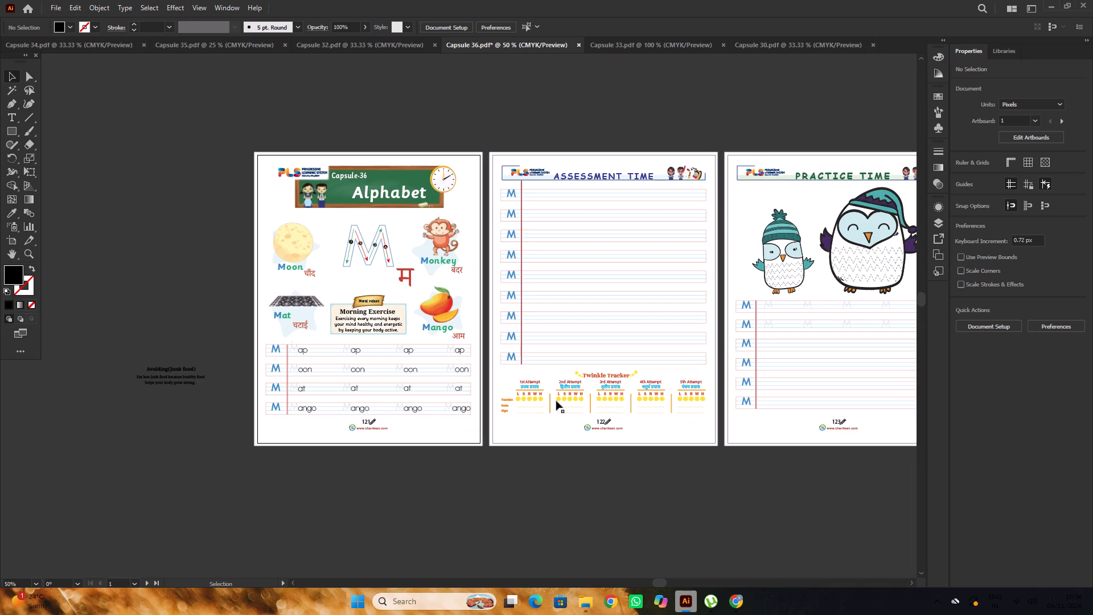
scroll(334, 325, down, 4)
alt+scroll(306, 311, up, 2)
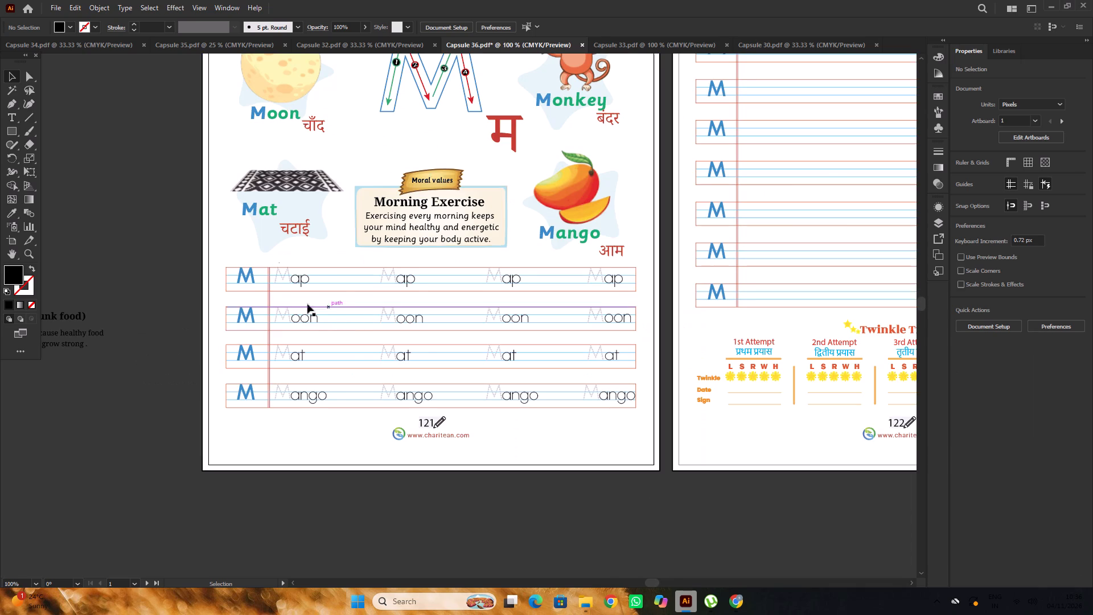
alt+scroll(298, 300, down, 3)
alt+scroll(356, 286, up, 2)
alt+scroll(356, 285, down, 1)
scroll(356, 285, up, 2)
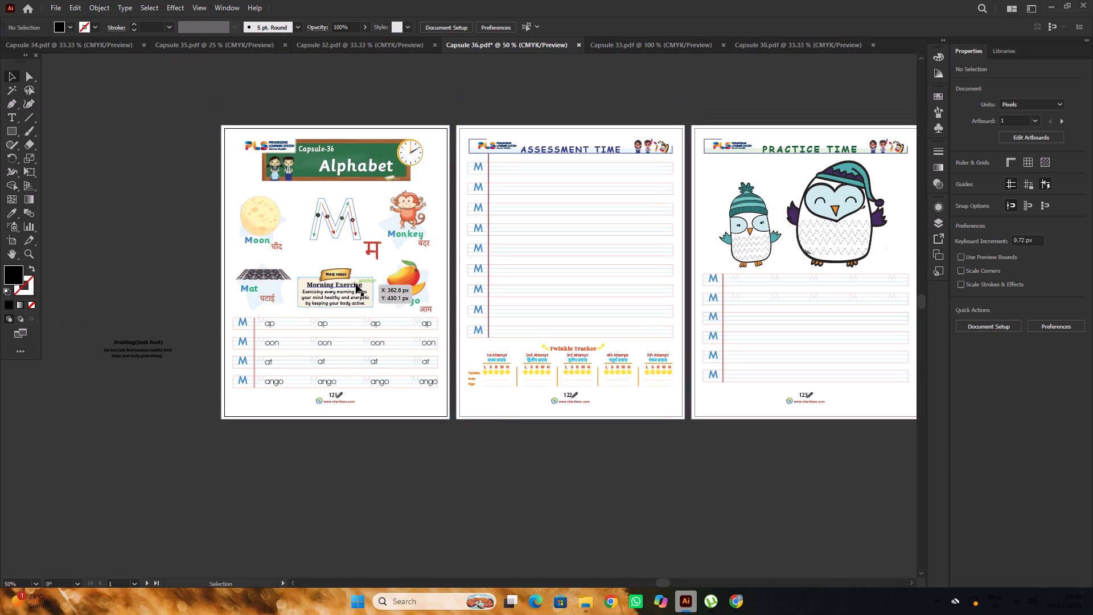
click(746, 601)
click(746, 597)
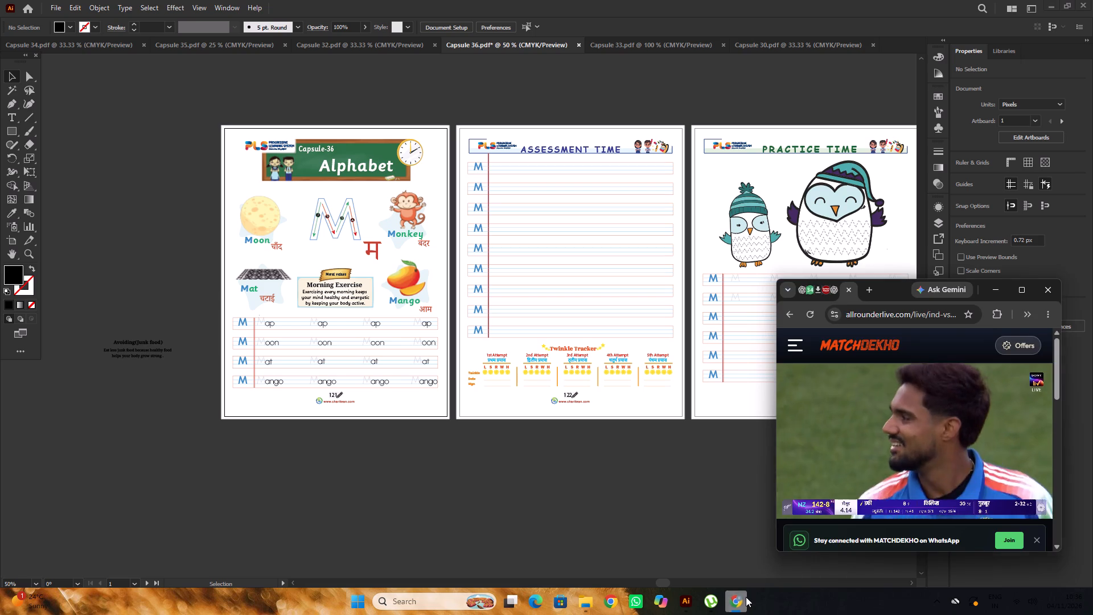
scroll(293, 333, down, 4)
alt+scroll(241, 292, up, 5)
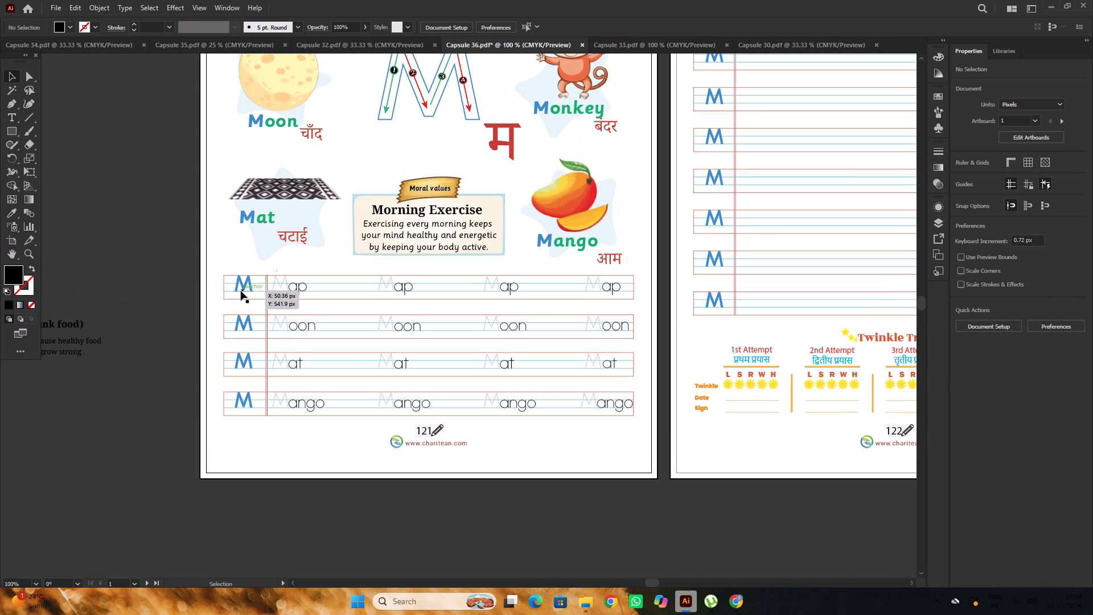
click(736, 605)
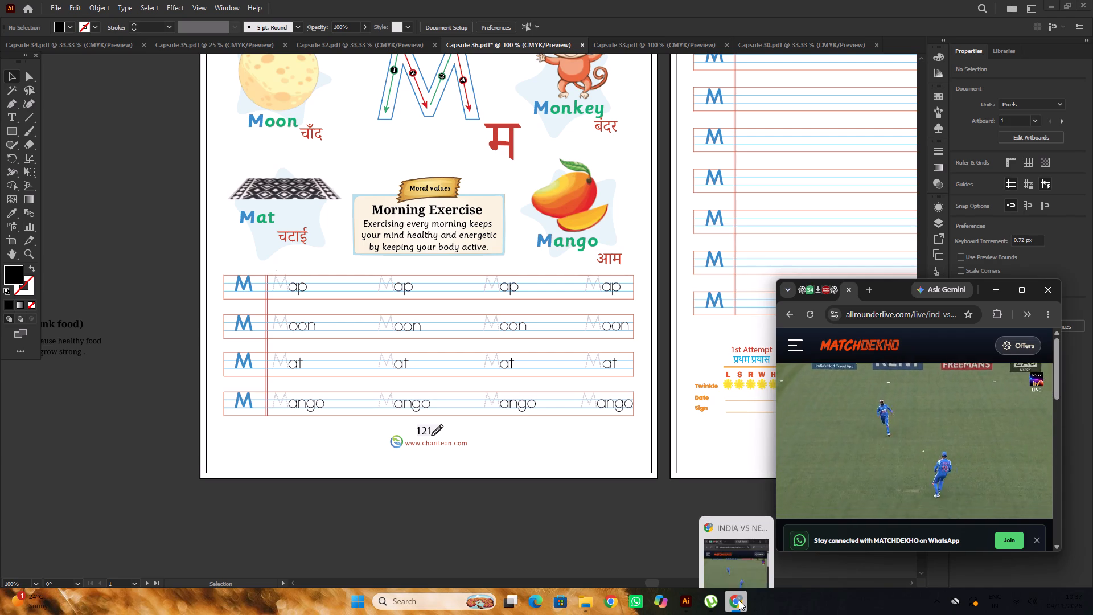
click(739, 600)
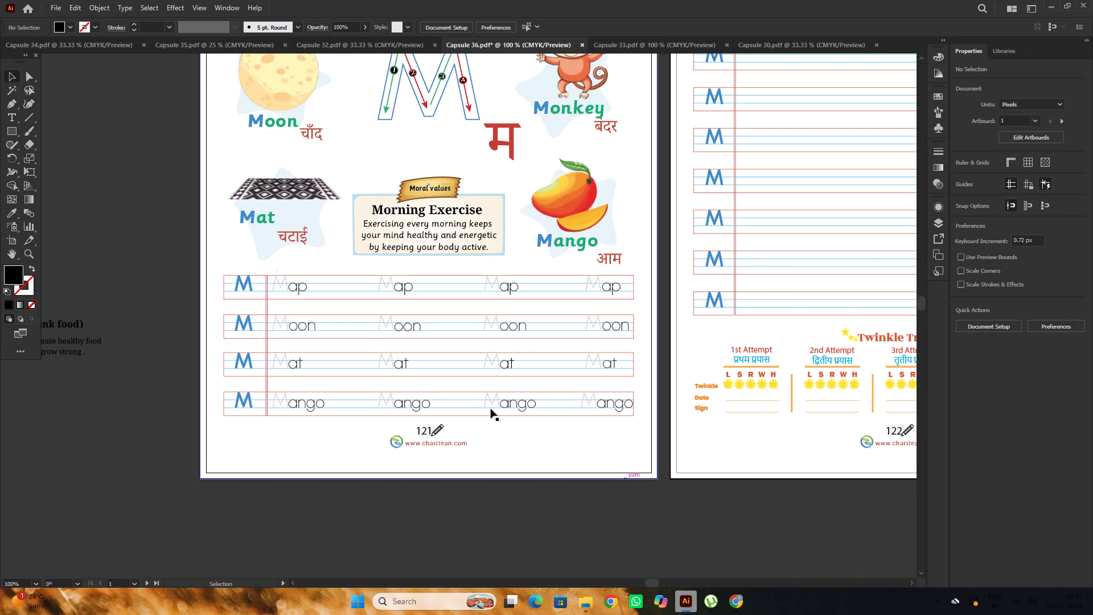
Set the font of the four blue M letters at the start of page 121's tracing rows to Sassoon Primary and deselect them.
scroll(301, 267, down, 2)
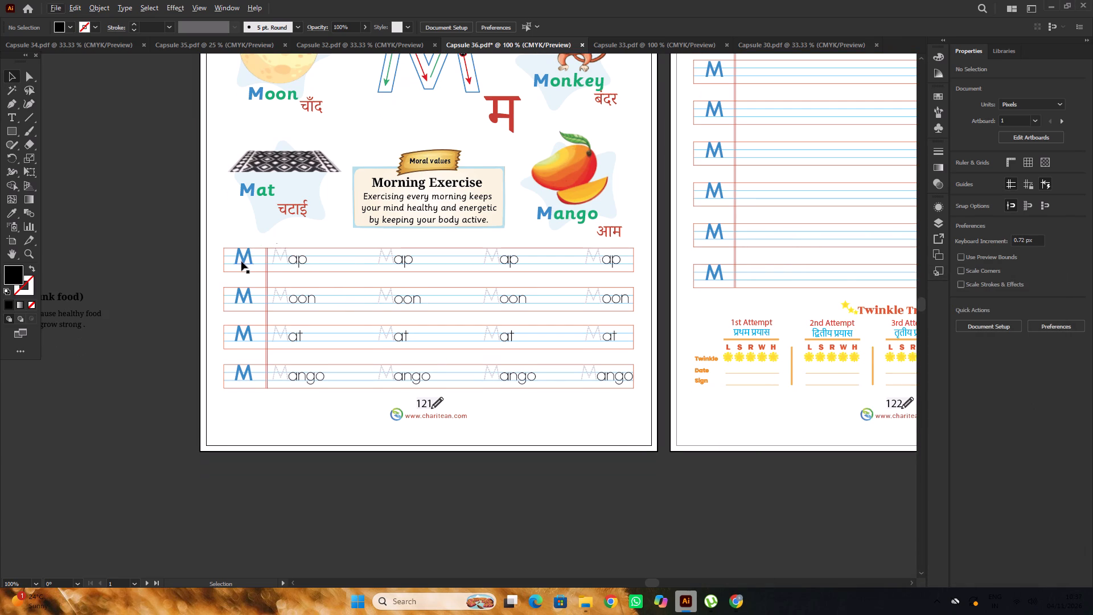
click(241, 258)
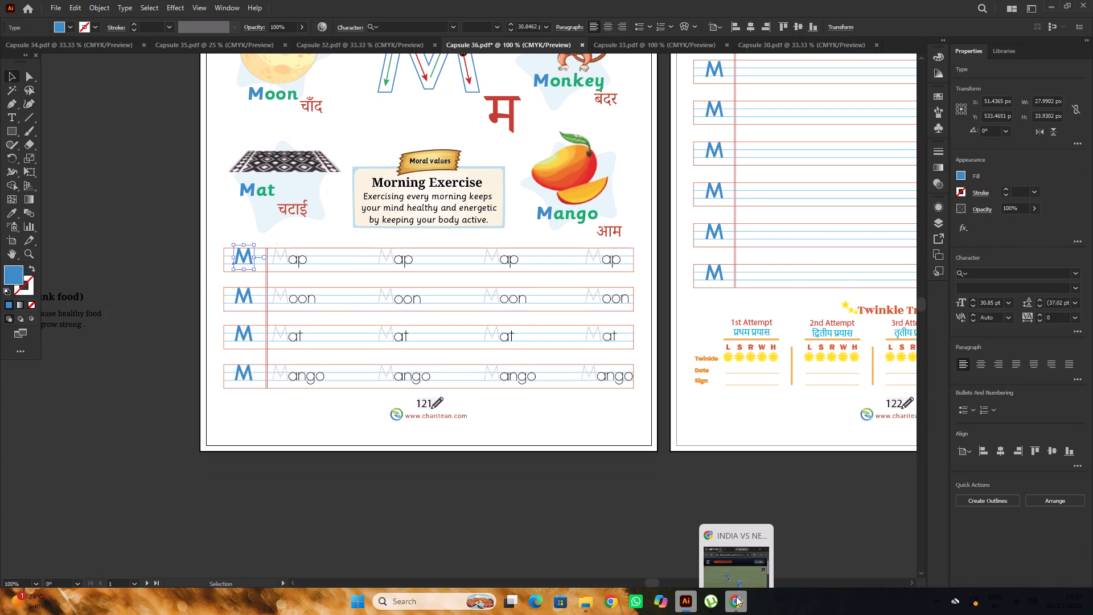
click(736, 596)
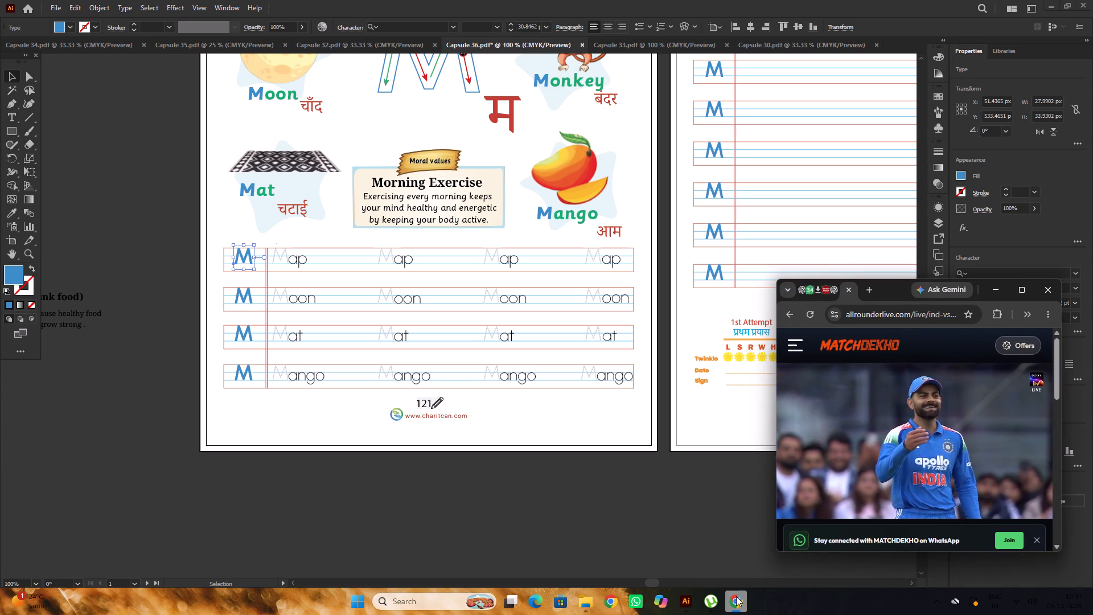
click(736, 596)
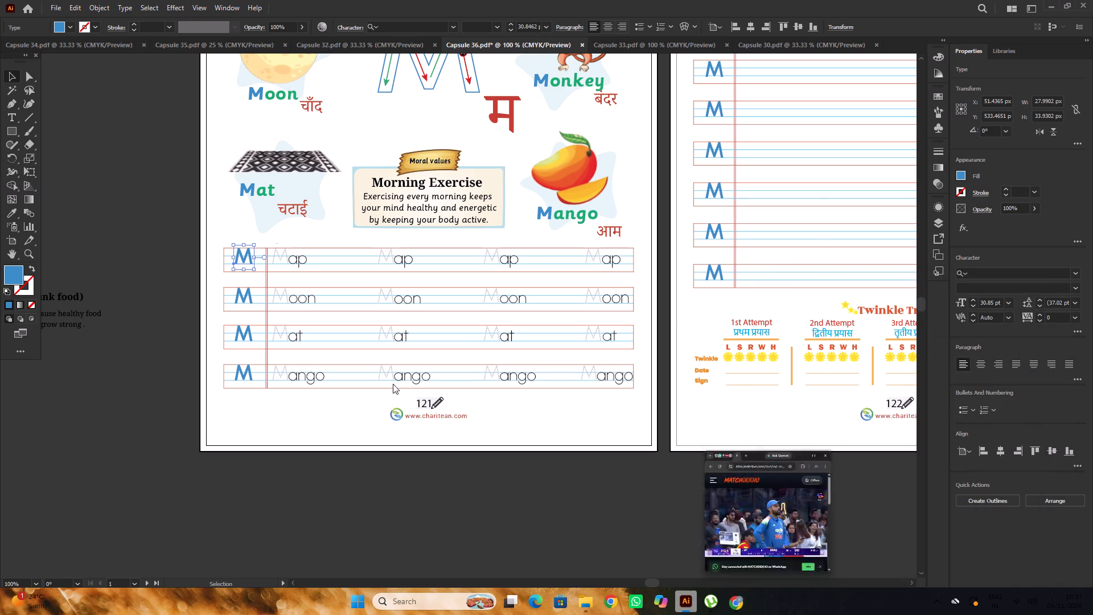
shift+click(246, 295)
shift+click(245, 336)
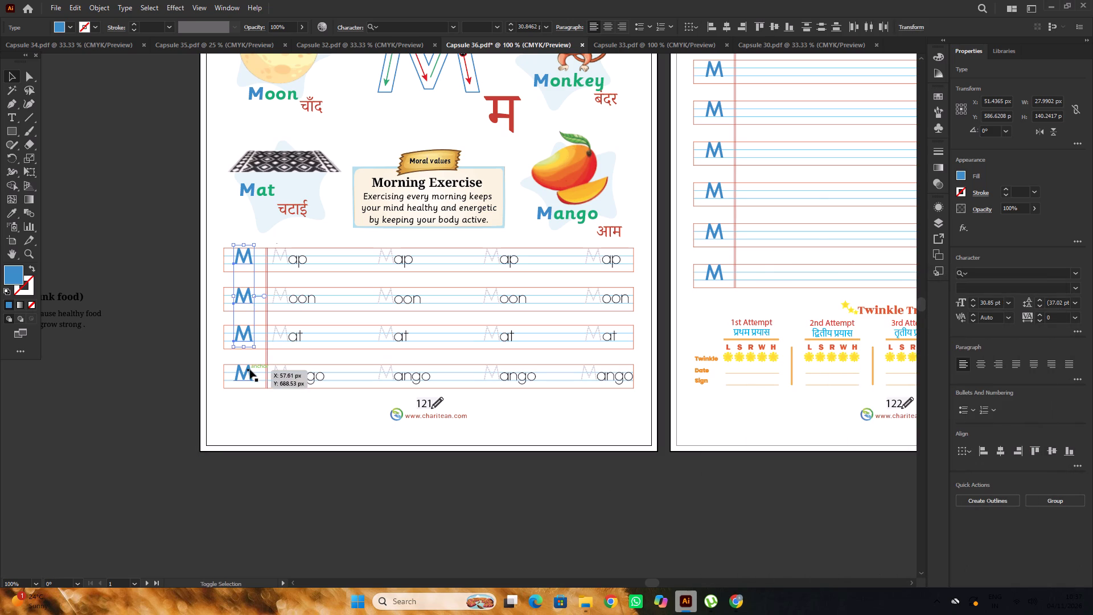
shift+click(250, 370)
click(1017, 272)
key(s)
key(a)
key(s)
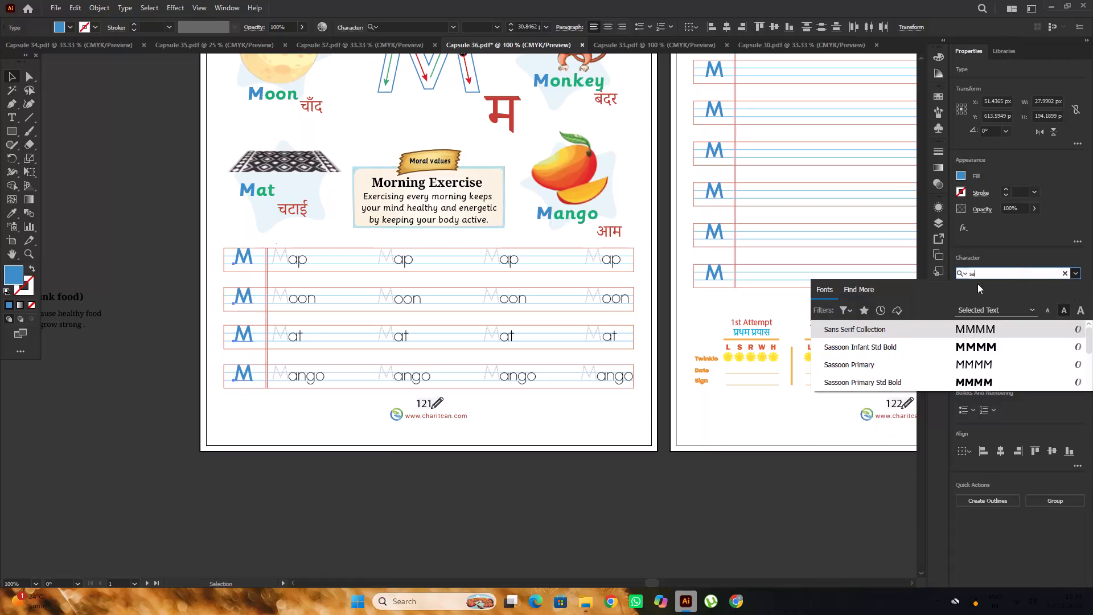
click(890, 347)
scroll(229, 255, down, 3)
alt+scroll(246, 245, up, 4)
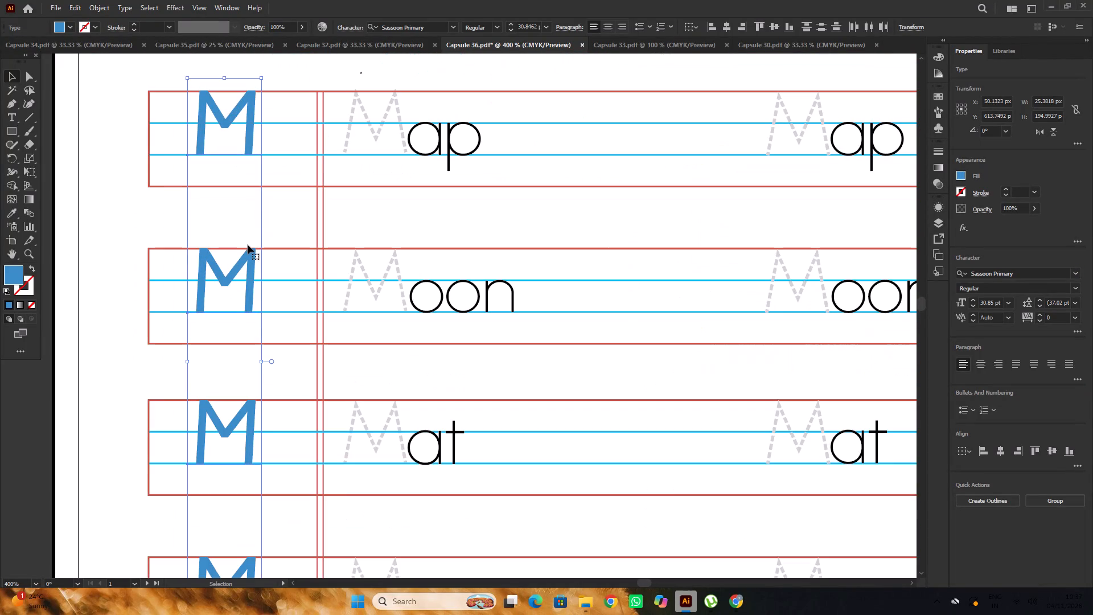
alt+scroll(248, 245, down, 5)
click(191, 217)
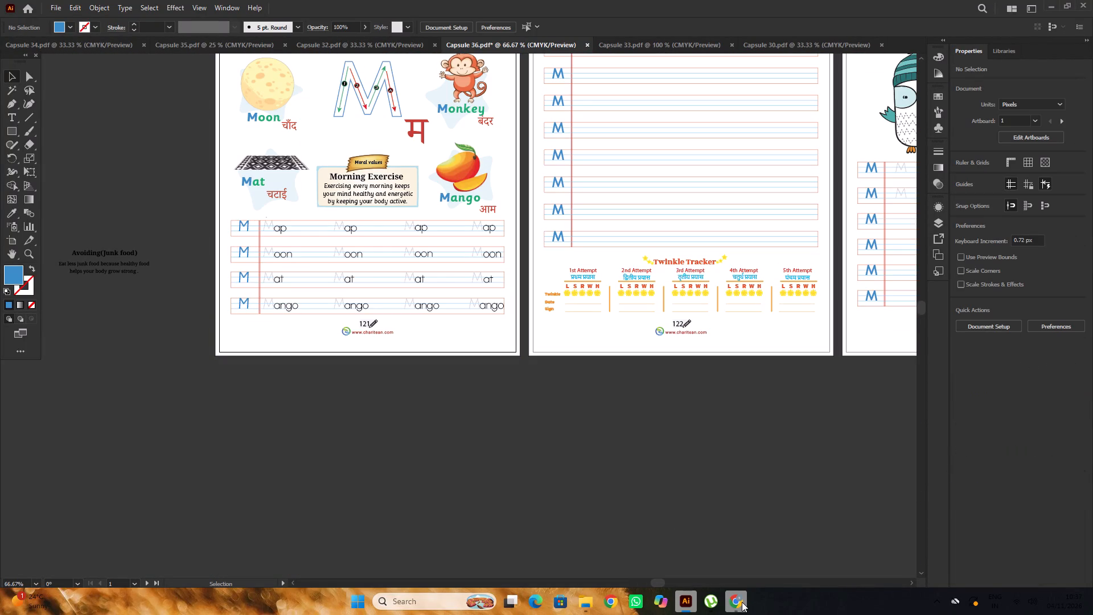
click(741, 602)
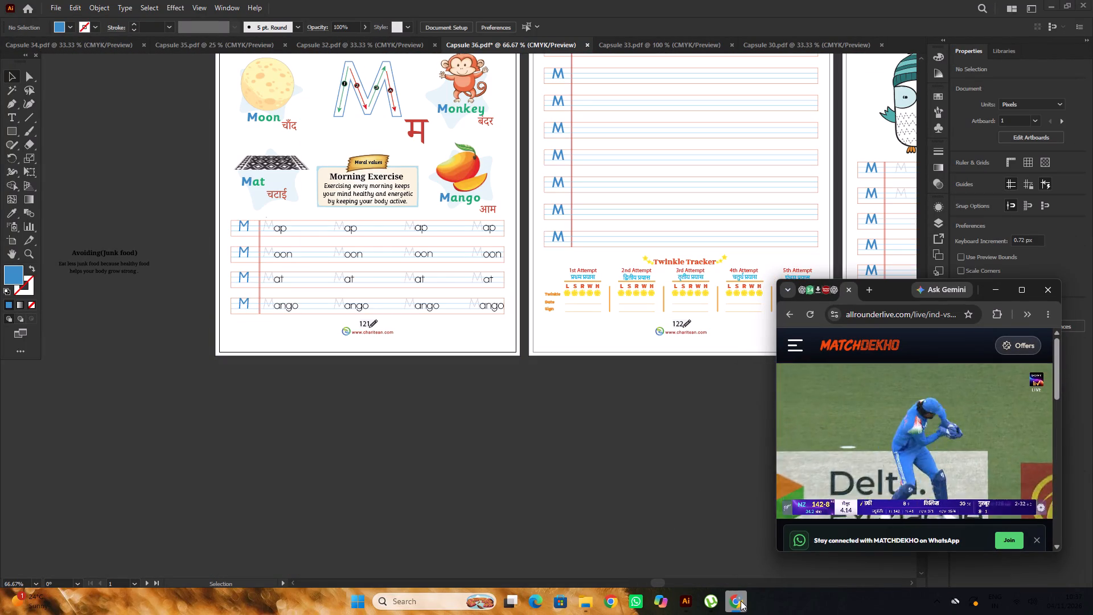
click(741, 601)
Set the first-column endings ap, oon, at and ango plus the second-column ap to Sassoon Primary and deselect them.
alt+scroll(261, 249, up, 4)
click(332, 184)
alt+scroll(321, 183, down, 2)
shift+click(339, 237)
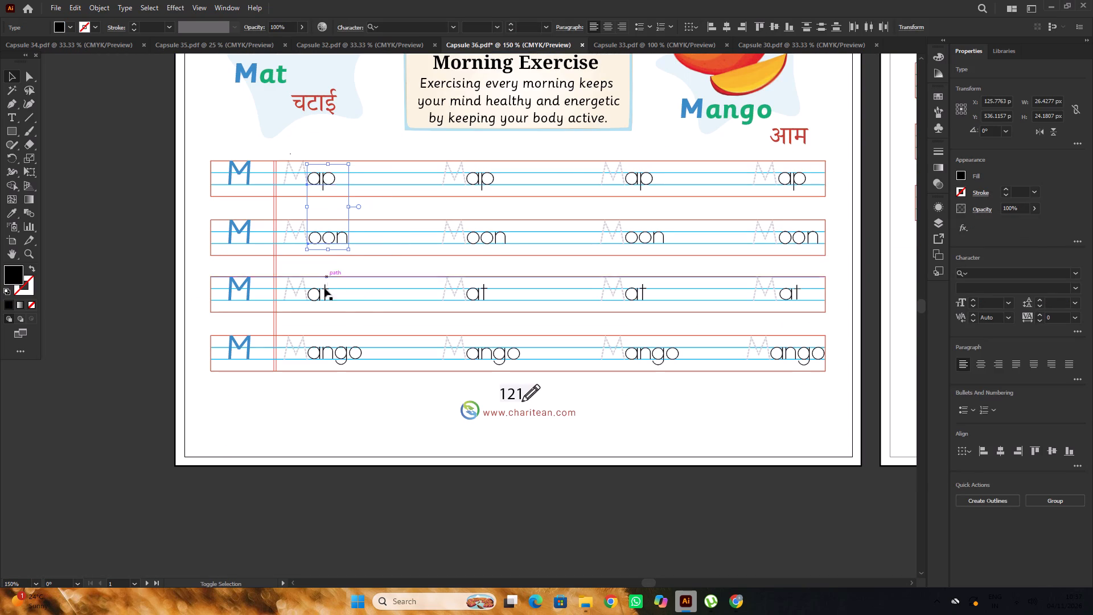
shift+click(322, 297)
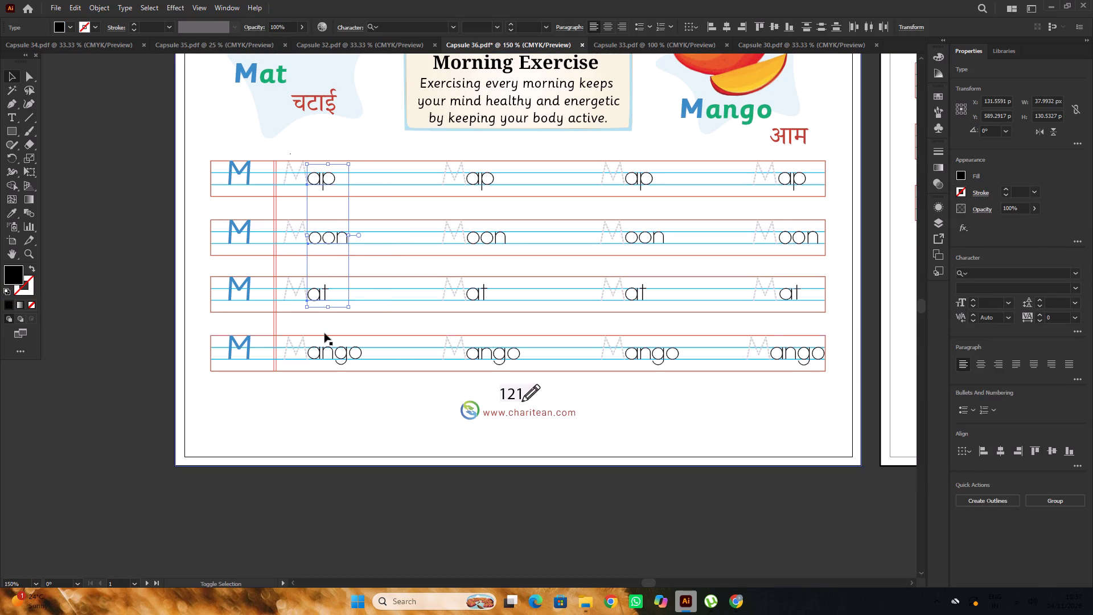
shift+click(338, 352)
alt+scroll(330, 312, down, 2)
alt+scroll(438, 243, up, 2)
shift+click(354, 269)
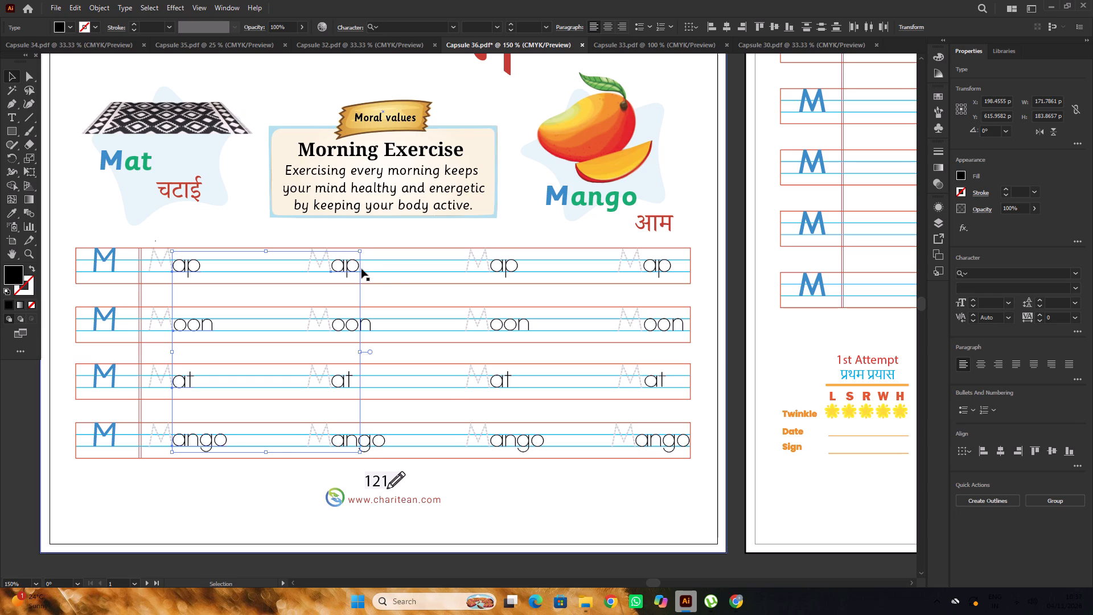
click(732, 600)
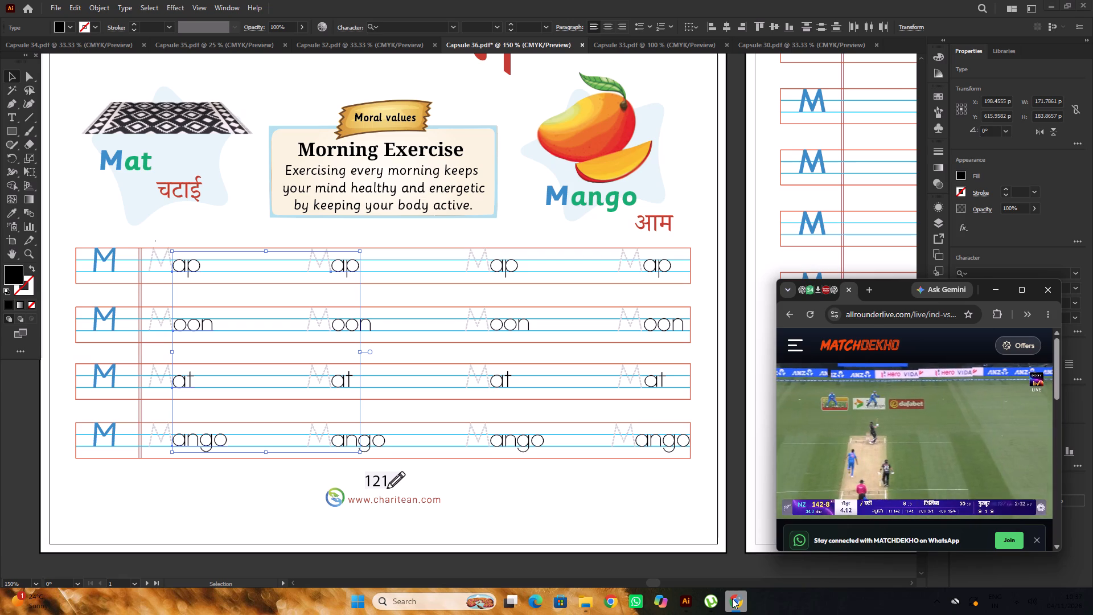
click(732, 598)
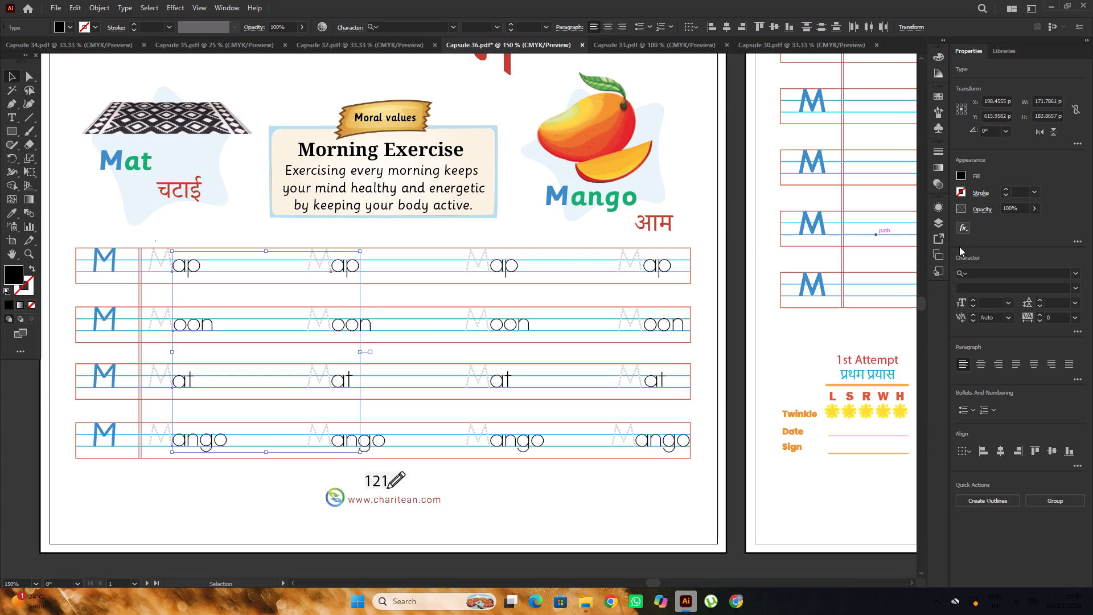
click(980, 274)
key(s)
key(a)
key(s)
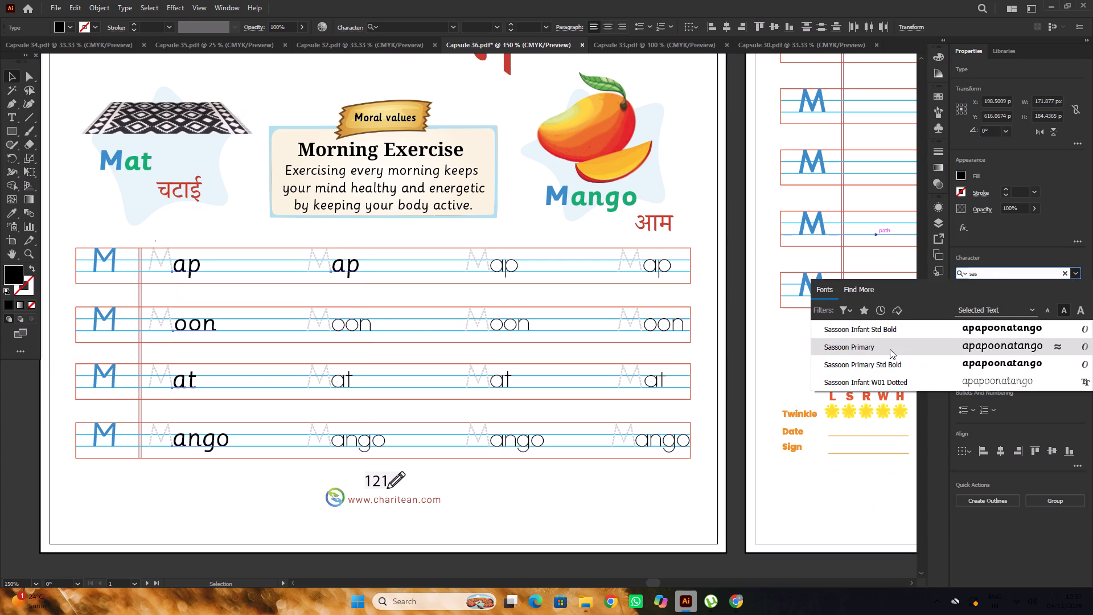
click(890, 349)
alt+scroll(430, 229, down, 2)
click(469, 444)
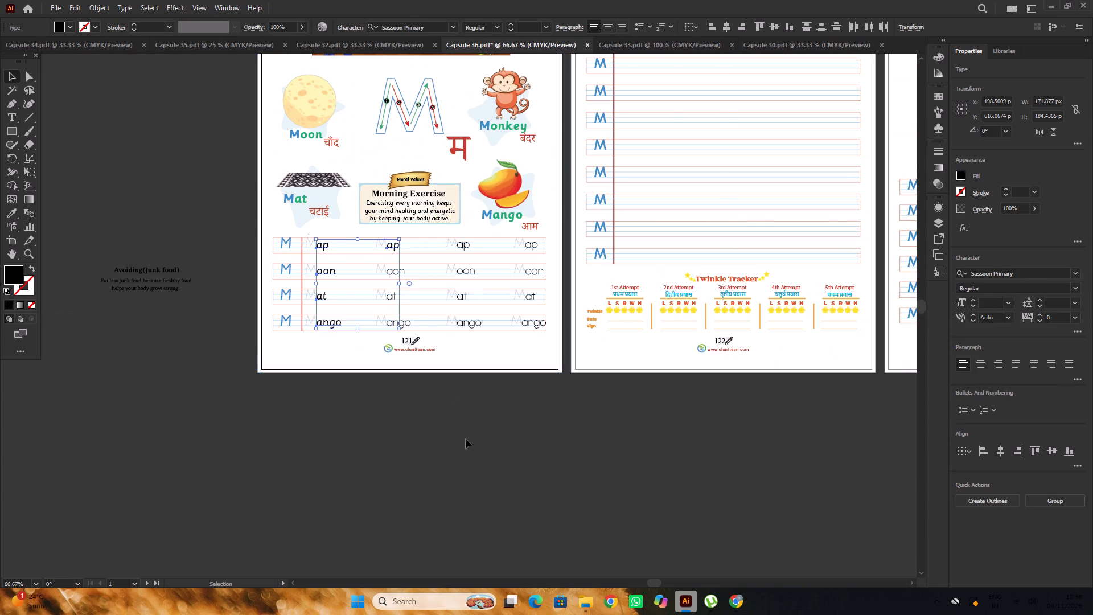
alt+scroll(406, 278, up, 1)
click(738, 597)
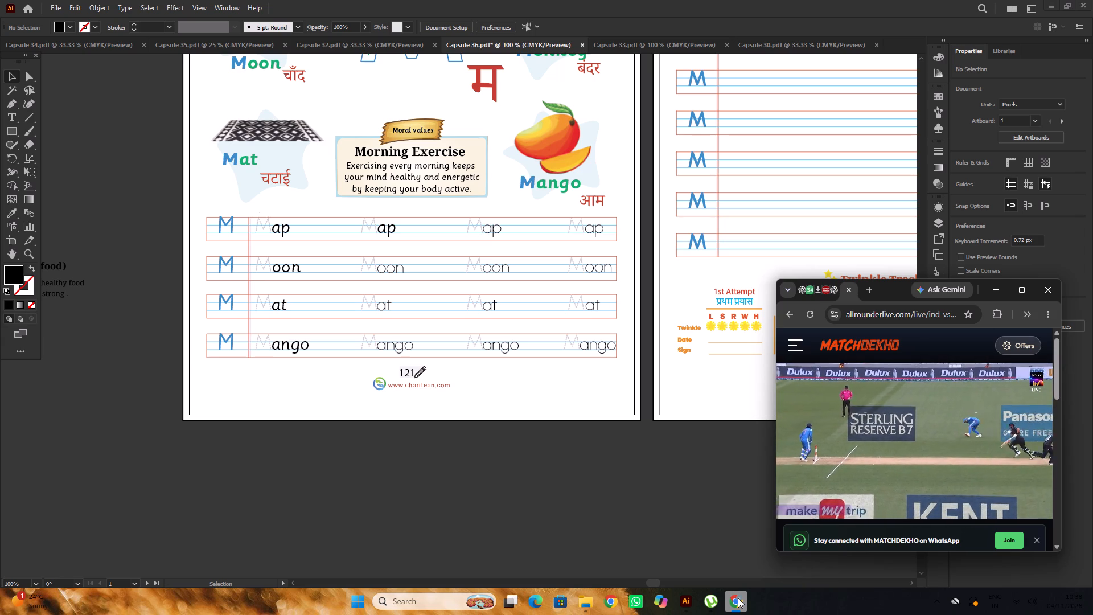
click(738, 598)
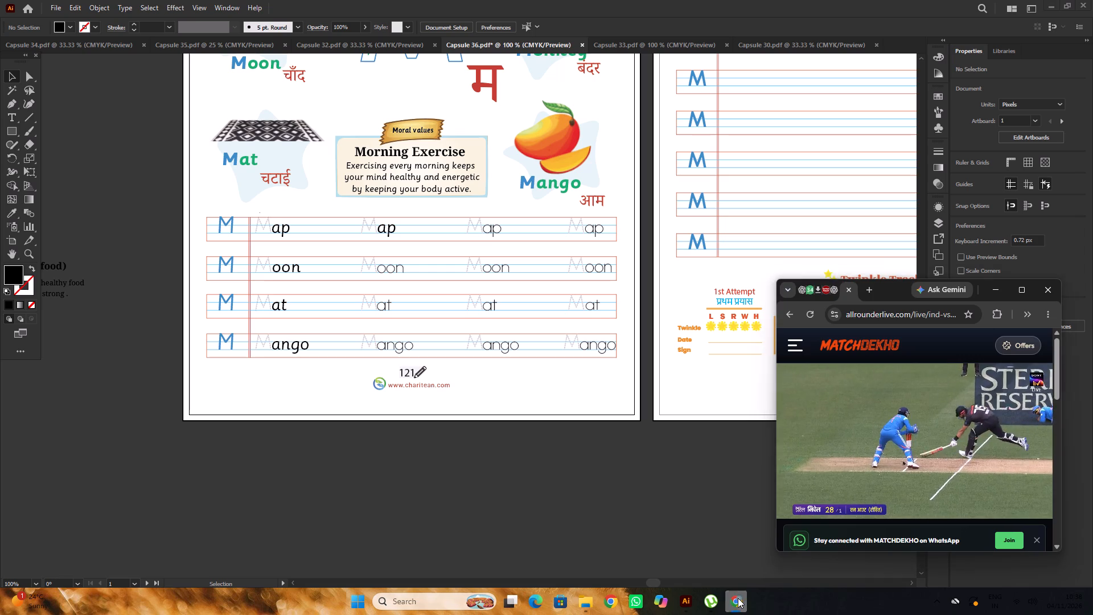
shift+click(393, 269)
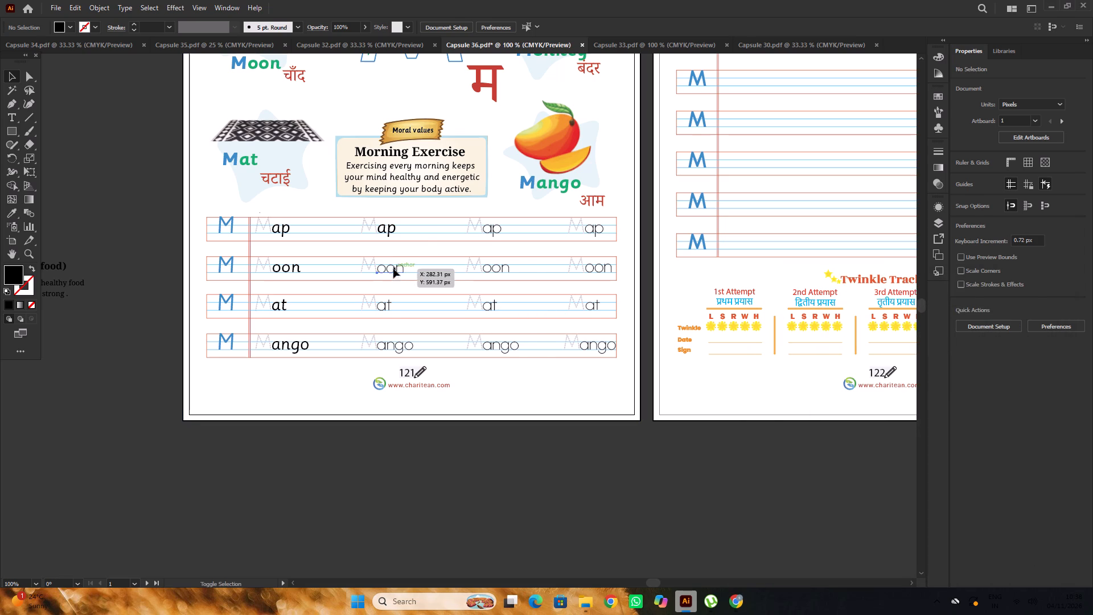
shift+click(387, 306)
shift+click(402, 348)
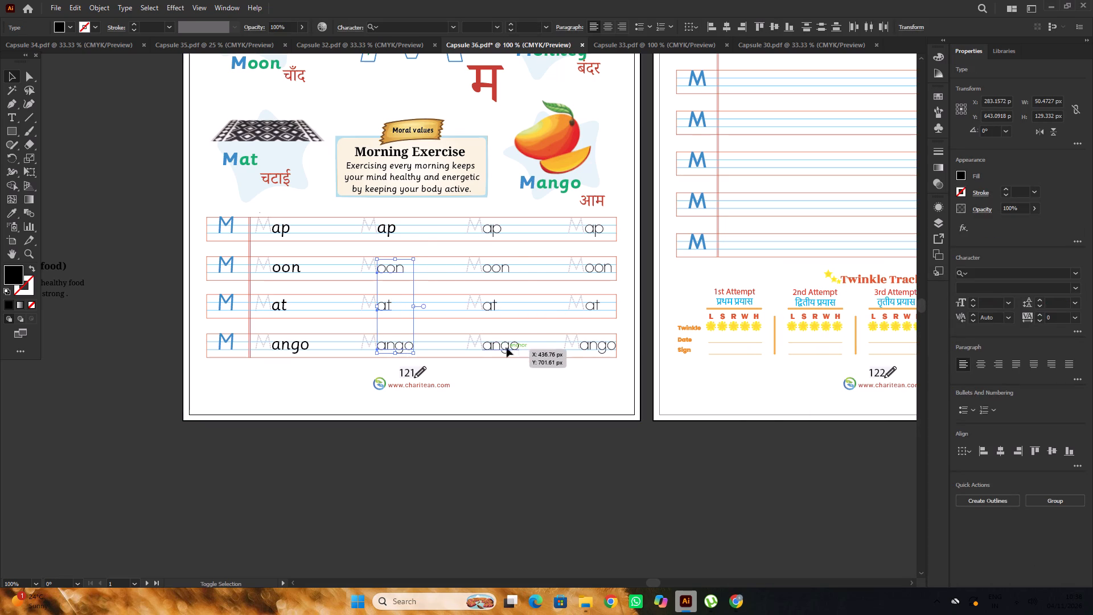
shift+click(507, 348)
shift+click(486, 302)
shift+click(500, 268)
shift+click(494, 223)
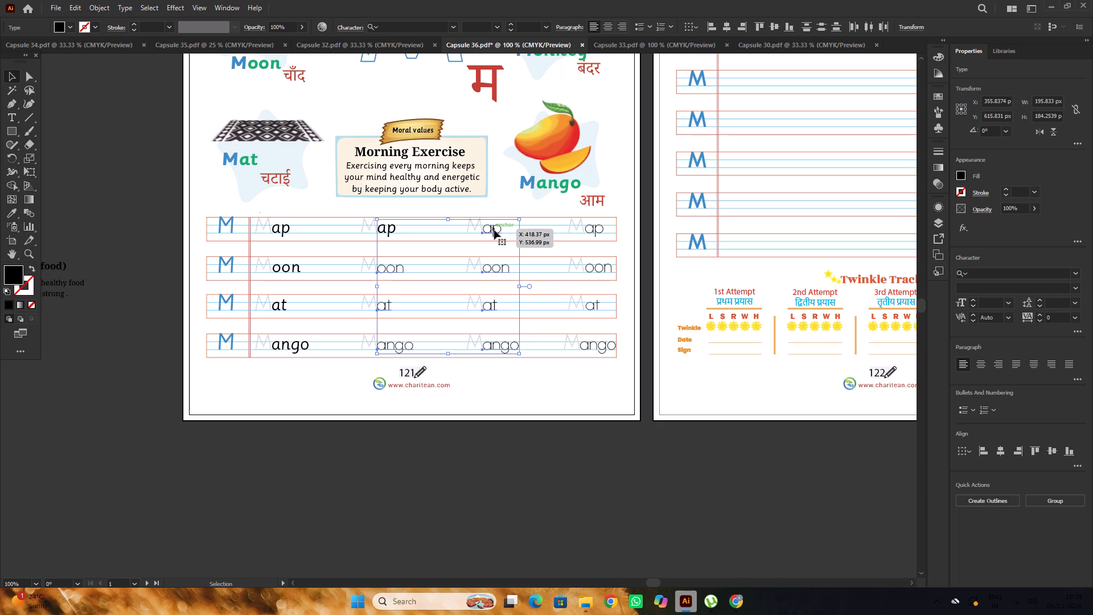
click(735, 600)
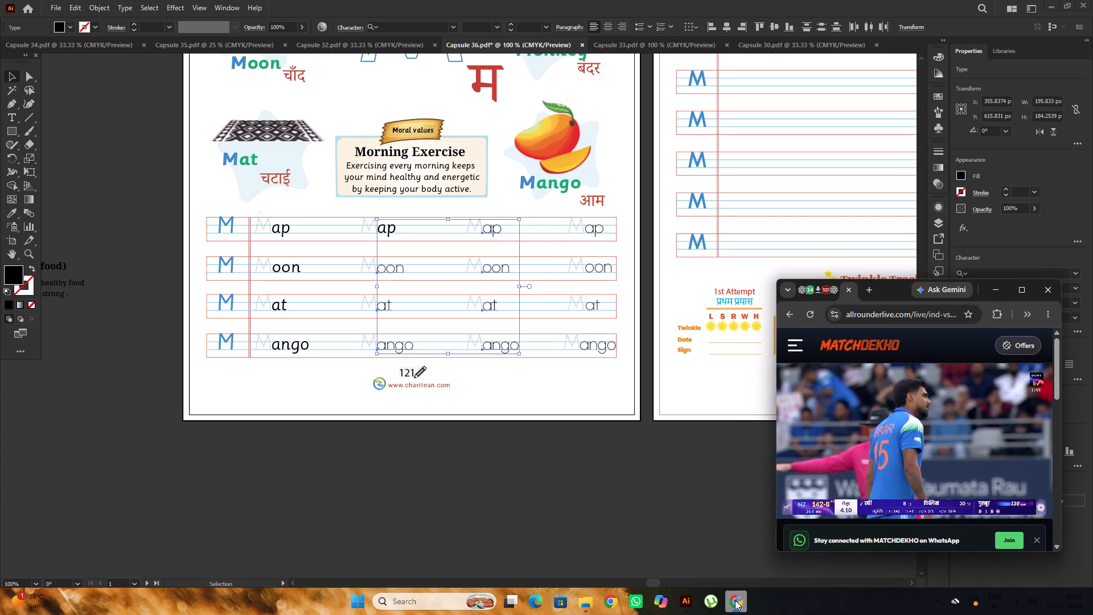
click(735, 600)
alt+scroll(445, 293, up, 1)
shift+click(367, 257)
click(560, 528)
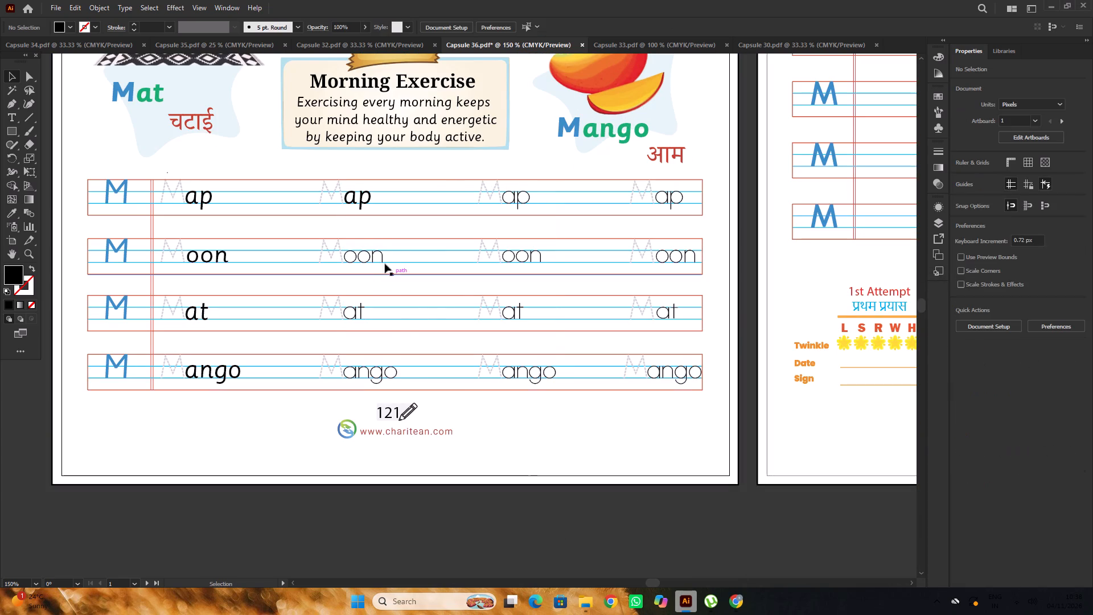
Set the word endings oon, at and ango in the second and third tracing columns to Sassoon Primary.
click(373, 253)
shift+click(359, 306)
shift+click(380, 367)
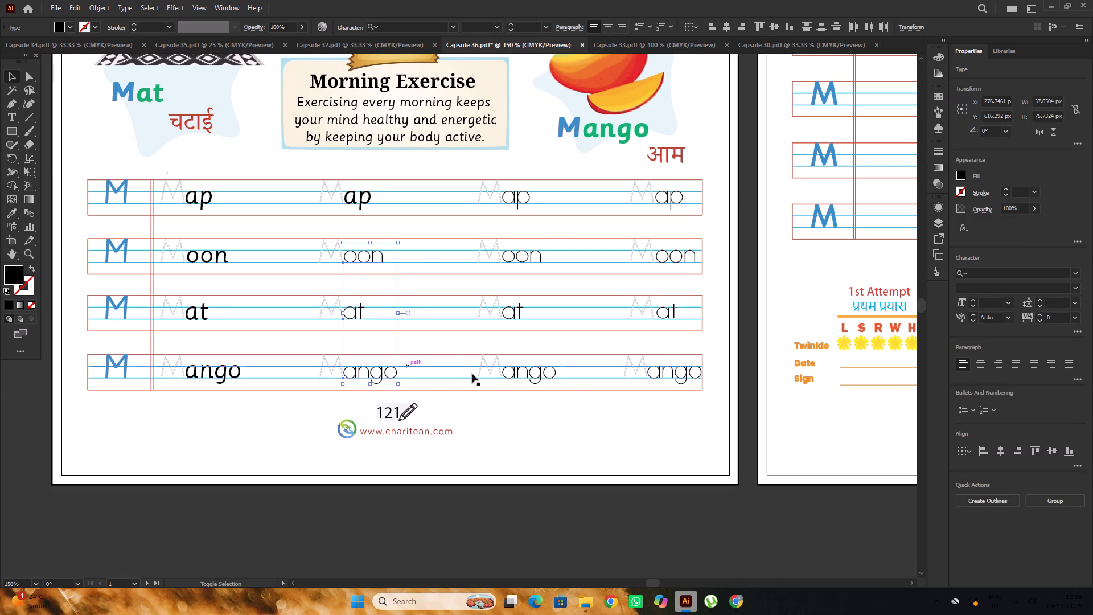
shift+click(524, 374)
shift+click(512, 311)
shift+click(516, 256)
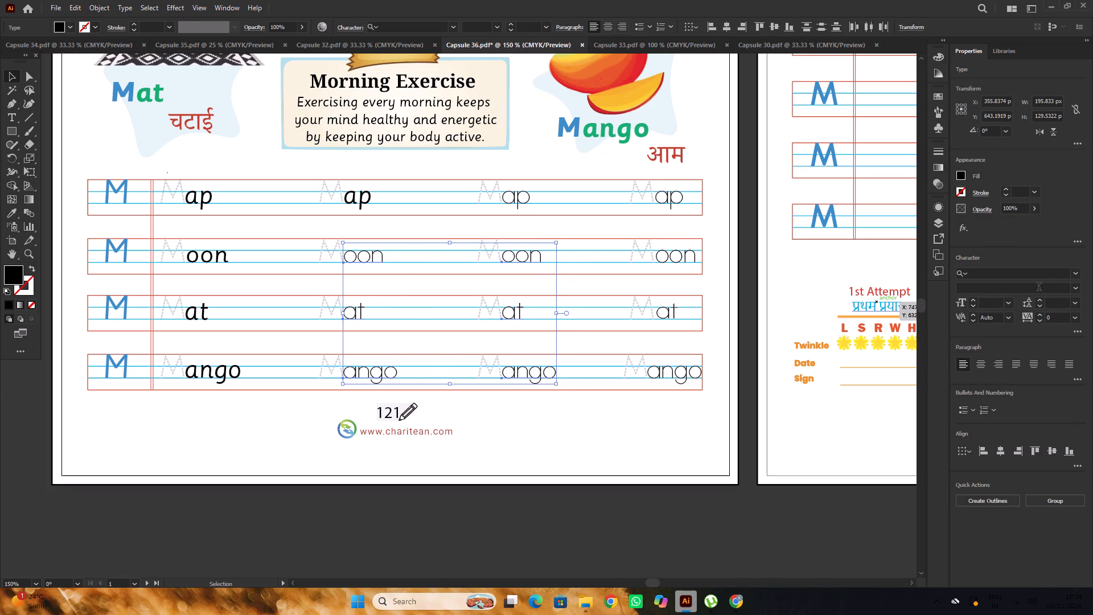
click(1032, 277)
text(sas)
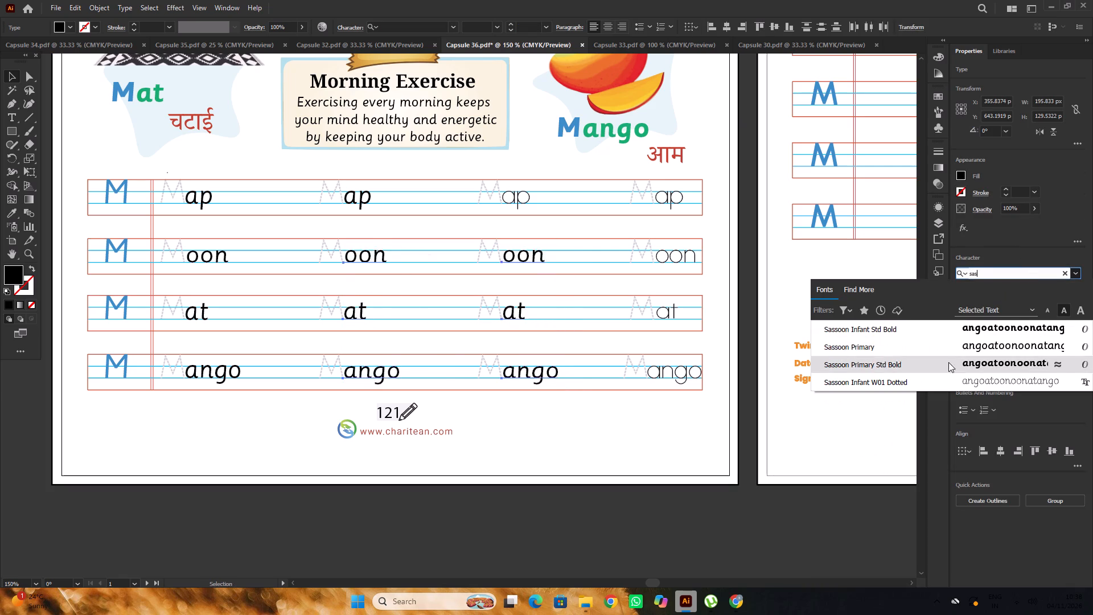
click(947, 343)
Set the third-column ap and the fourth-column endings ap, oon, at and ango to Sassoon Primary and deselect them.
scroll(581, 290, up, 3)
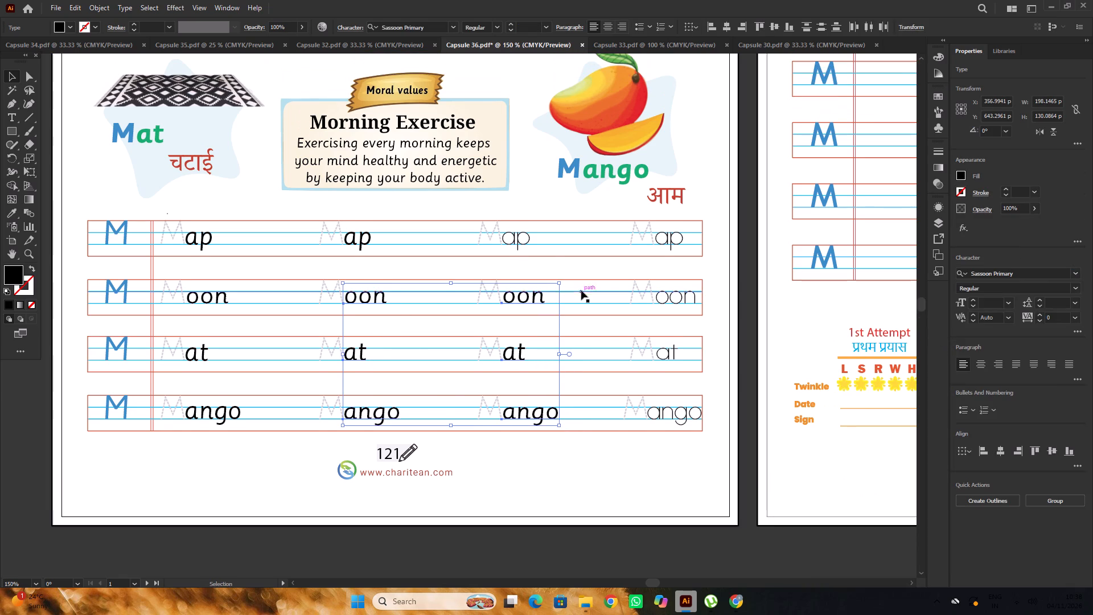
click(527, 241)
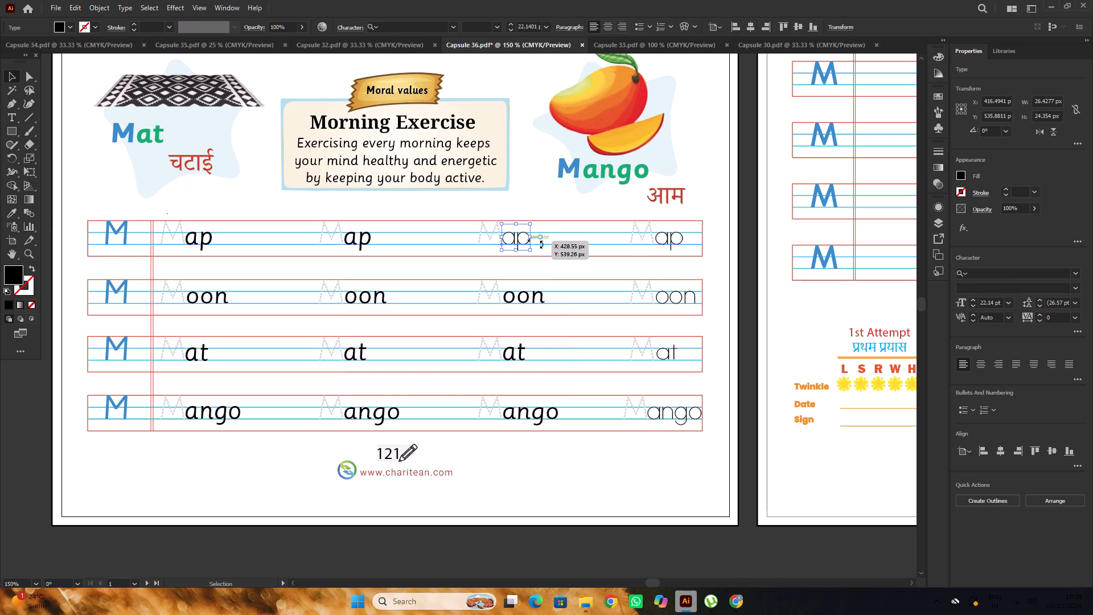
shift+click(673, 243)
shift+click(670, 300)
shift+click(666, 352)
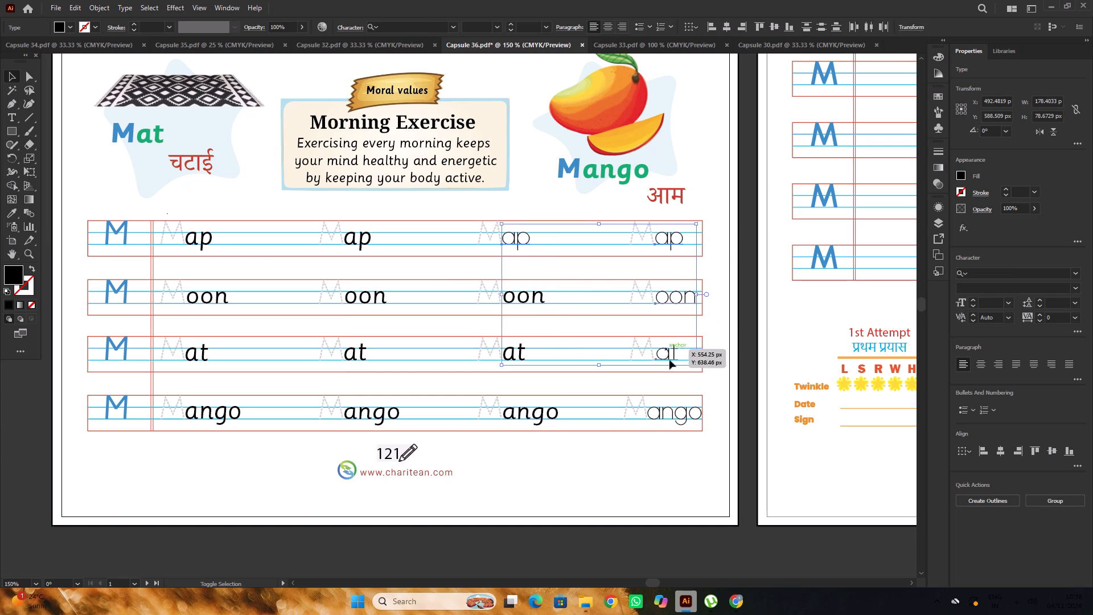
shift+click(687, 419)
click(737, 602)
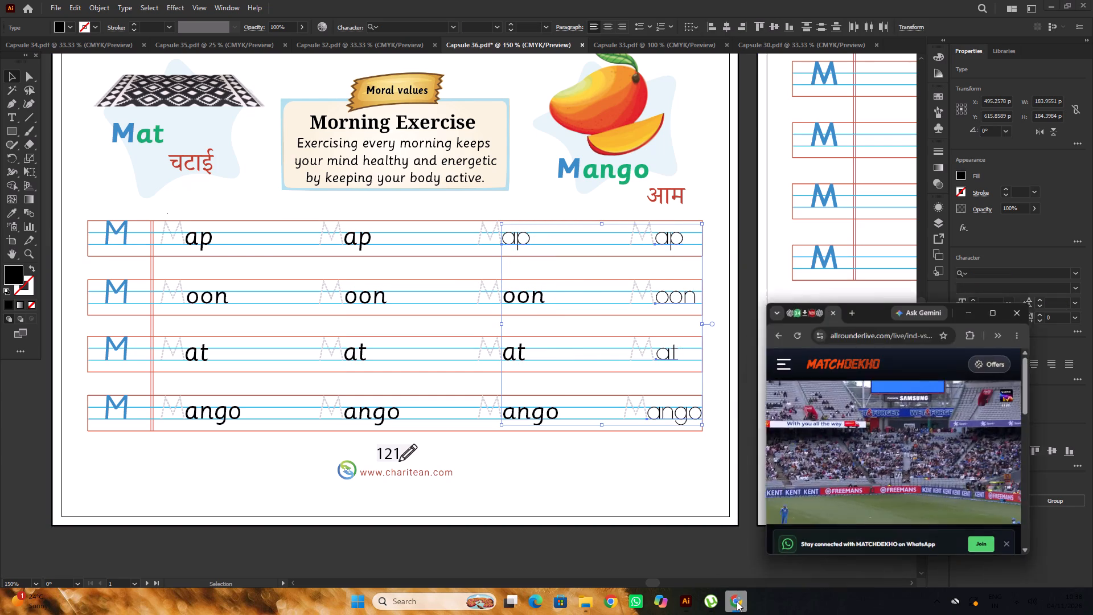
click(737, 601)
click(996, 277)
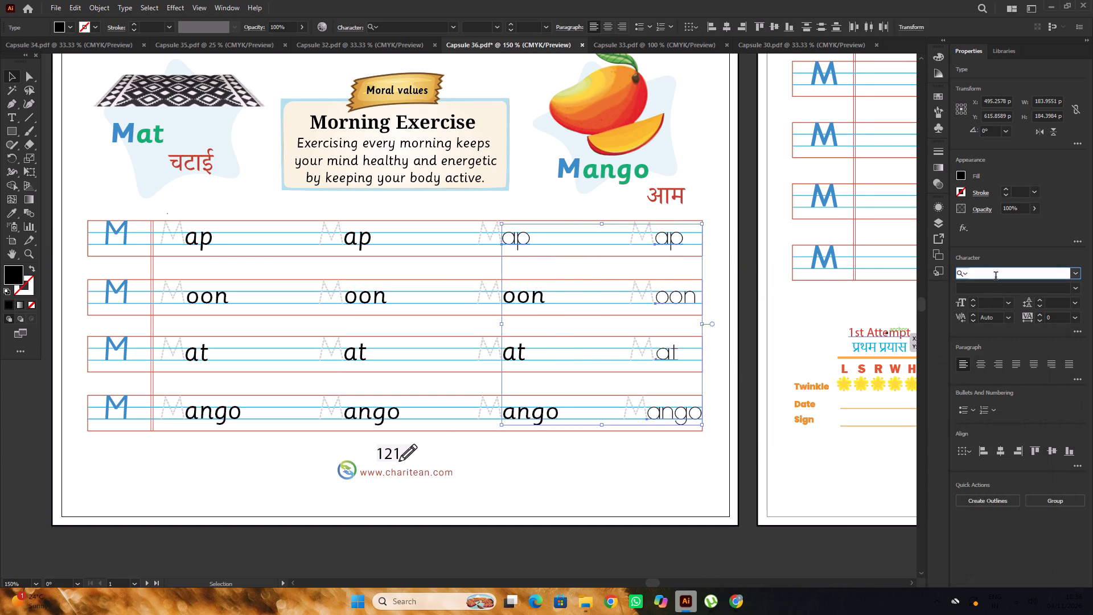
text(sa)
key(s)
click(888, 349)
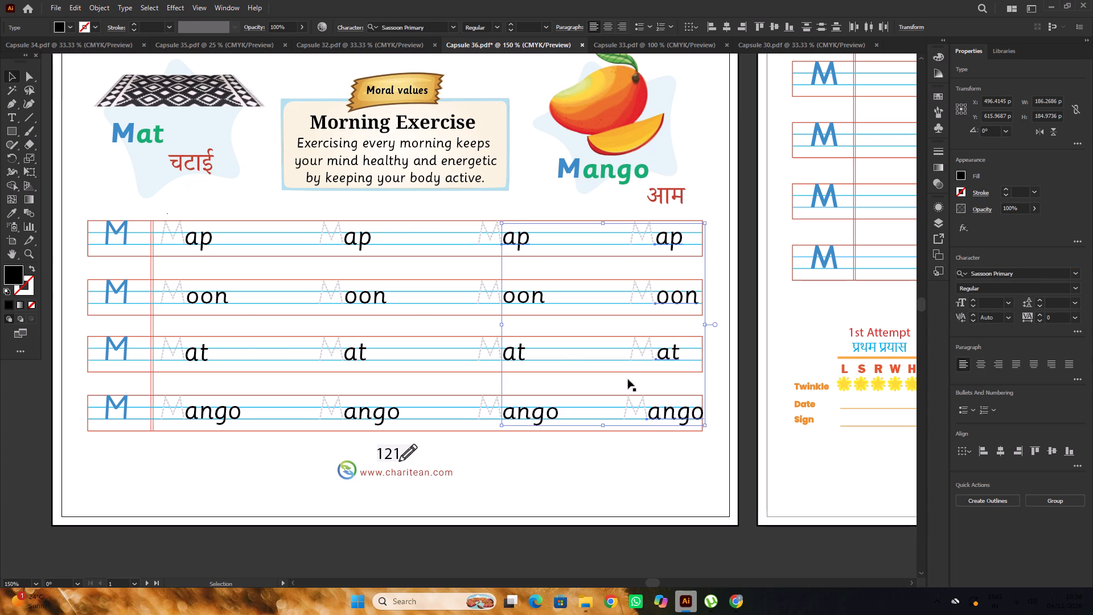
alt+scroll(547, 354, down, 1)
click(663, 550)
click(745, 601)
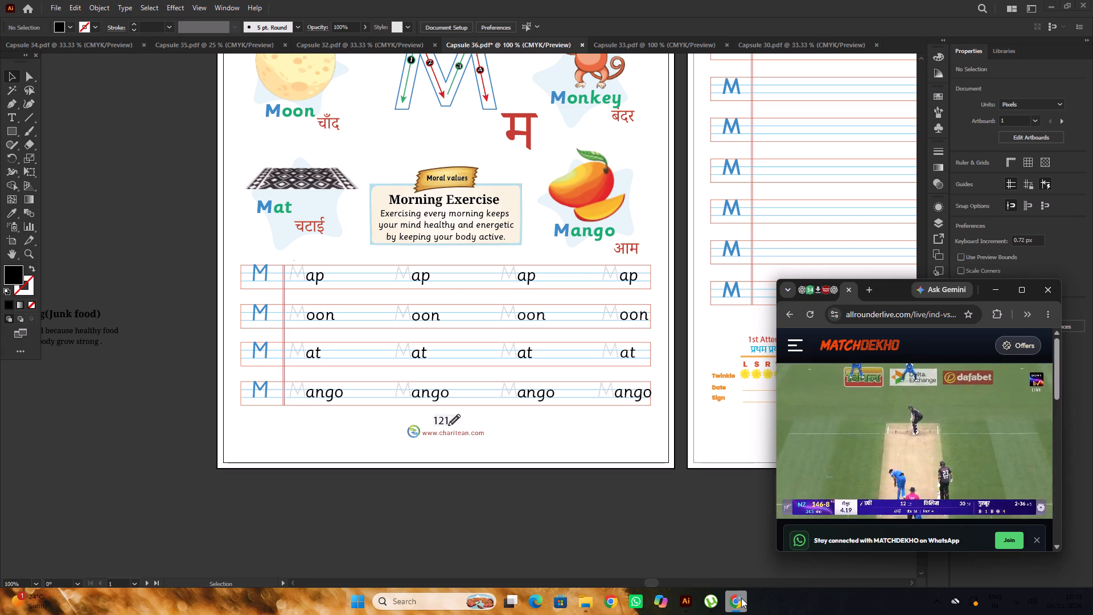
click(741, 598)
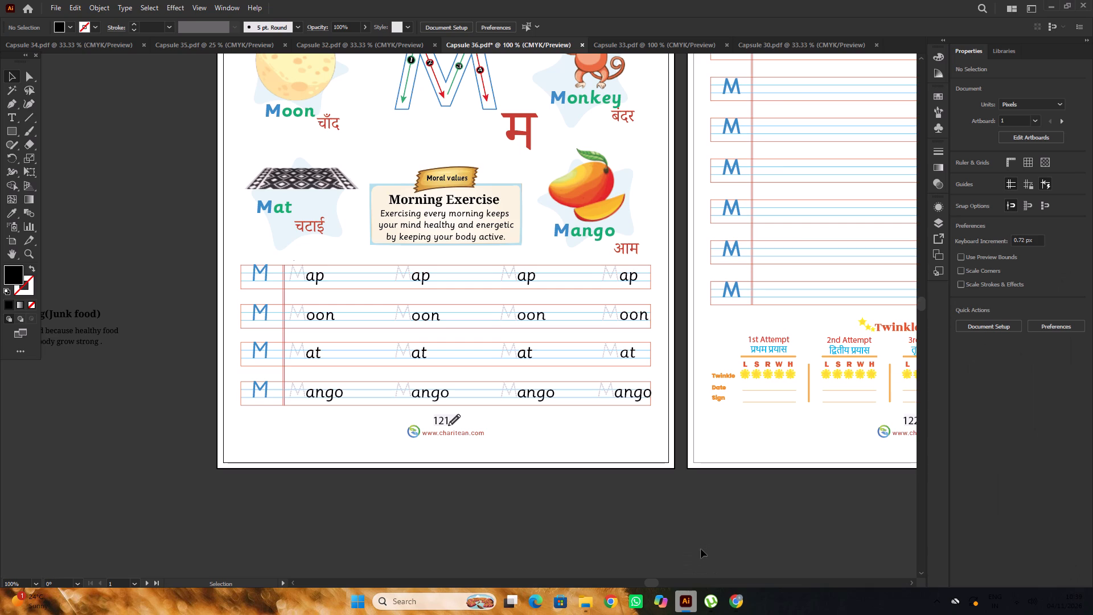
Shift the fourth-column dotted M and ango left so Mango fits inside the bottom tracing row's border.
alt+scroll(654, 419, up, 1)
scroll(654, 419, up, 1)
alt+scroll(624, 399, up, 2)
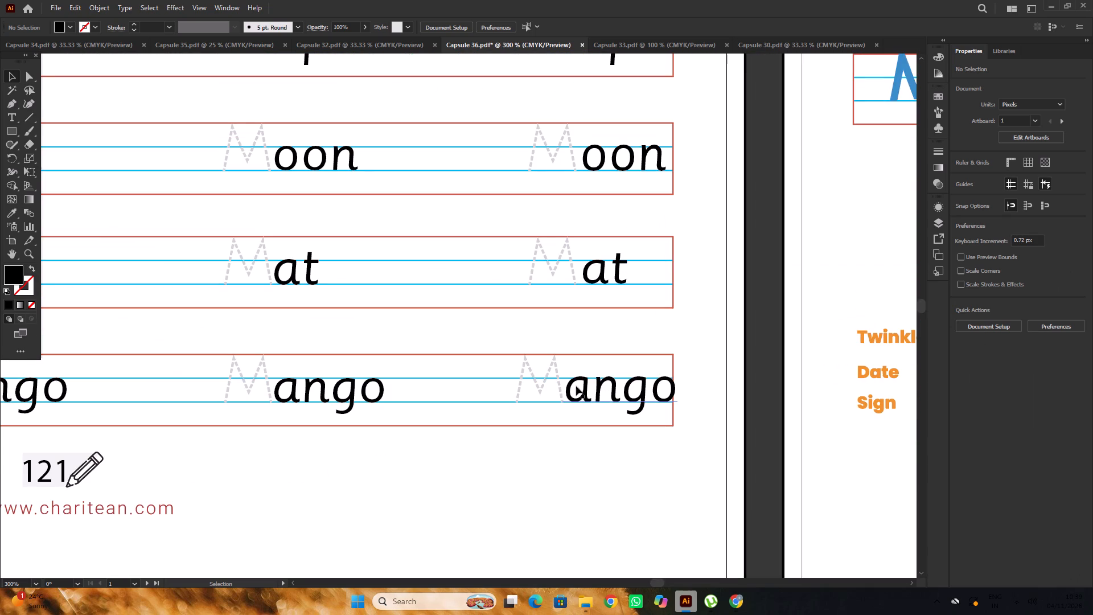
alt+scroll(558, 375, down, 1)
alt+scroll(550, 374, up, 2)
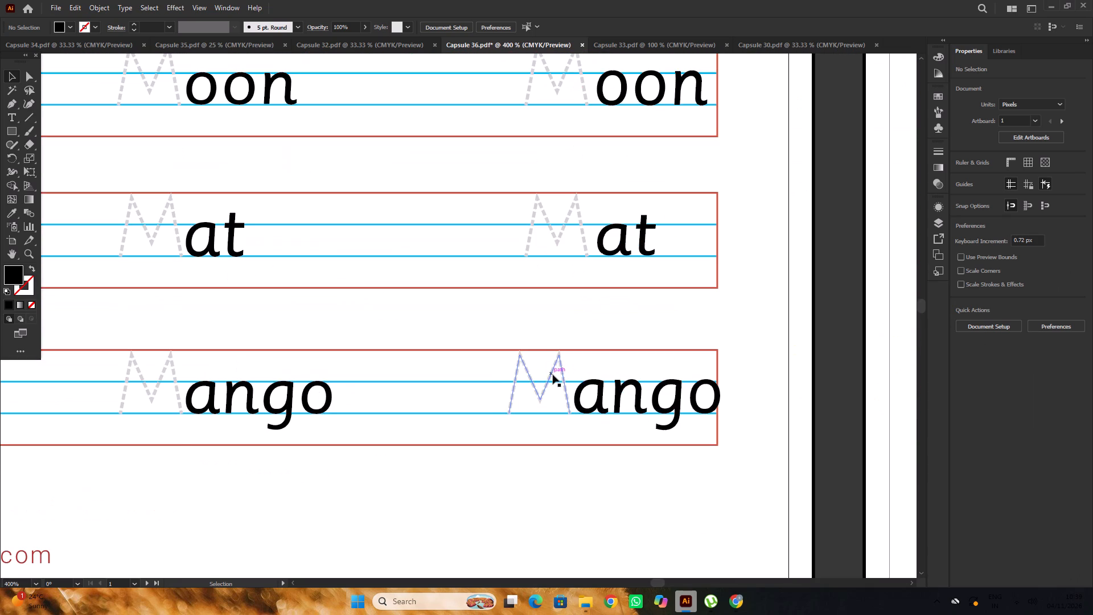
drag(553, 375, 528, 374)
click(596, 387)
drag(607, 390, 602, 390)
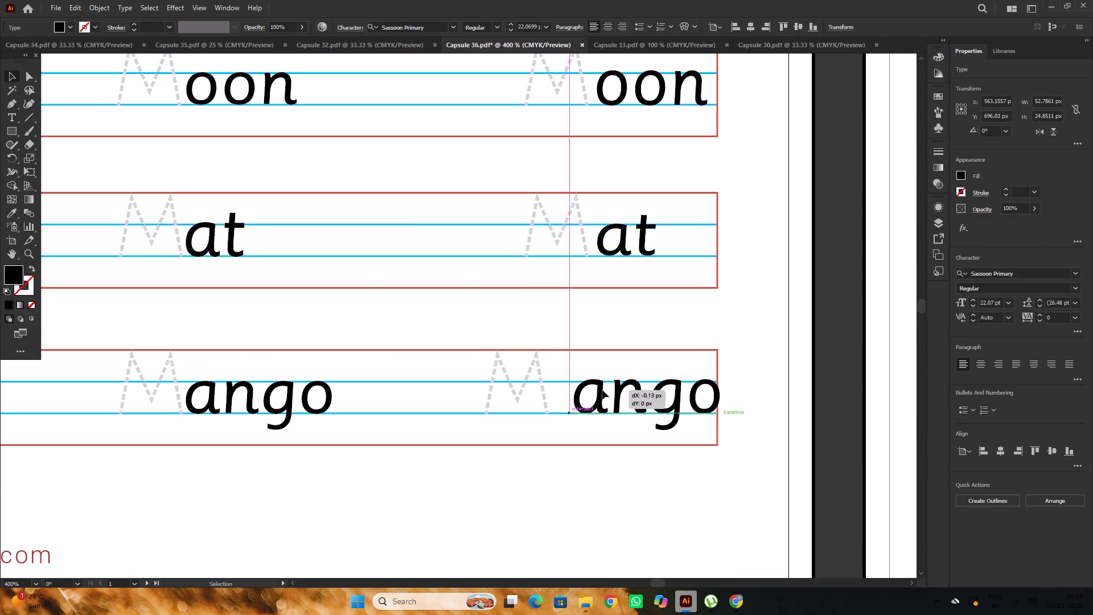
drag(602, 390, 585, 390)
click(580, 393)
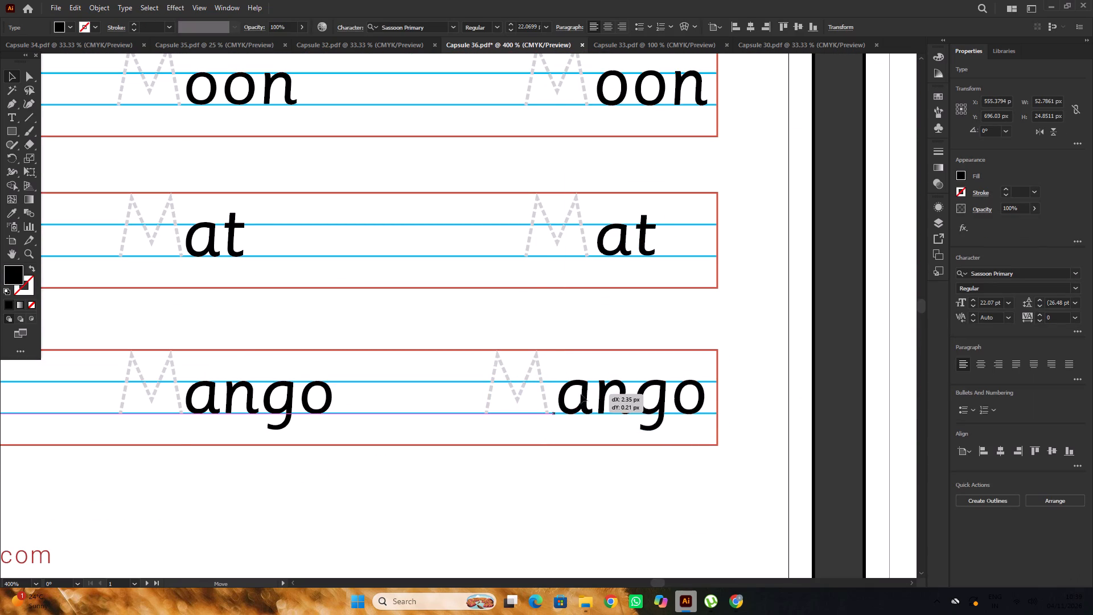
alt+scroll(590, 386, down, 4)
click(652, 512)
alt+scroll(645, 474, down, 1)
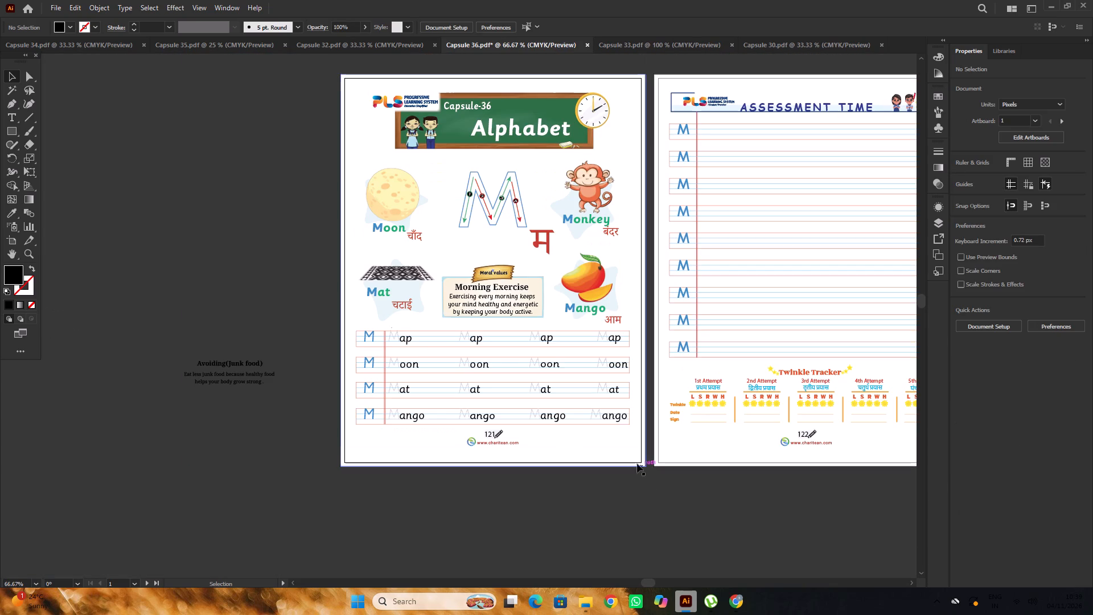
Lock the white background rectangle of page 121.
alt+scroll(379, 335, up, 2)
scroll(405, 333, down, 1)
click(415, 317)
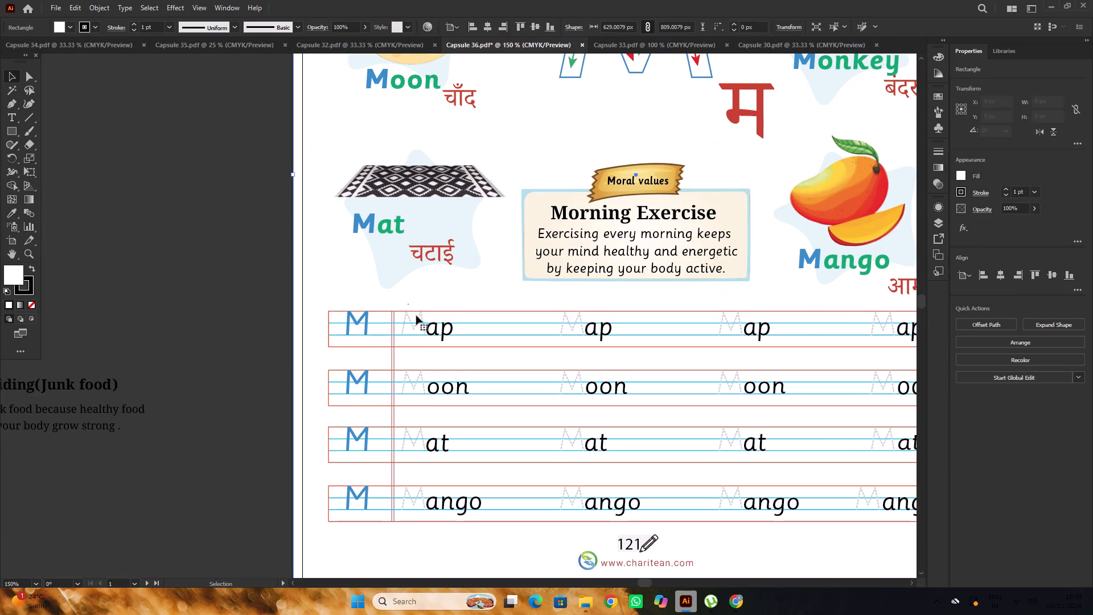
click(417, 315)
scroll(417, 315, down, 5)
click(265, 262)
click(303, 258)
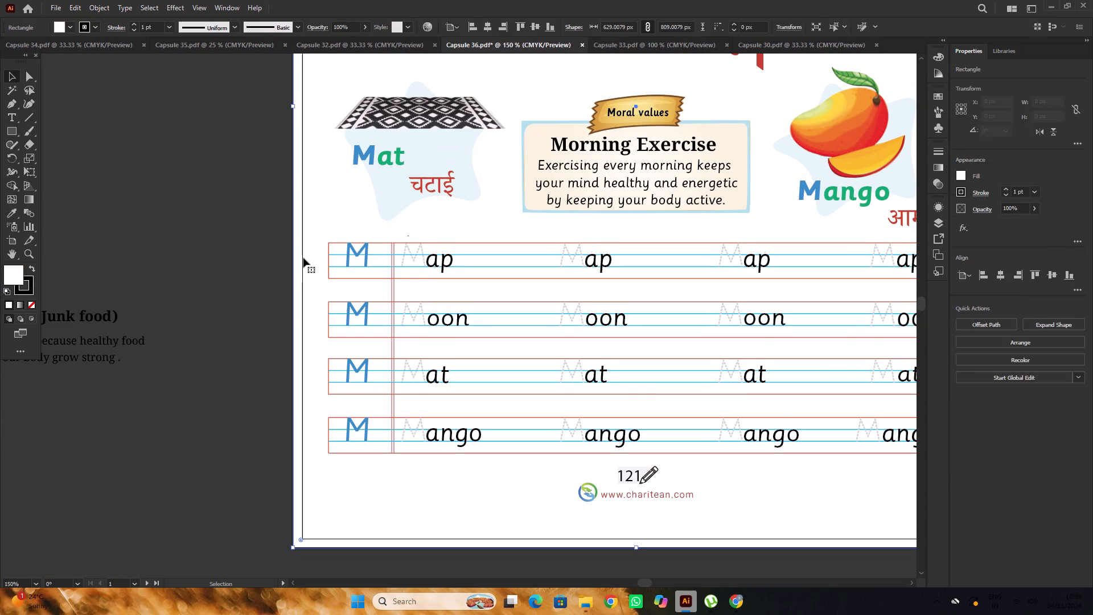
key(ctrl+2)
Lock the ruled lines and borders of the four tracing rows on page 121.
alt+scroll(471, 261, down, 2)
alt+scroll(449, 264, up, 2)
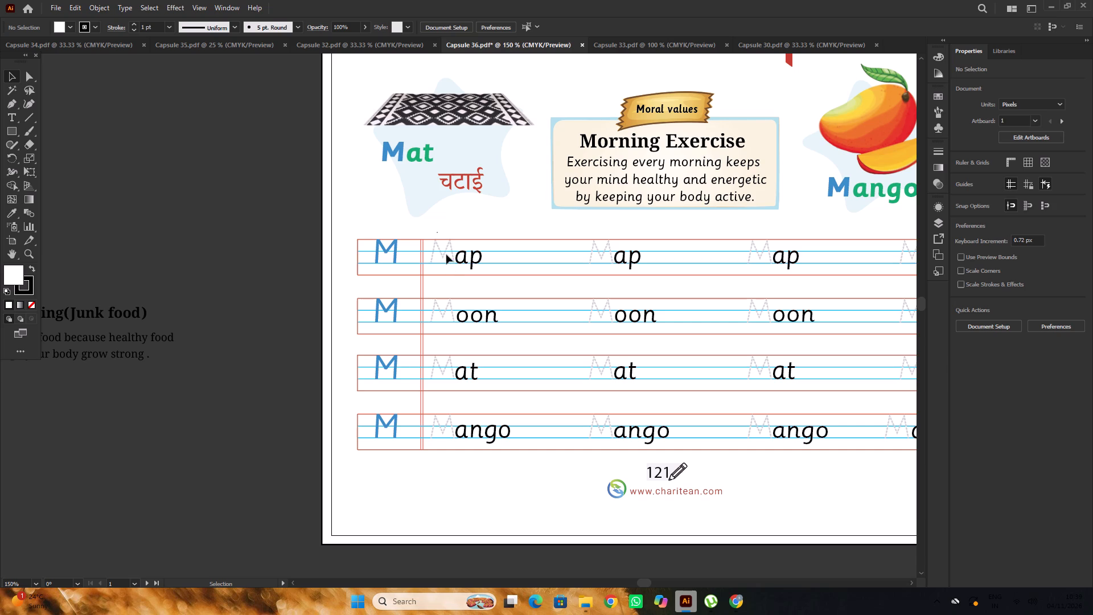
click(446, 255)
shift+click(442, 315)
shift+click(441, 367)
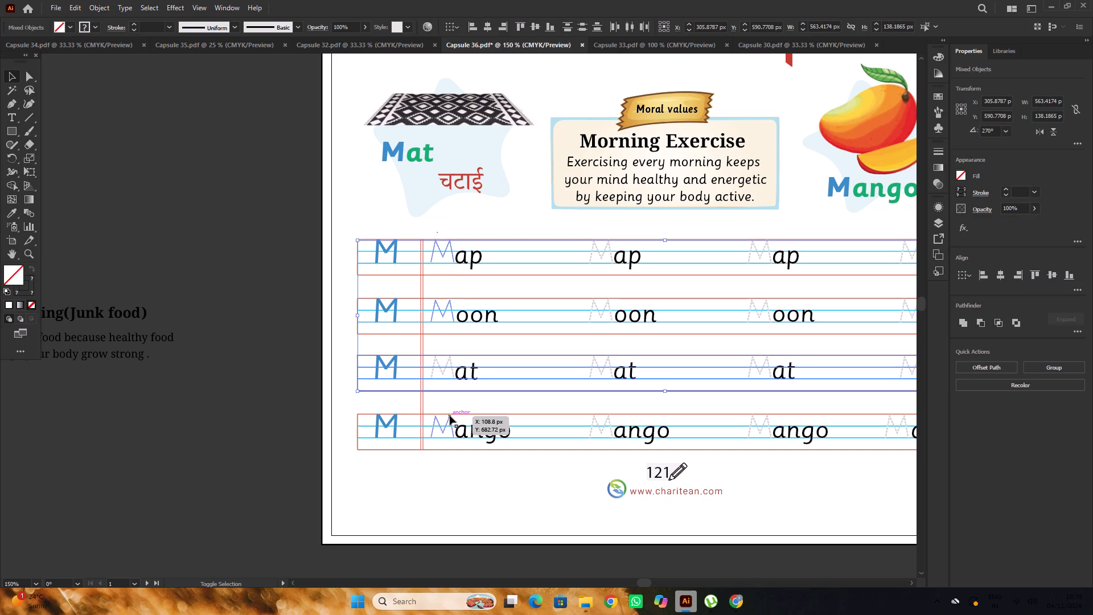
shift+click(450, 416)
scroll(450, 310, down, 5)
click(303, 210)
drag(537, 407, 531, 190)
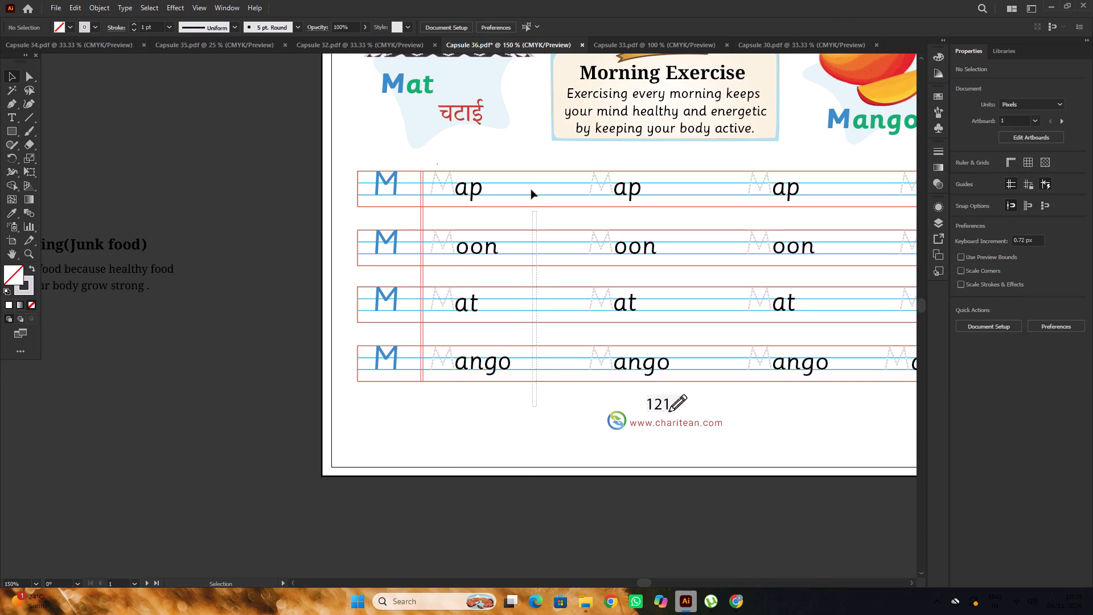
drag(531, 190, 531, 157)
key(ctrl+2)
Move the four grey dotted M letters of the first tracing column off the page, onto the empty canvas beside page 121.
click(439, 182)
shift+click(446, 239)
shift+click(446, 298)
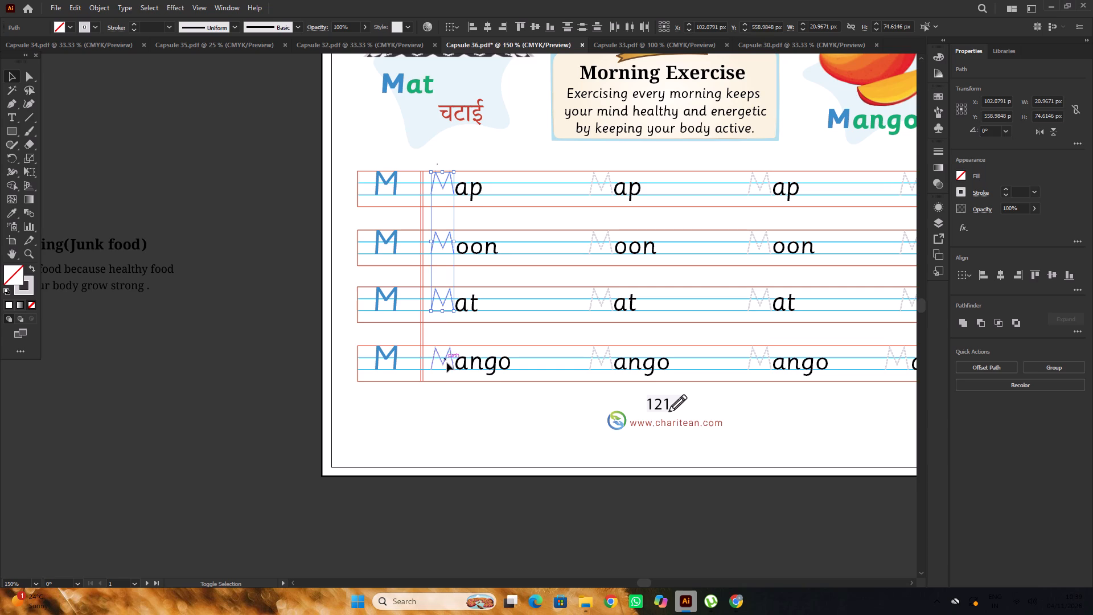
shift+click(445, 359)
alt+scroll(472, 319, down, 3)
drag(463, 293, 356, 276)
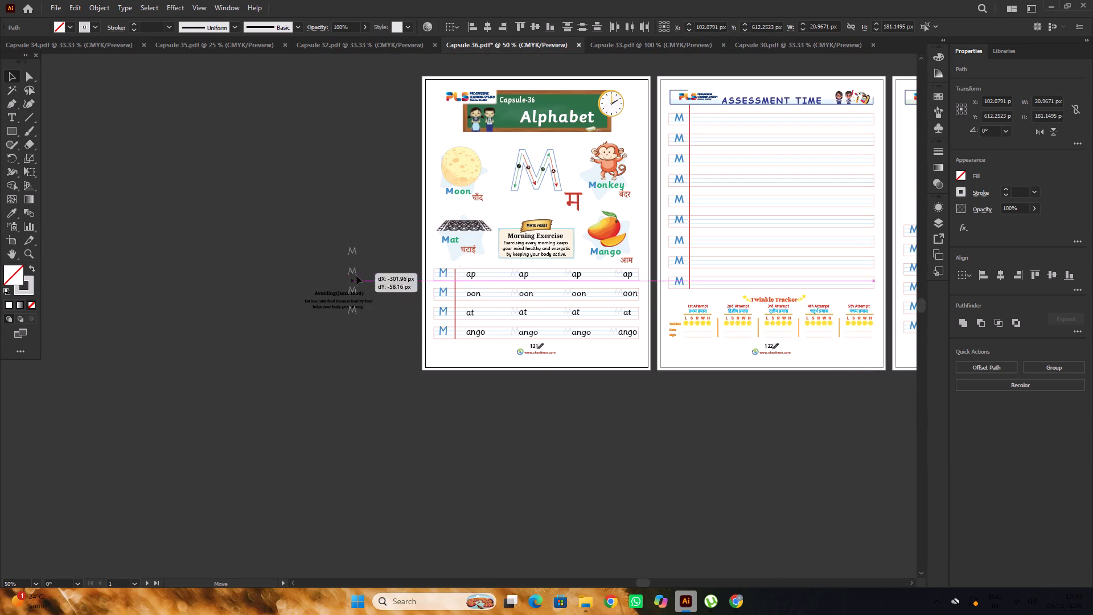
drag(356, 276, 376, 234)
click(306, 209)
key(space)
drag(542, 408, 487, 404)
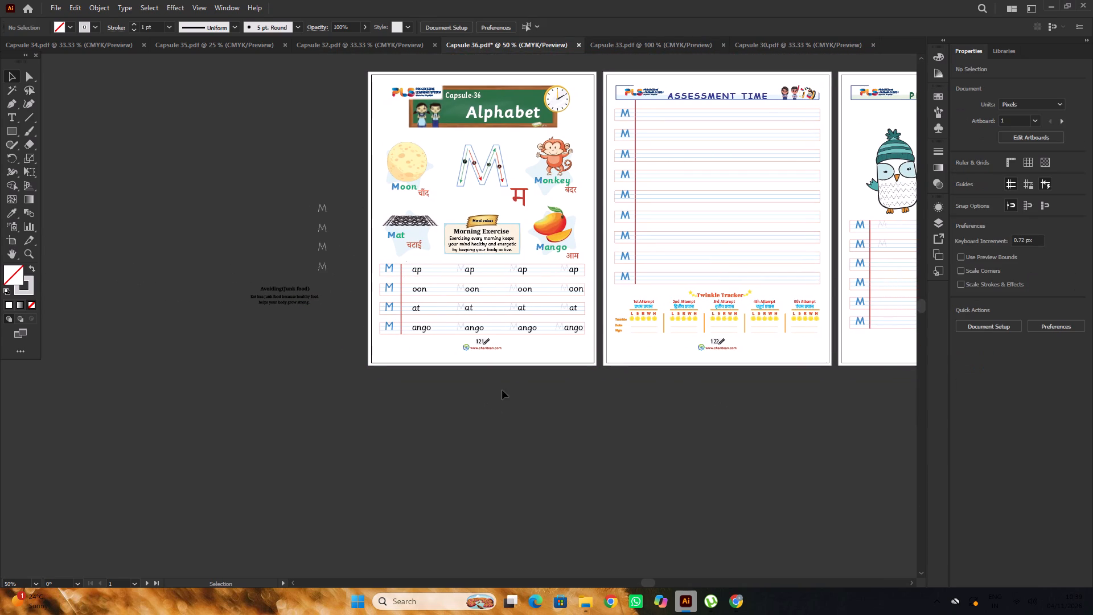
Copy the dotted Z of the first Zoo tracing word in Capsule 33 and return to Capsule 36.
click(655, 50)
alt+scroll(609, 121, down, 3)
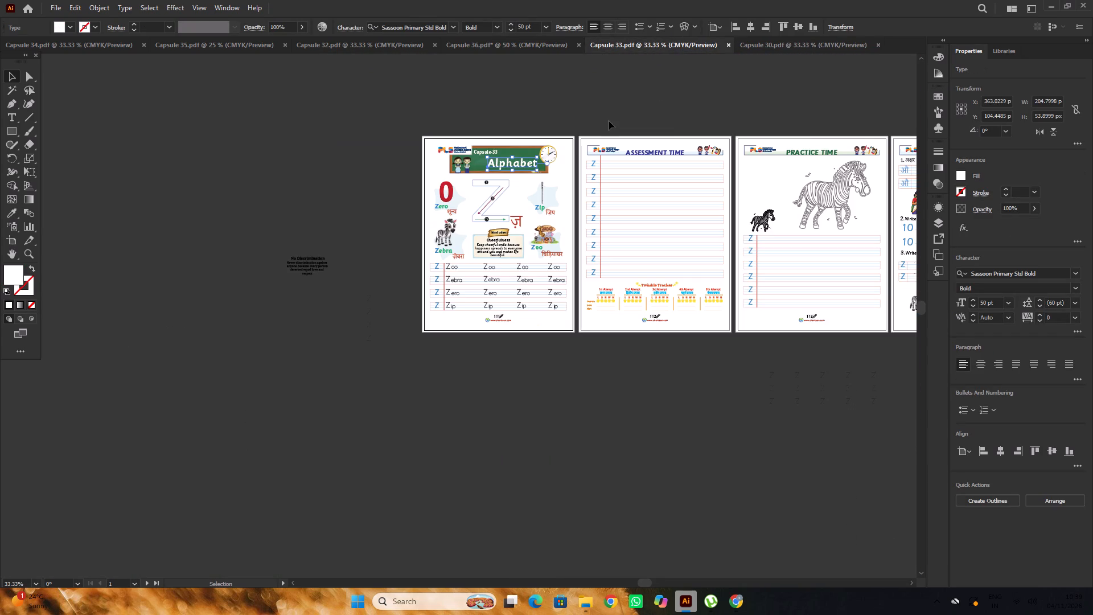
key(space)
alt+scroll(474, 269, up, 3)
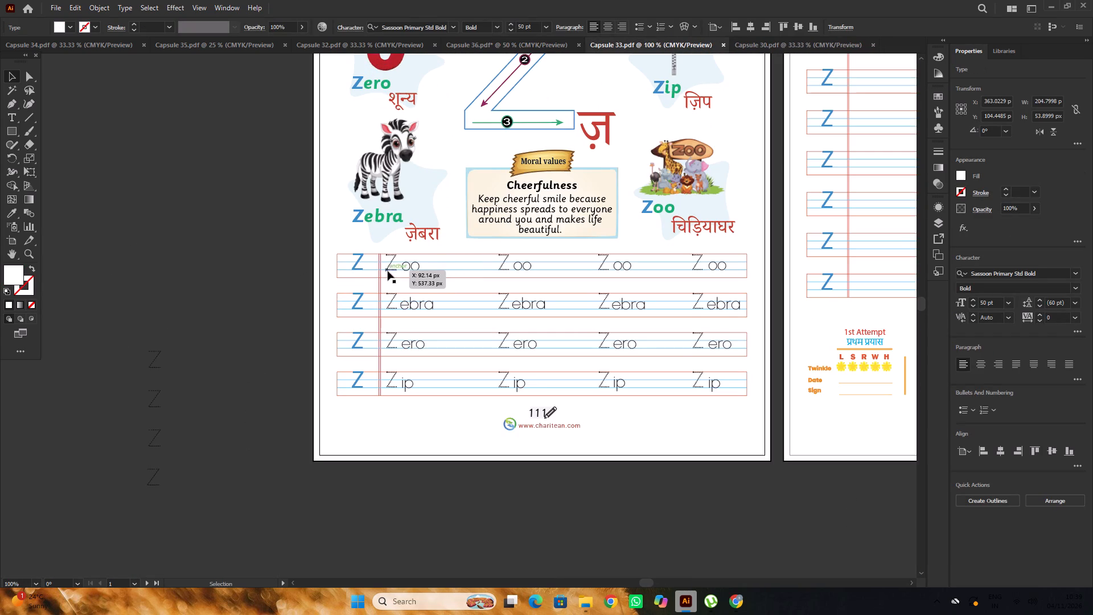
click(393, 270)
key(ctrl+x)
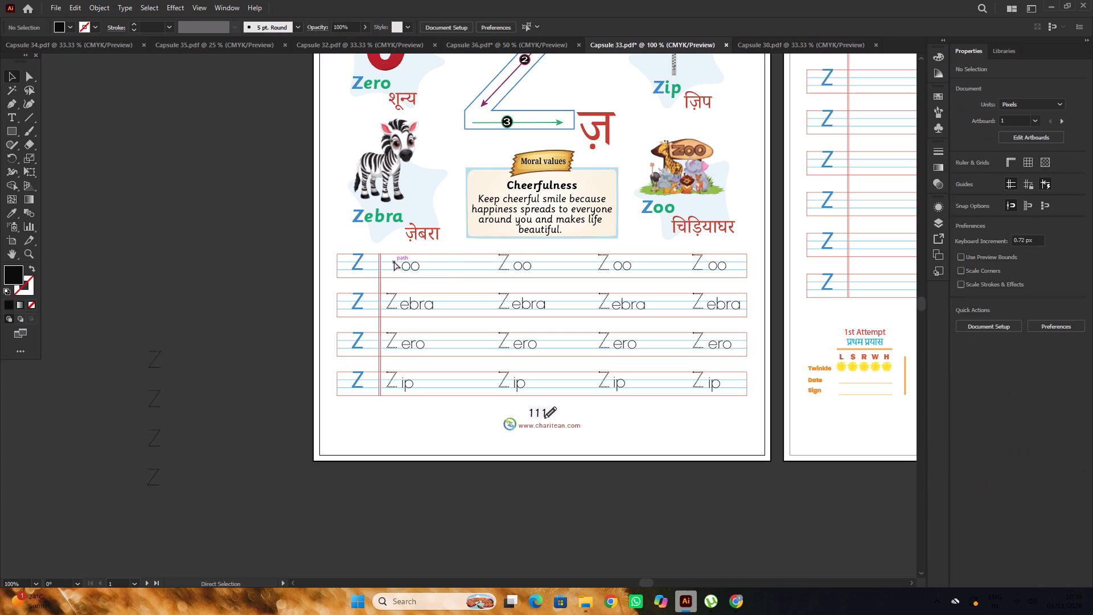
key(ctrl+z)
click(247, 235)
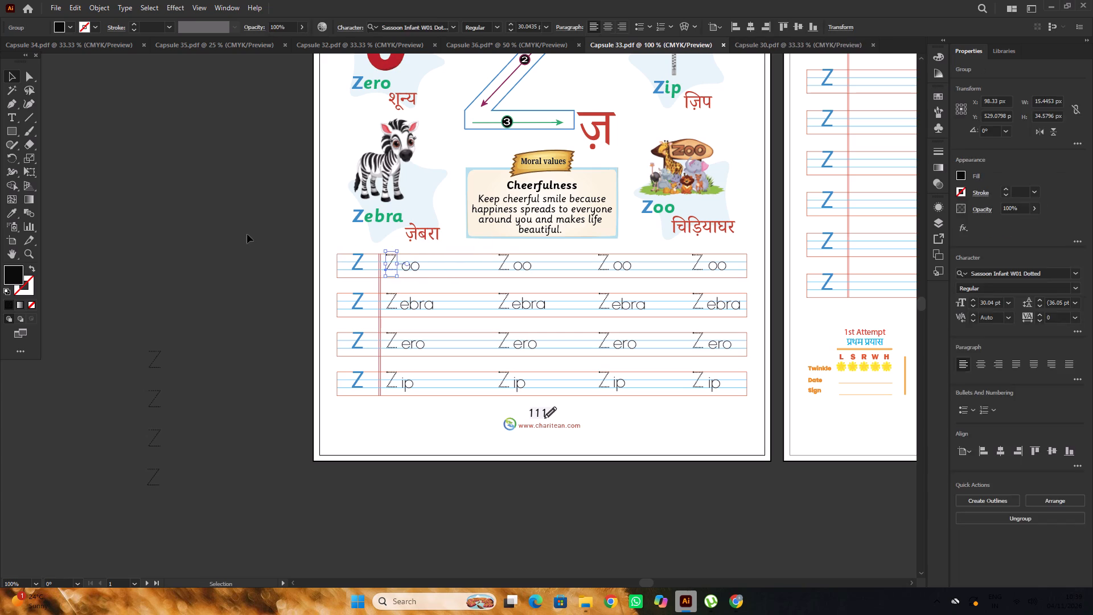
click(392, 269)
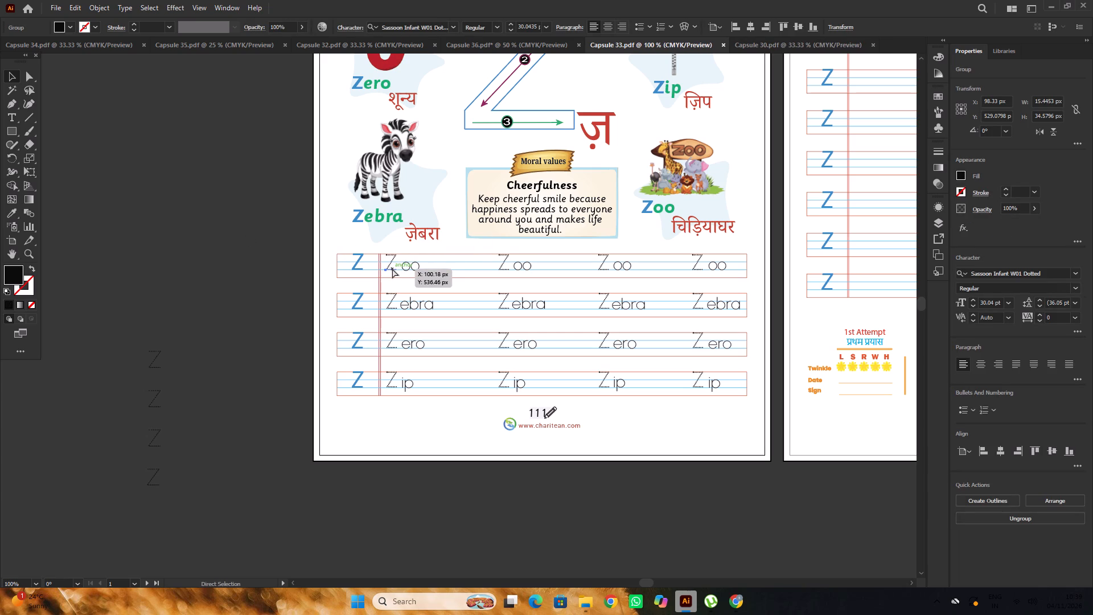
key(ctrl+c)
click(527, 43)
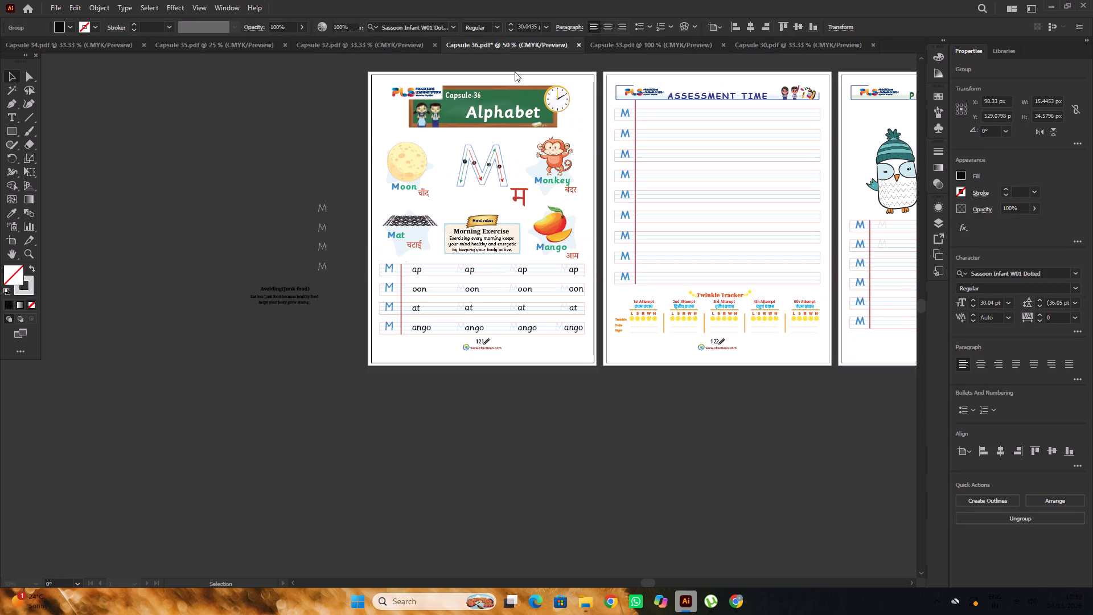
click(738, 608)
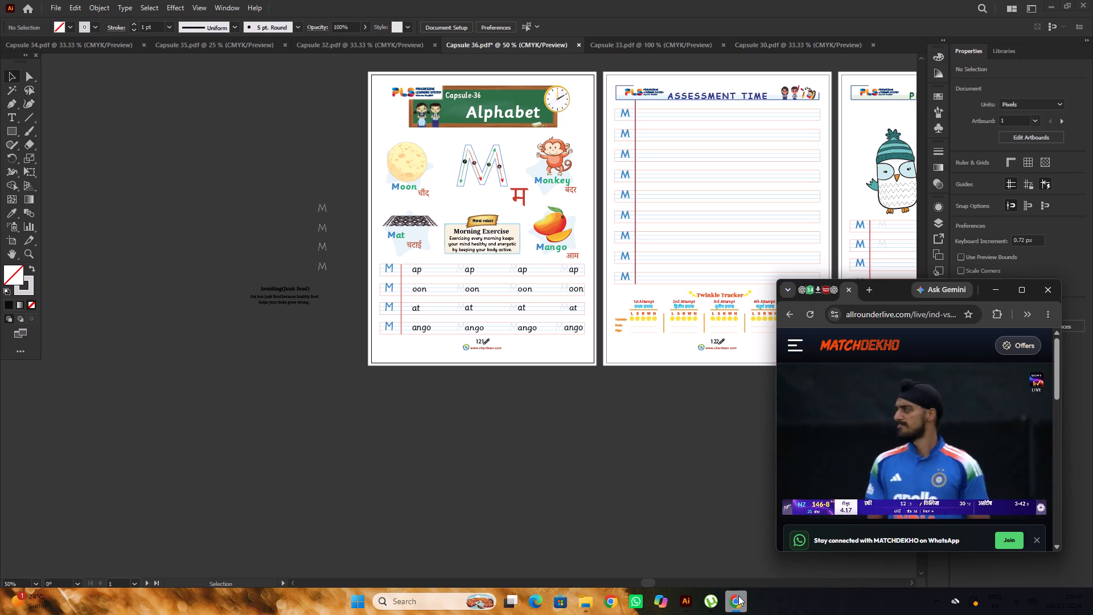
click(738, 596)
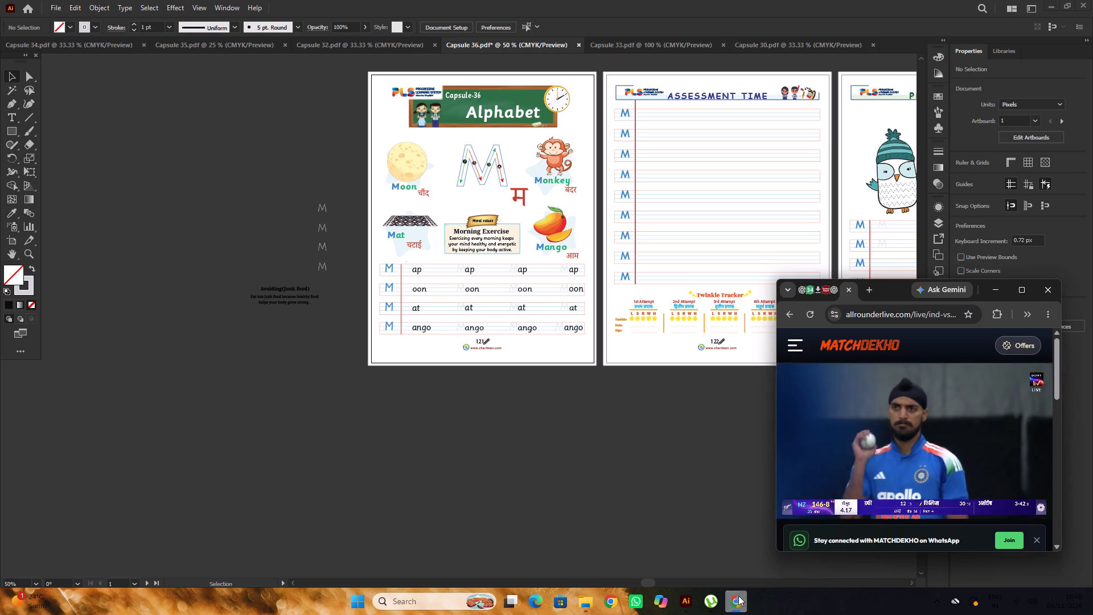
Paste the dotted Z into Capsule 36 and place it before the first ap in the top tracing row.
alt+scroll(426, 299, up, 2)
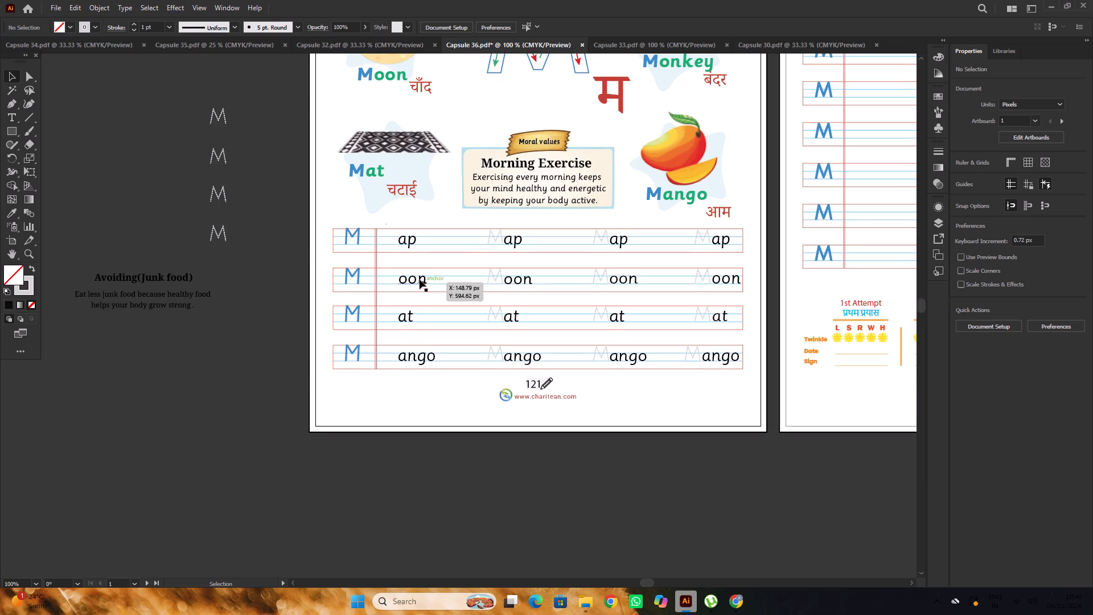
scroll(413, 271, up, 3)
key(ctrl+v)
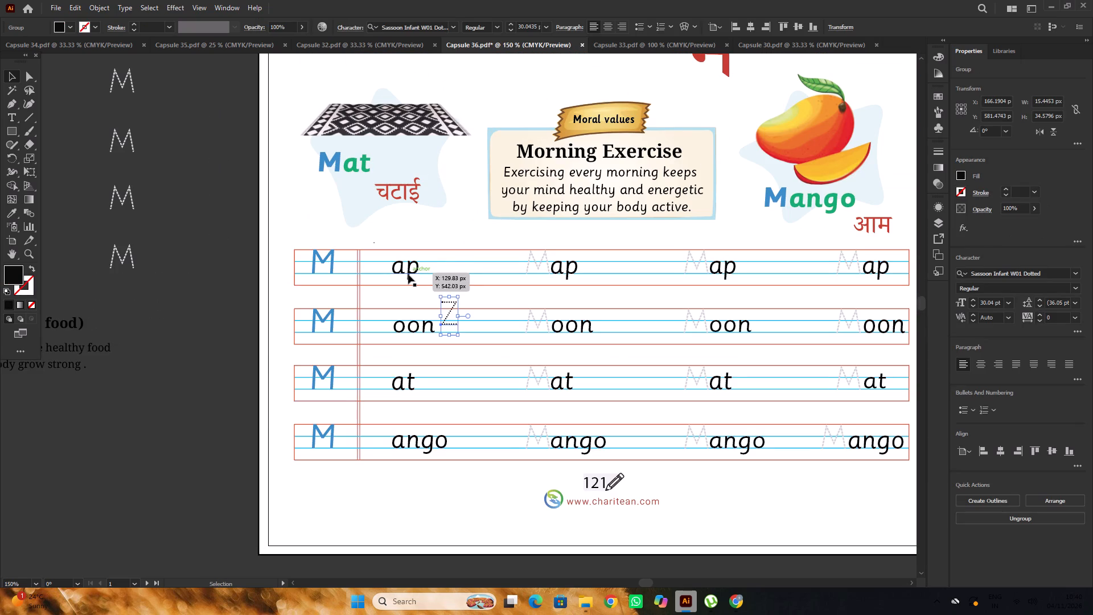
drag(450, 309, 381, 257)
click(381, 257)
double_click(381, 257)
double_click(221, 256)
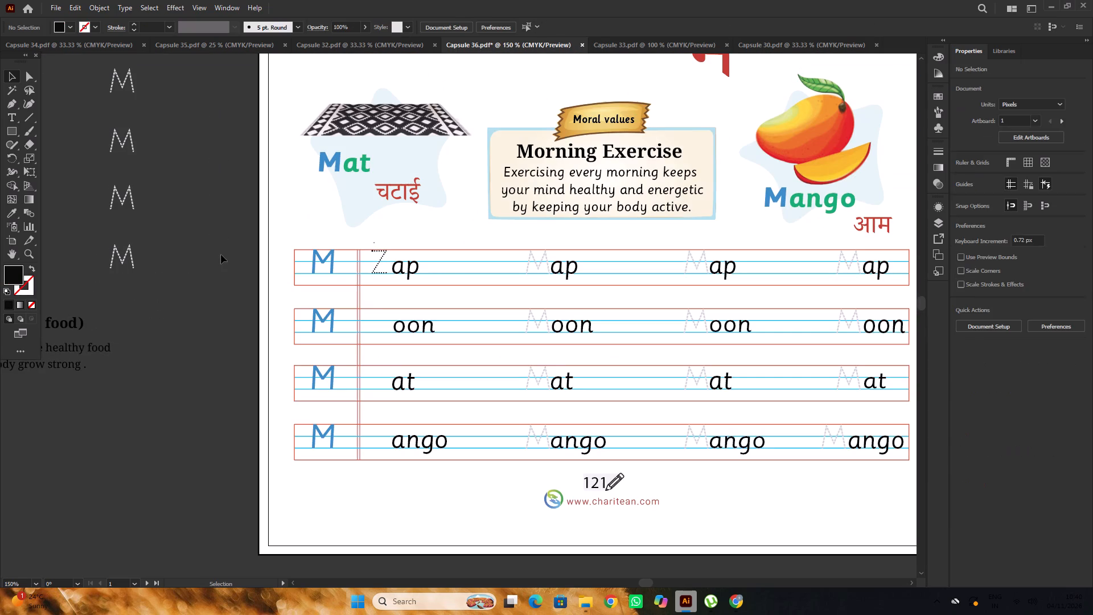
Replace the pasted dotted Z before ap with a capital M, keeping its Sassoon Infant W01 Dotted font.
key(t)
drag(381, 262, 369, 270)
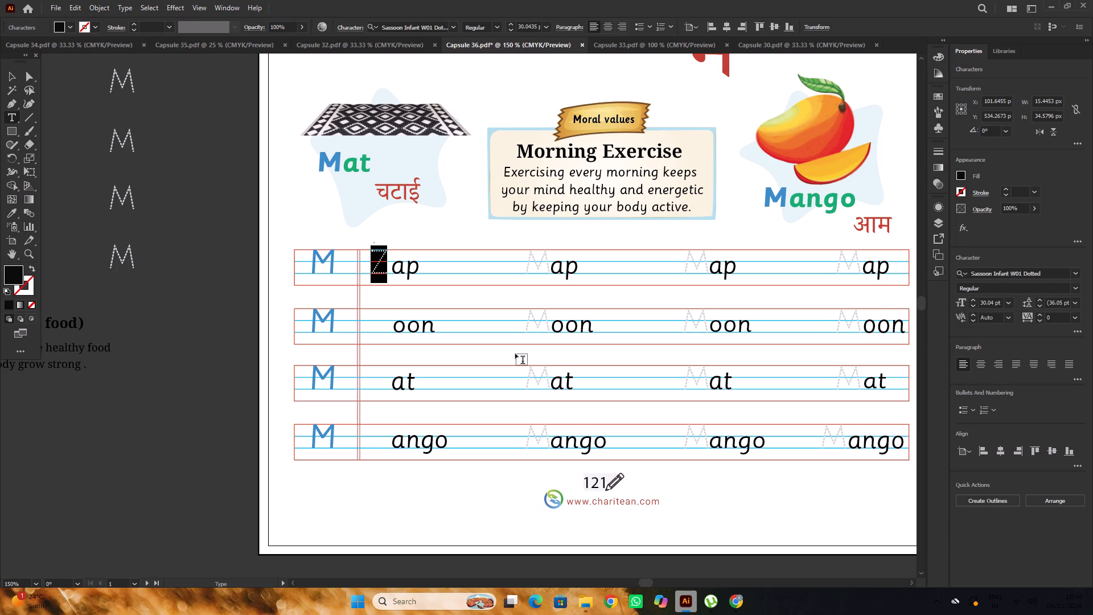
key(m)
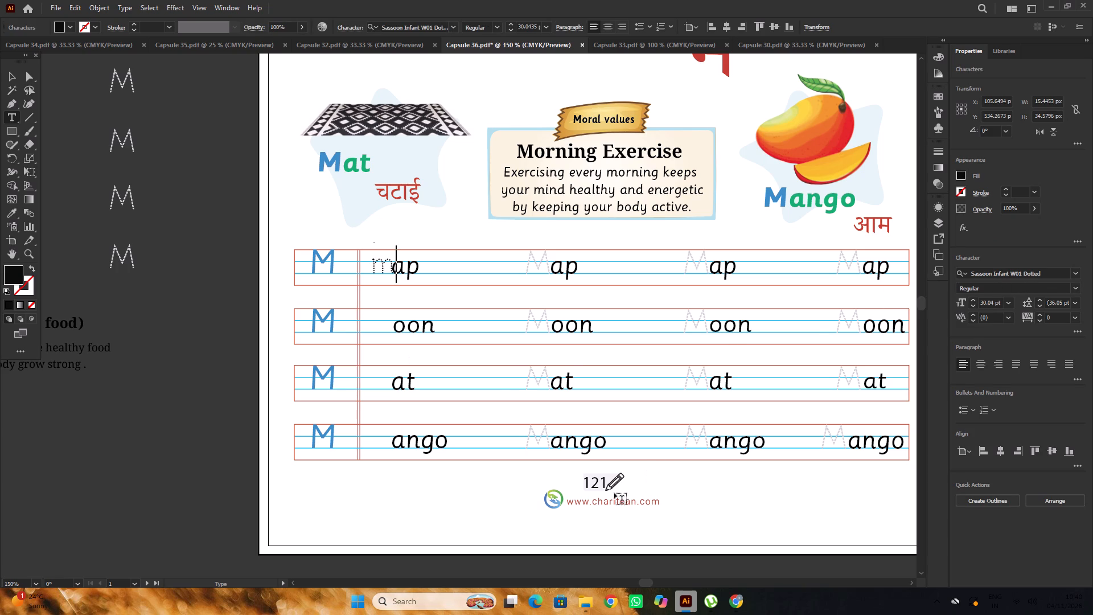
key(ctrl+z)
click(737, 604)
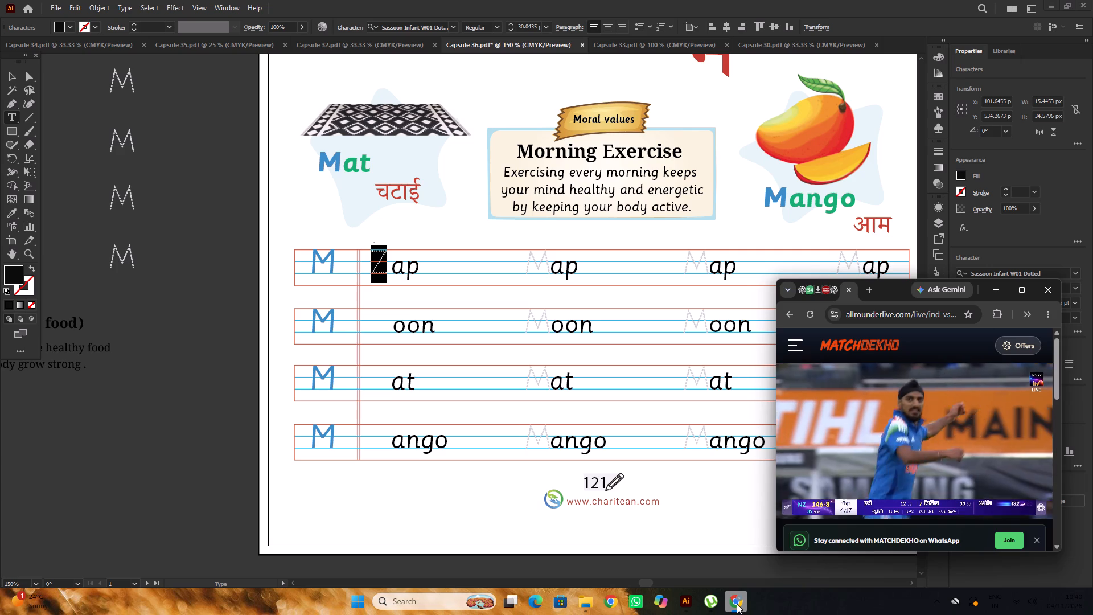
click(737, 604)
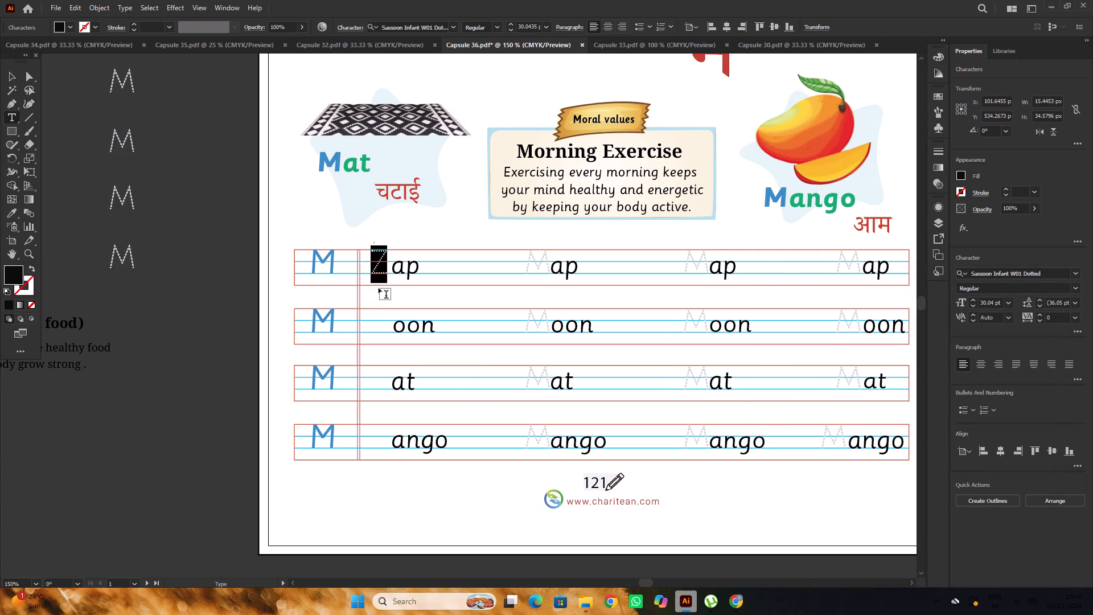
key(m)
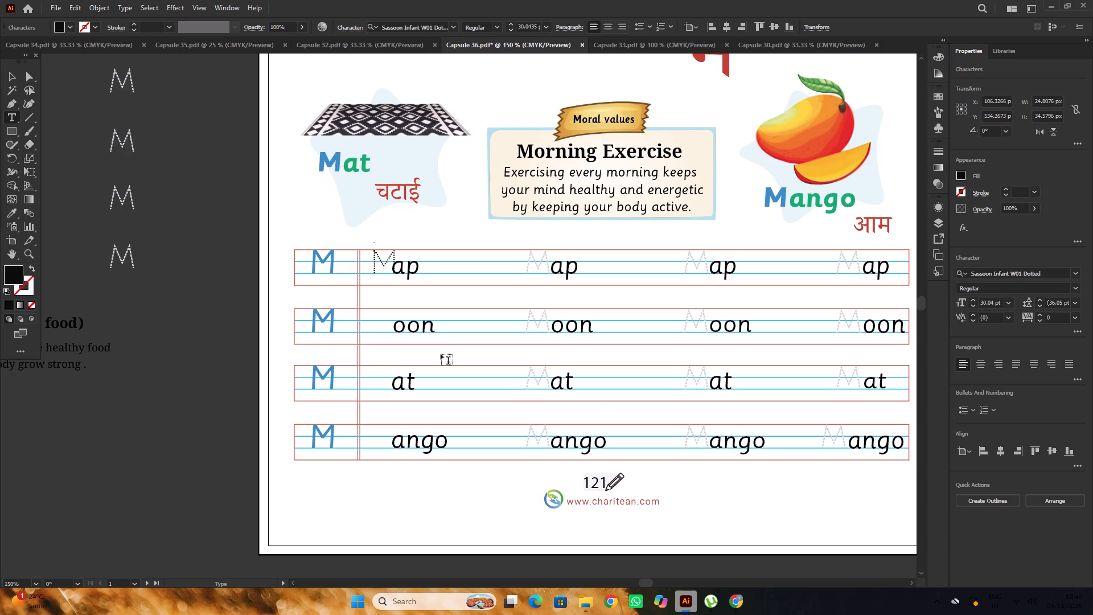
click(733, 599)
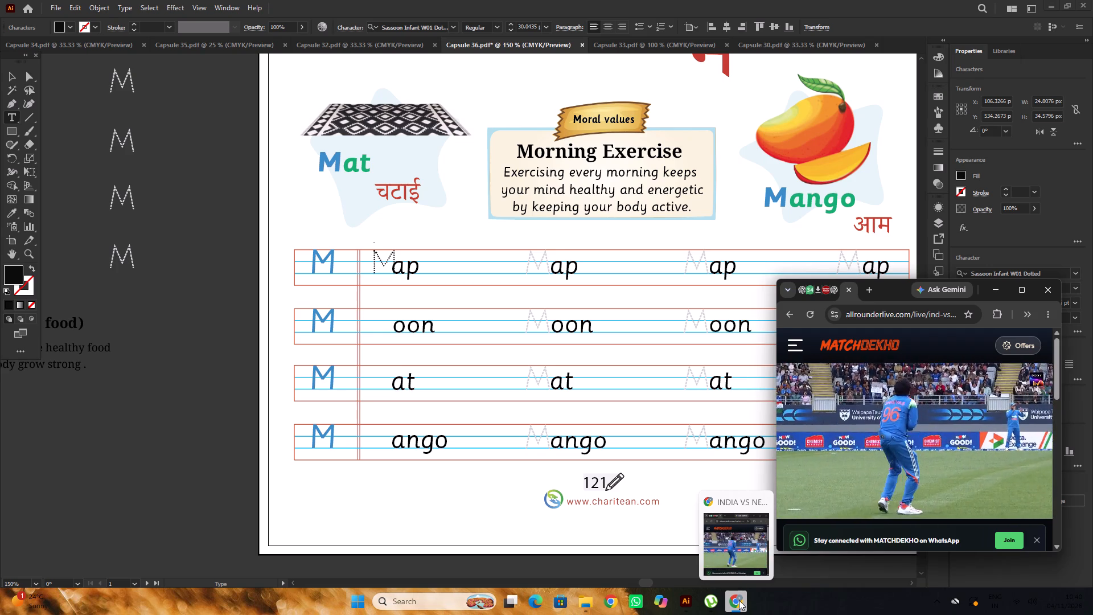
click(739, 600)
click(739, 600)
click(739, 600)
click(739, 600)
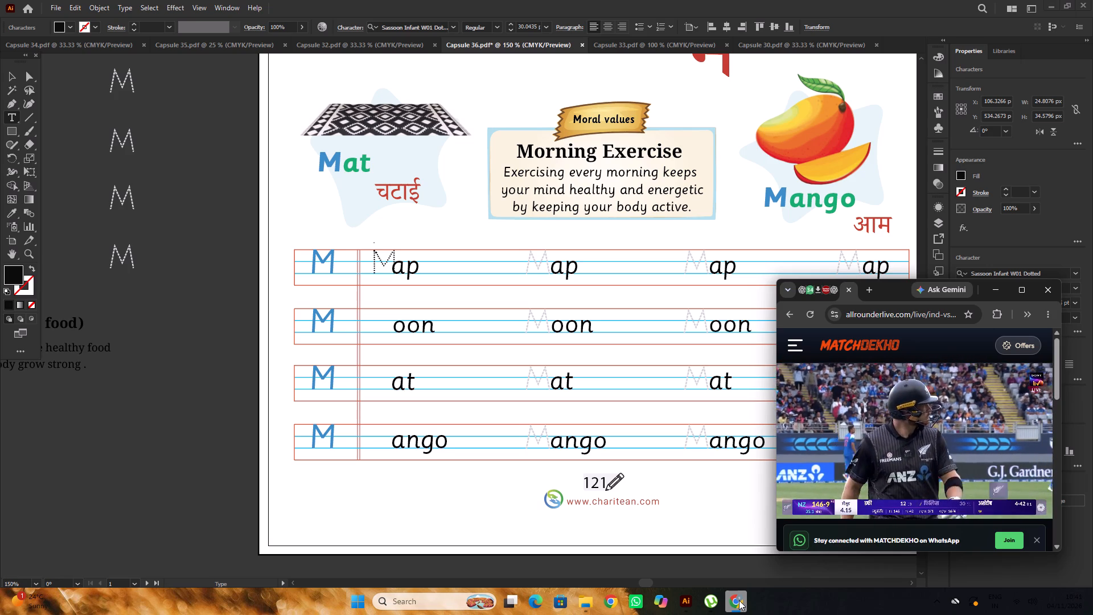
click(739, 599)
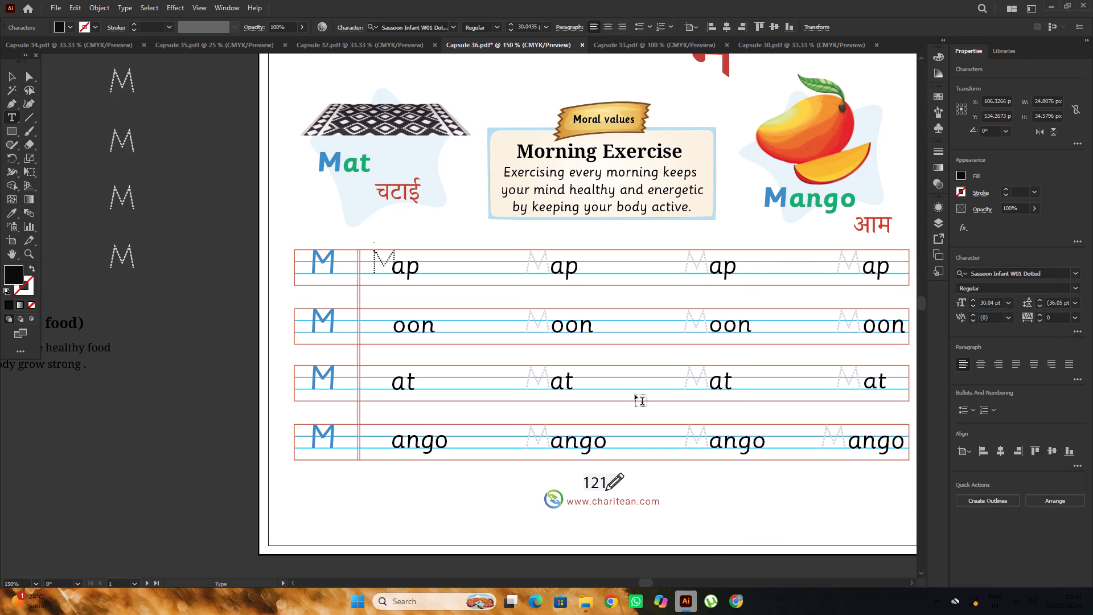
Move the dotted M before the first ap about 5.5 px left, keeping it on the same baseline.
click(11, 73)
click(85, 114)
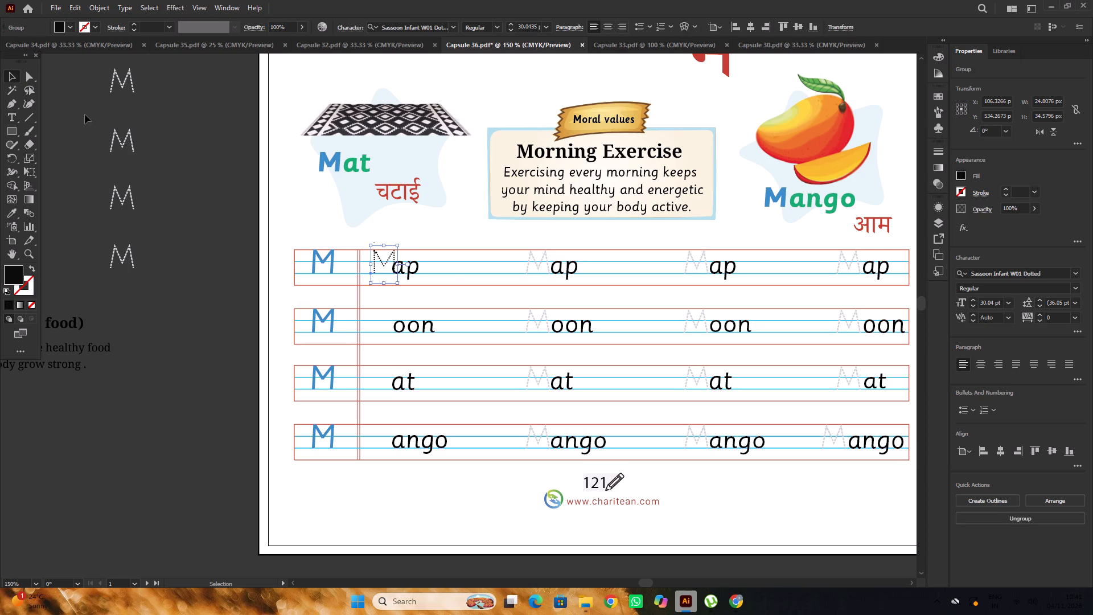
alt+scroll(404, 250, up, 4)
drag(368, 265, 346, 264)
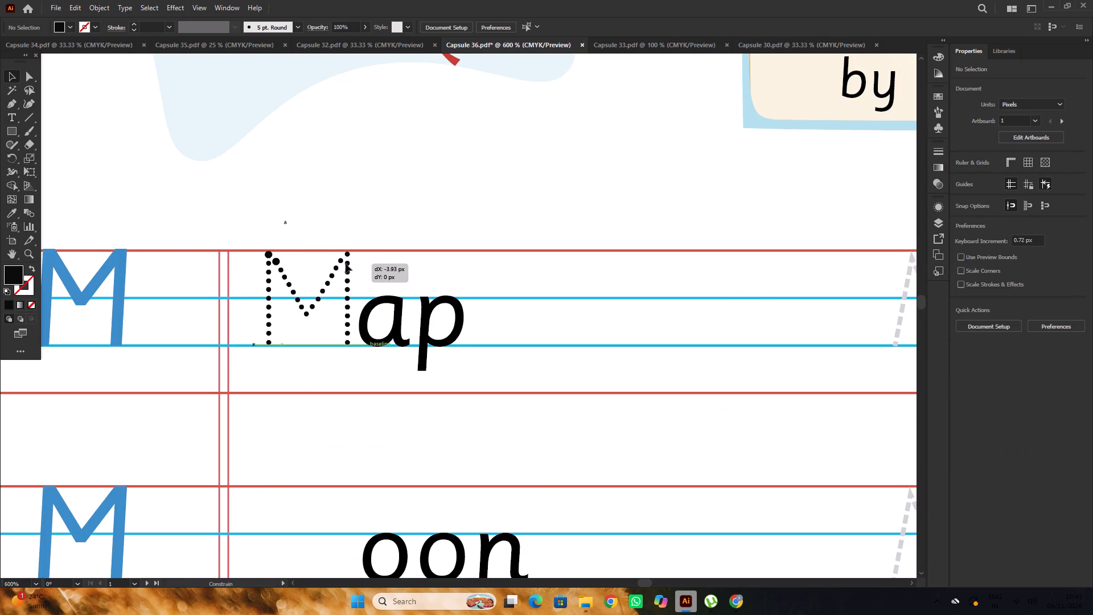
drag(346, 264, 342, 264)
alt+scroll(344, 260, down, 5)
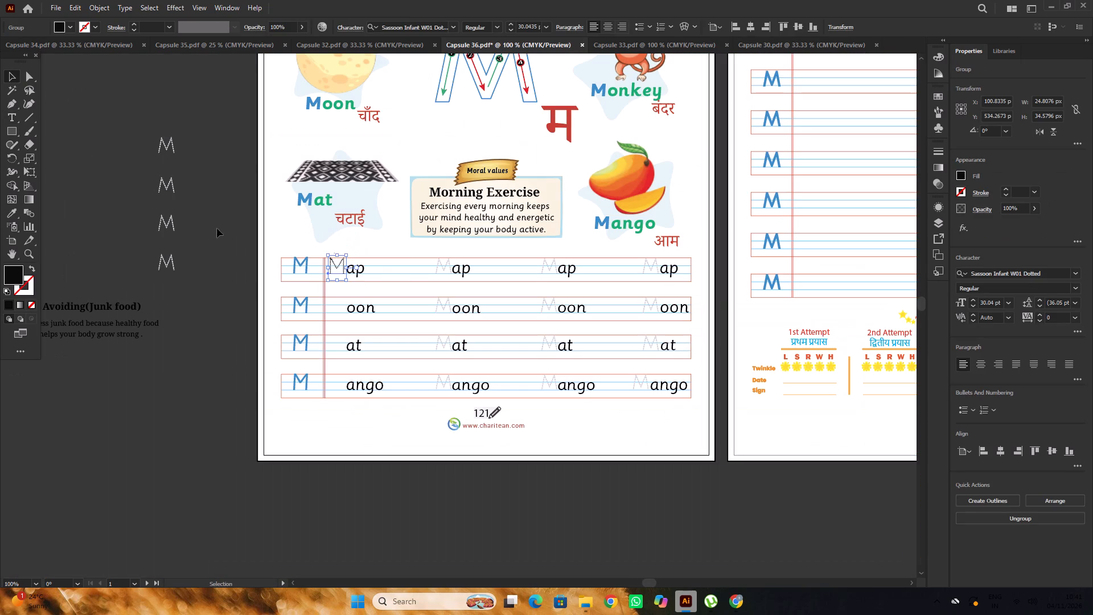
click(121, 196)
Shift the first-column endings ap, oon, at and ango together slightly right, away from the dotted M.
alt+scroll(111, 248, up, 2)
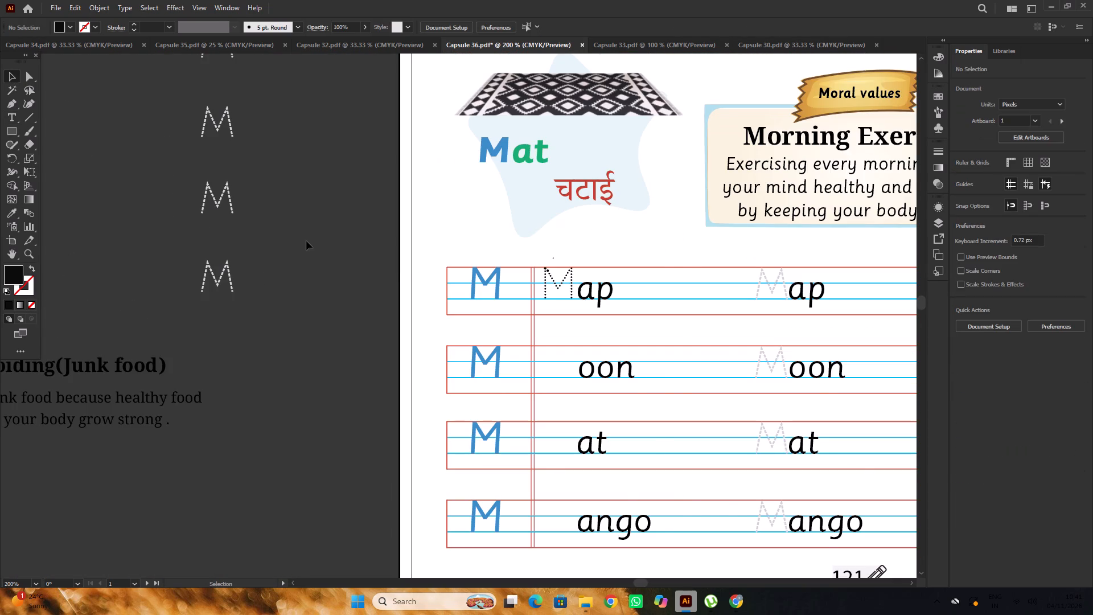
alt+scroll(306, 241, down, 5)
scroll(490, 240, up, 2)
alt+scroll(318, 220, down, 2)
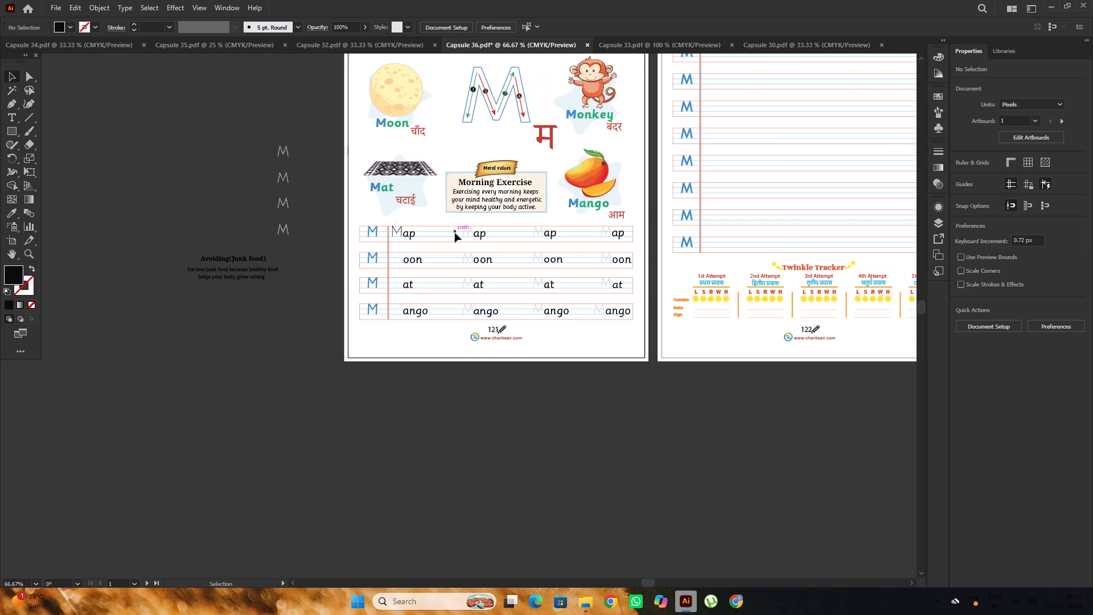
alt+scroll(454, 232, up, 2)
click(359, 239)
shift+click(369, 294)
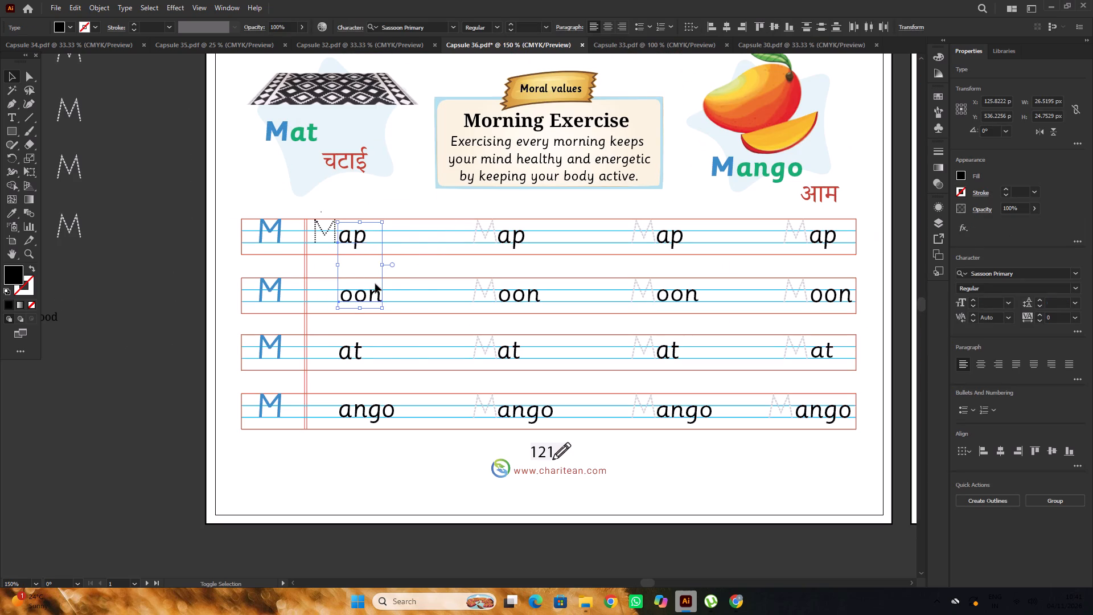
shift+click(358, 352)
shift+click(367, 409)
alt+scroll(367, 254, up, 2)
drag(357, 231, 380, 230)
alt+scroll(380, 230, down, 4)
click(663, 479)
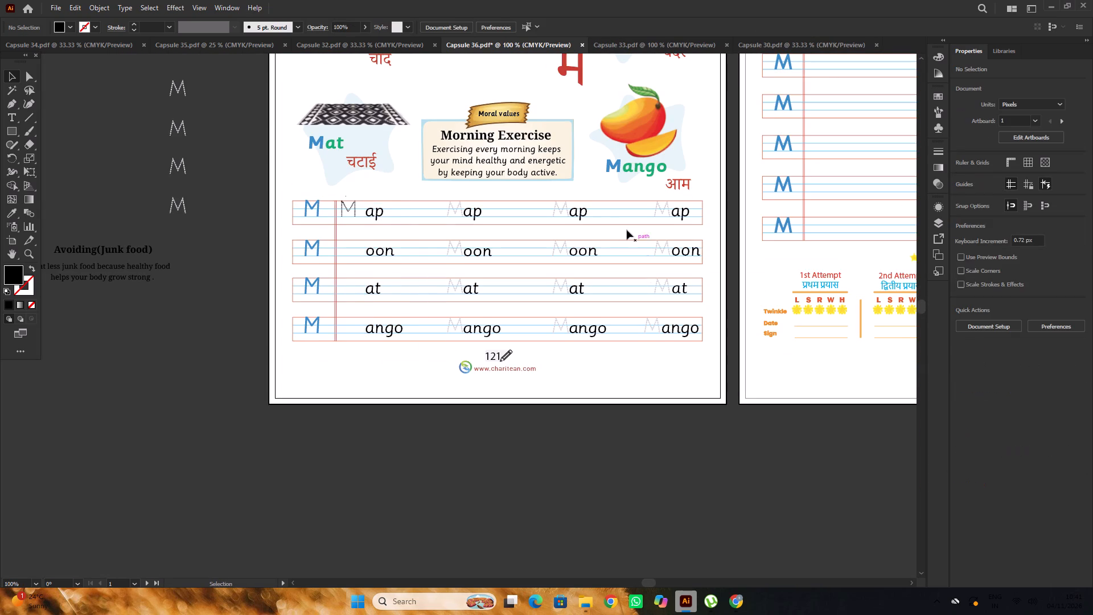
Delete the grey tracing M letters before all words in the second and third tracing columns.
click(560, 212)
shift+click(558, 249)
shift+click(560, 294)
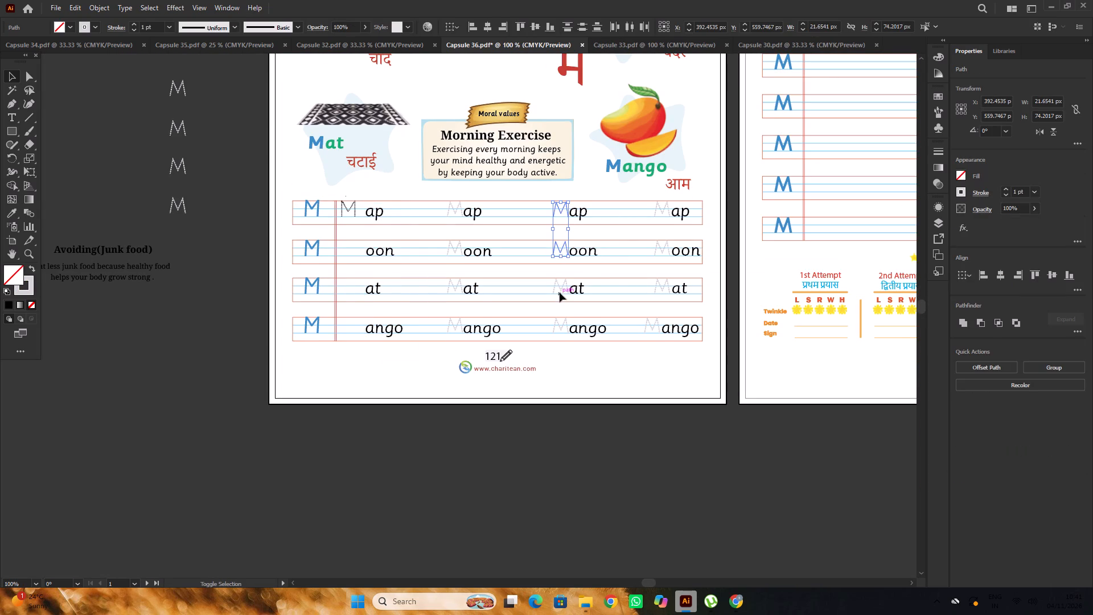
shift+click(560, 288)
shift+click(560, 323)
shift+click(459, 327)
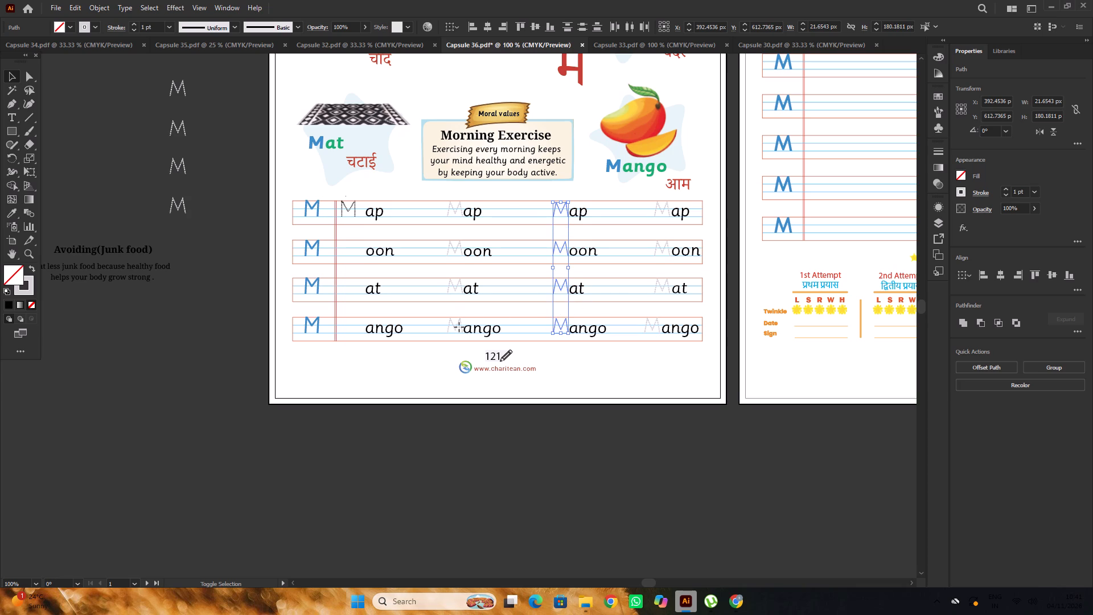
shift+click(458, 287)
shift+click(459, 248)
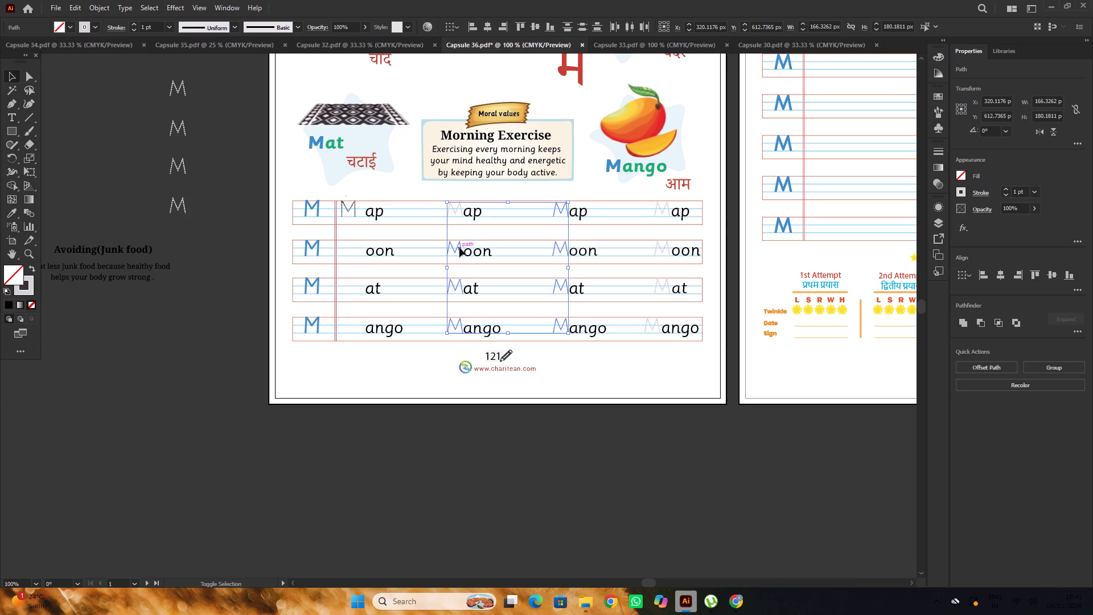
shift+click(459, 209)
key(Delete)
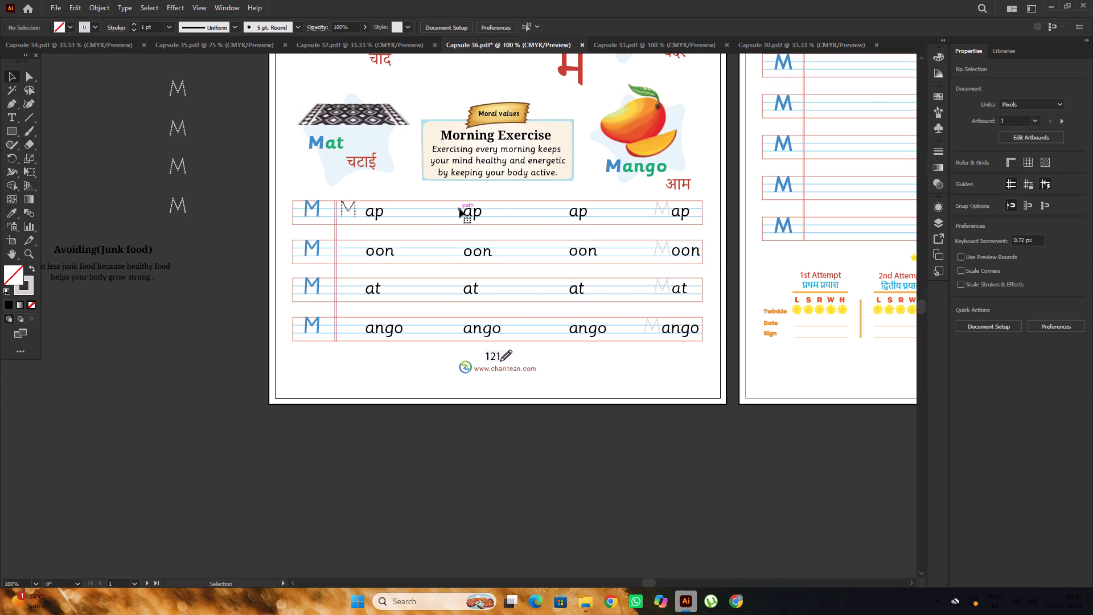
Delete the four grey tracing M letters in the last tracing column.
alt+scroll(664, 225, up, 1)
click(662, 203)
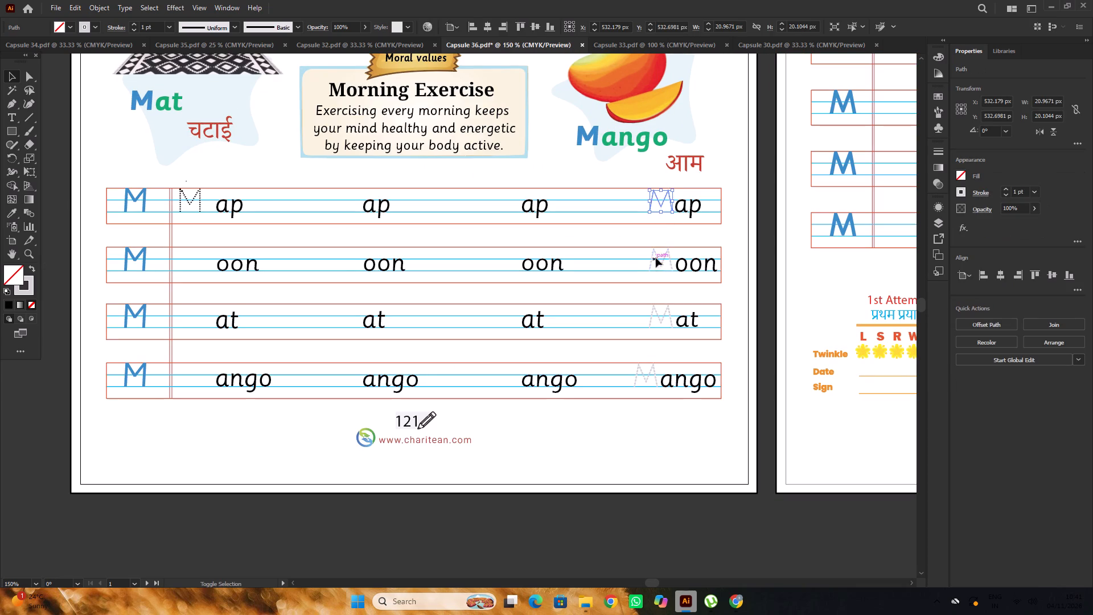
shift+click(657, 256)
shift+click(665, 317)
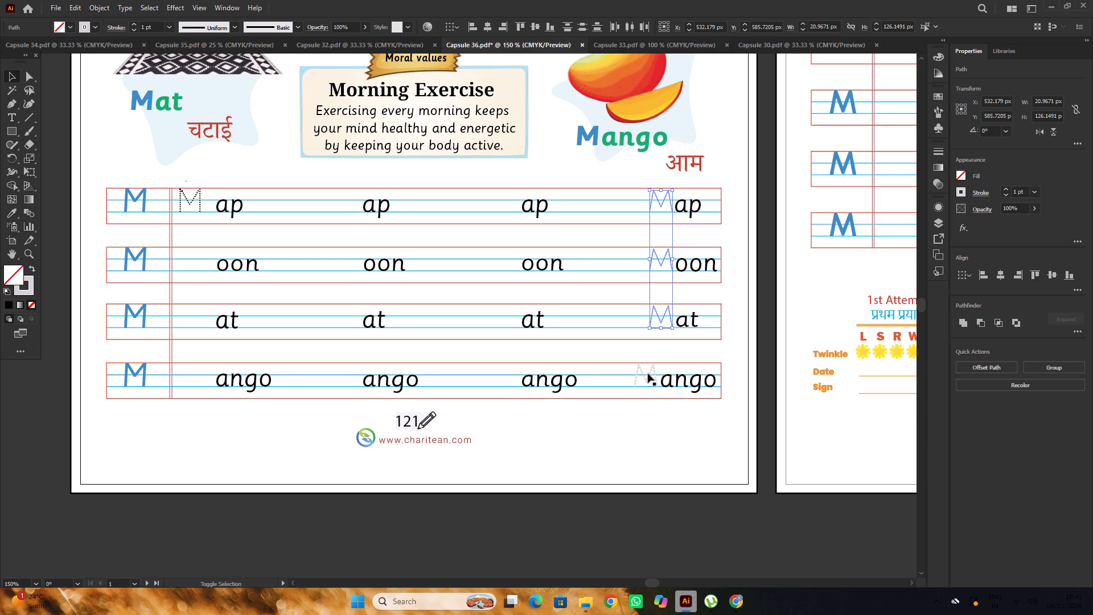
shift+click(648, 375)
key(Delete)
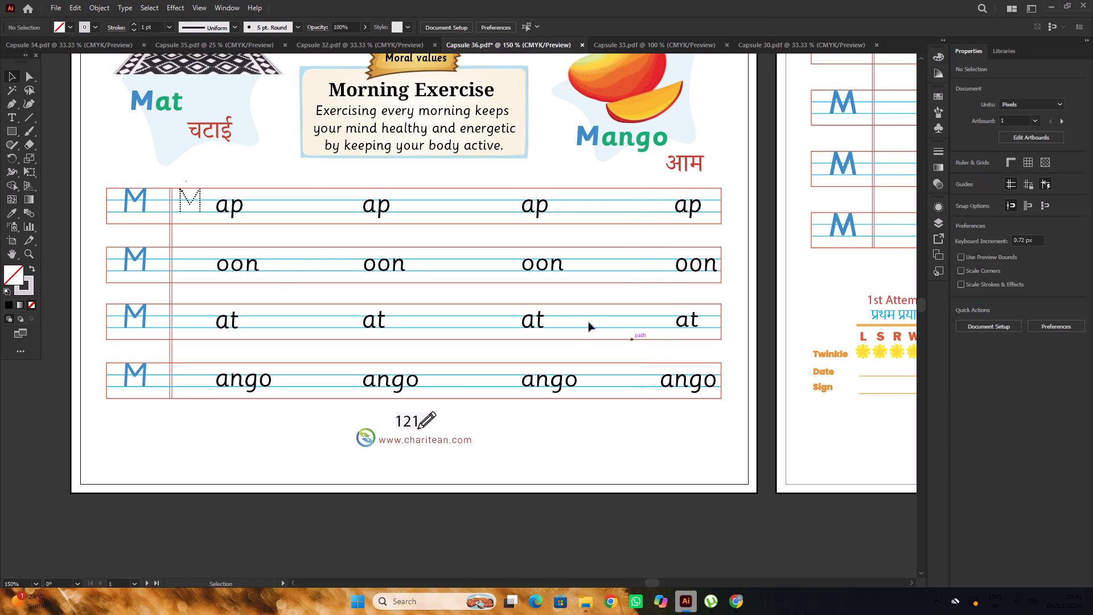
Move the dotted M in the top row right so it sits close before the first ap.
alt+scroll(503, 290, down, 1)
alt+scroll(351, 248, up, 2)
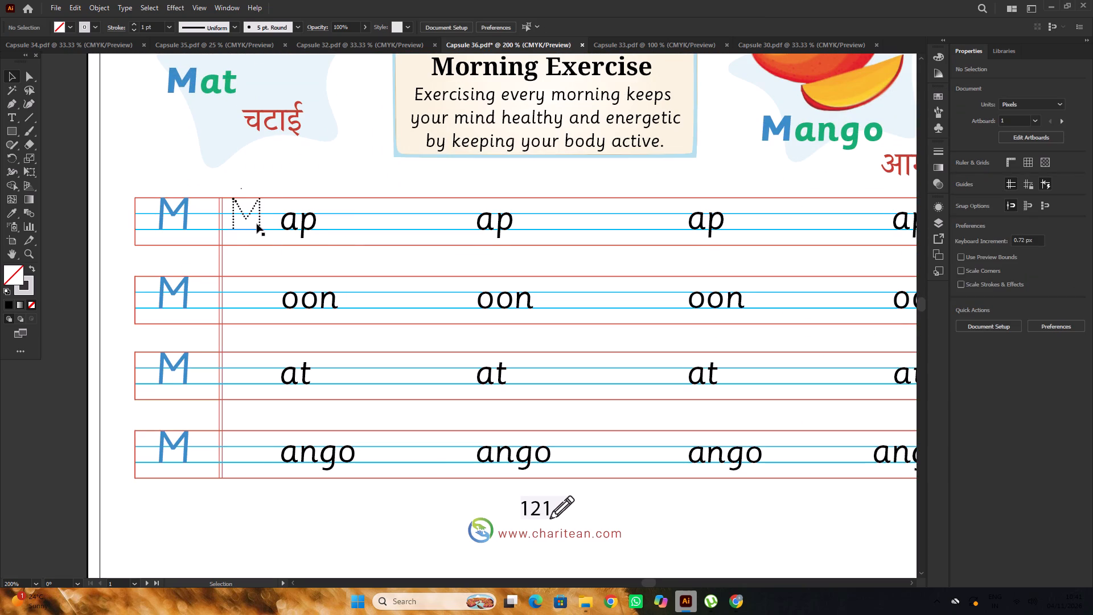
drag(257, 224, 271, 223)
alt+scroll(364, 229, down, 2)
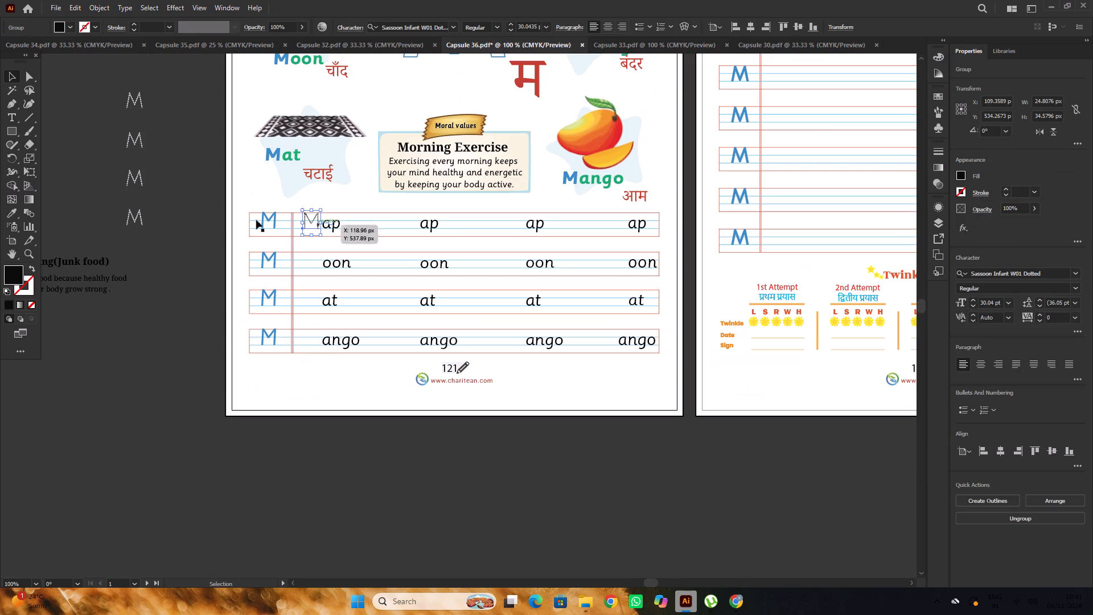
click(179, 207)
Duplicate the dotted M straight down into the second row, directly before the first oon.
alt+scroll(326, 229, up, 2)
alt+drag(309, 224, 314, 288)
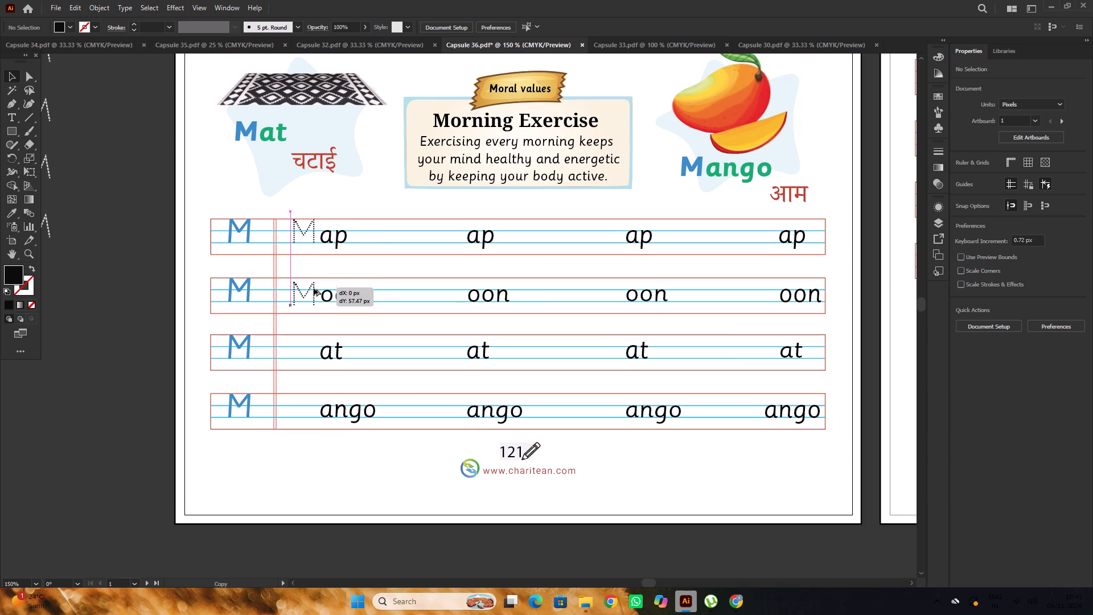
alt+drag(314, 288, 313, 282)
click(189, 219)
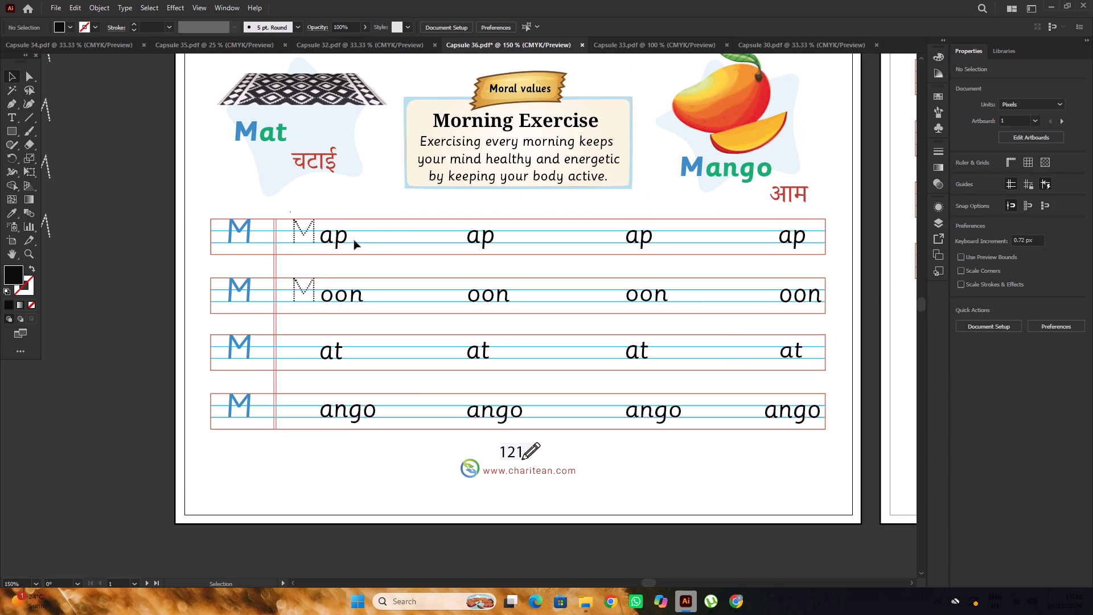
Distribute the four ap endings in the top tracing row with equal horizontal spacing.
click(344, 241)
shift+click(788, 243)
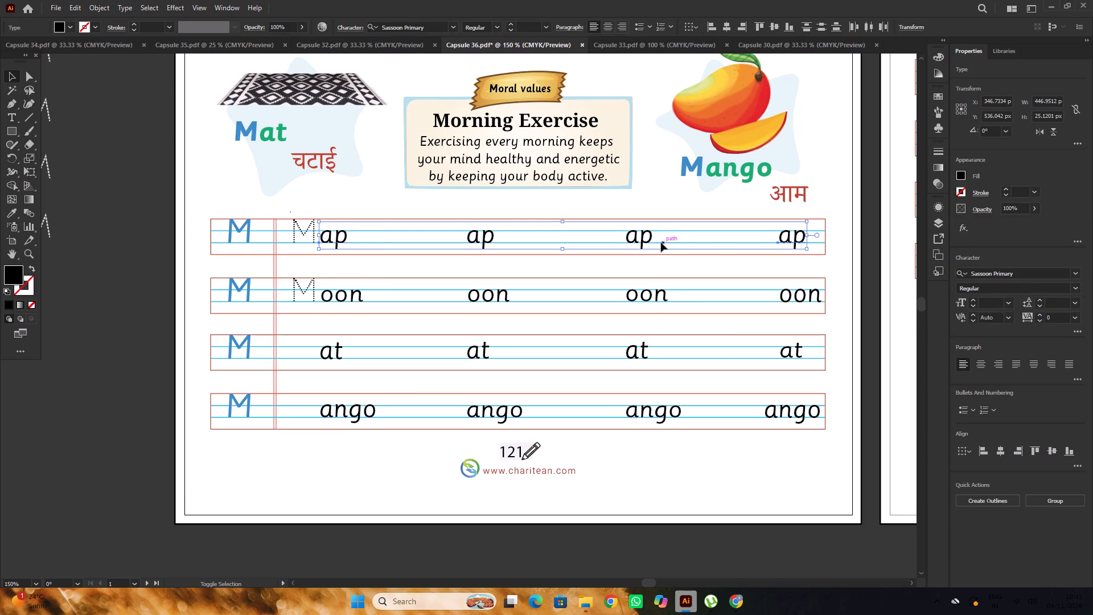
shift+click(652, 239)
shift+click(490, 241)
click(1073, 464)
click(975, 562)
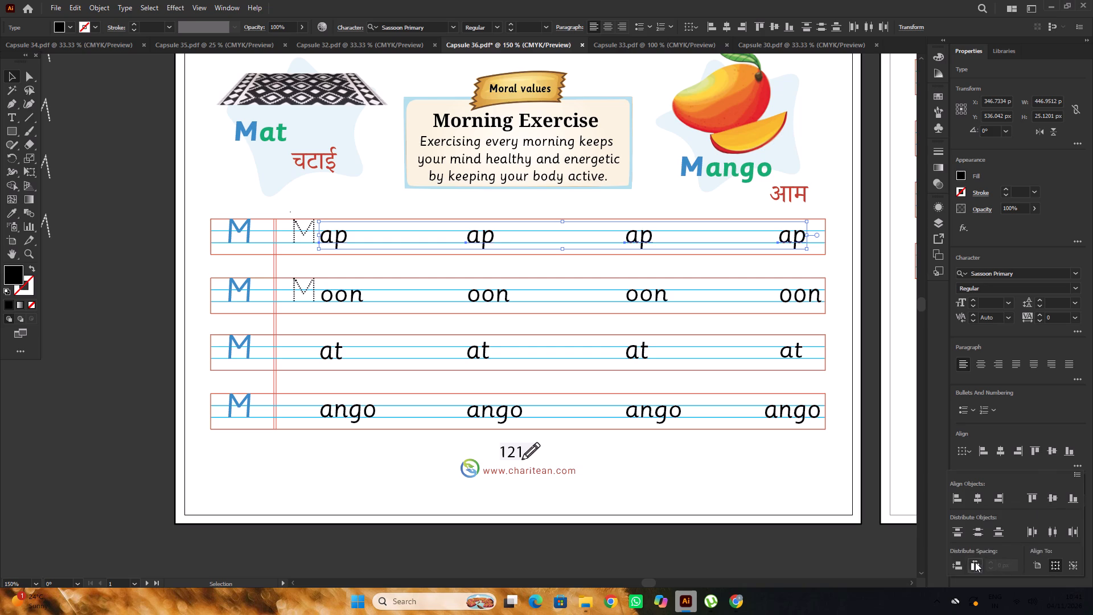
double_click(546, 563)
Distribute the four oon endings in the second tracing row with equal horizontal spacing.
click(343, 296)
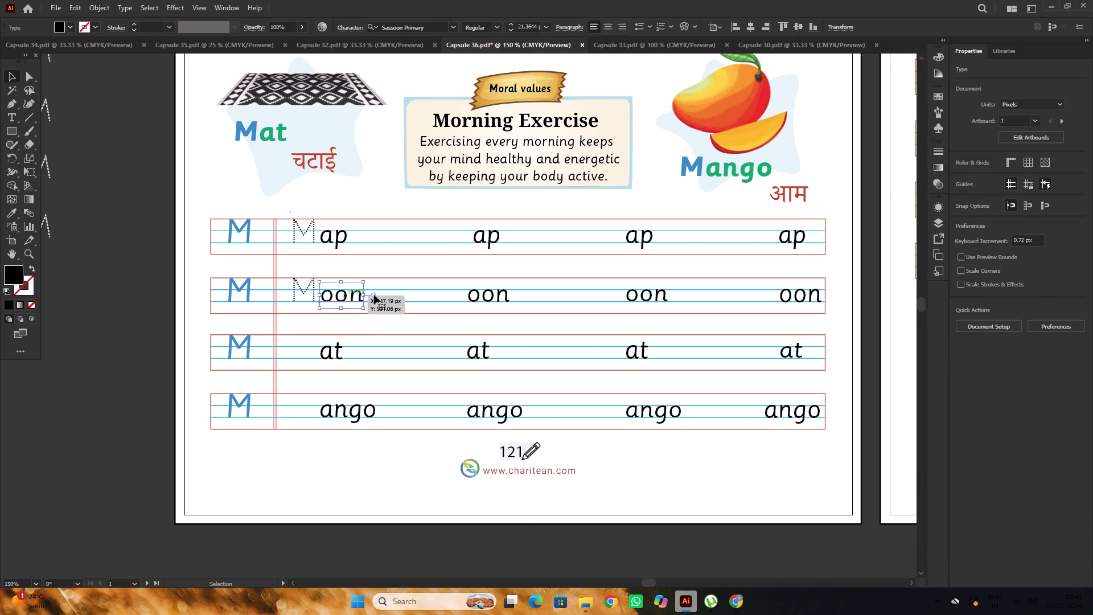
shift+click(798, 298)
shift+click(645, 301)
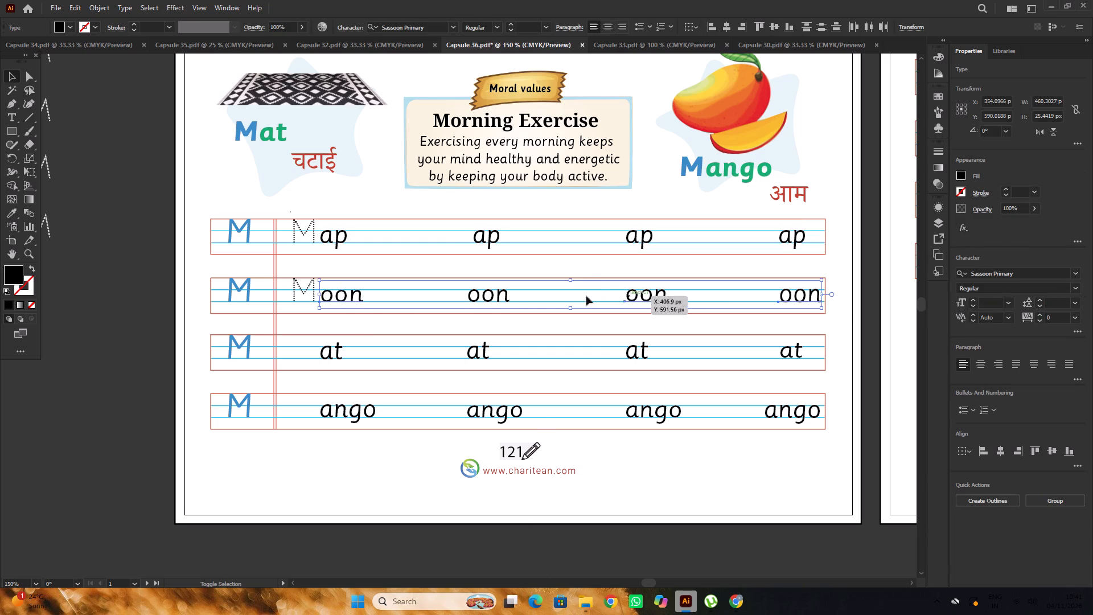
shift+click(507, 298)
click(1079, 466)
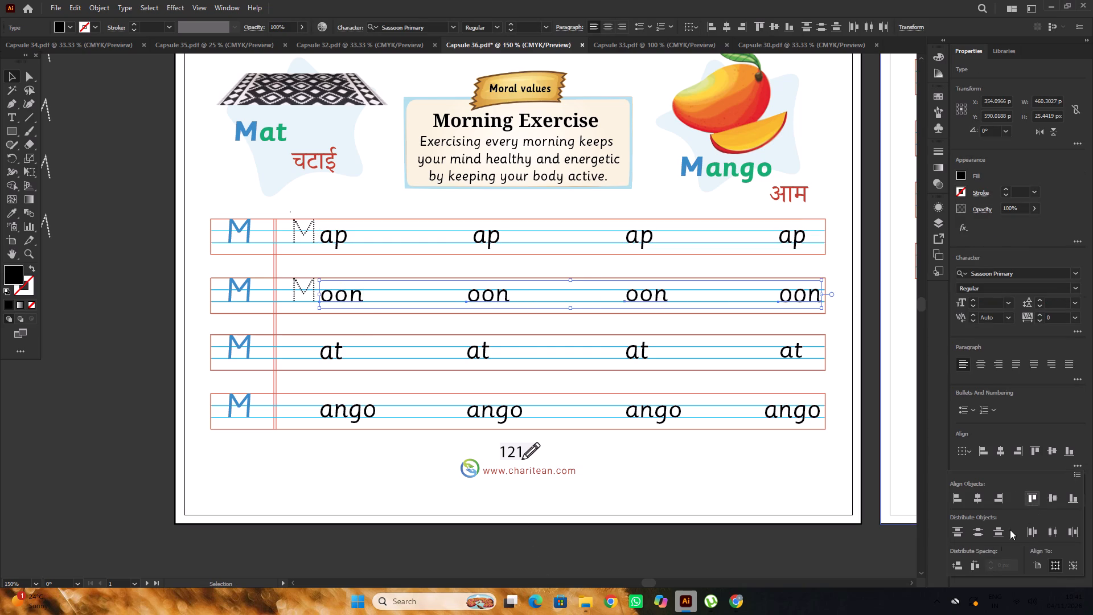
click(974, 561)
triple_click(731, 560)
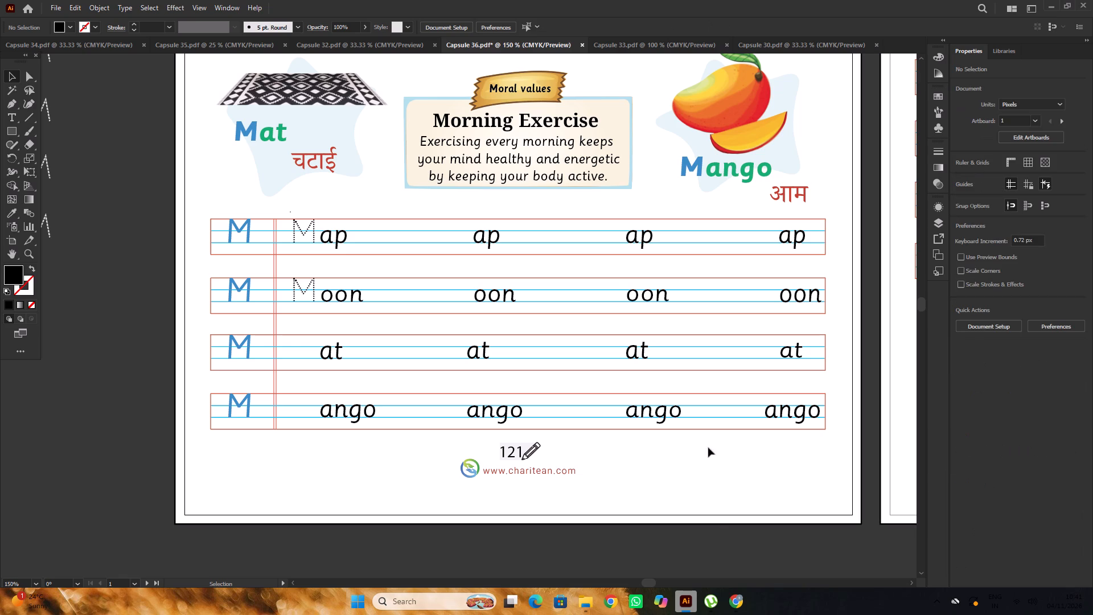
Move the last-column endings oon, at, ango and ap left, lining up the start of ap with oon below it.
alt+scroll(800, 309, up, 1)
drag(803, 293, 792, 295)
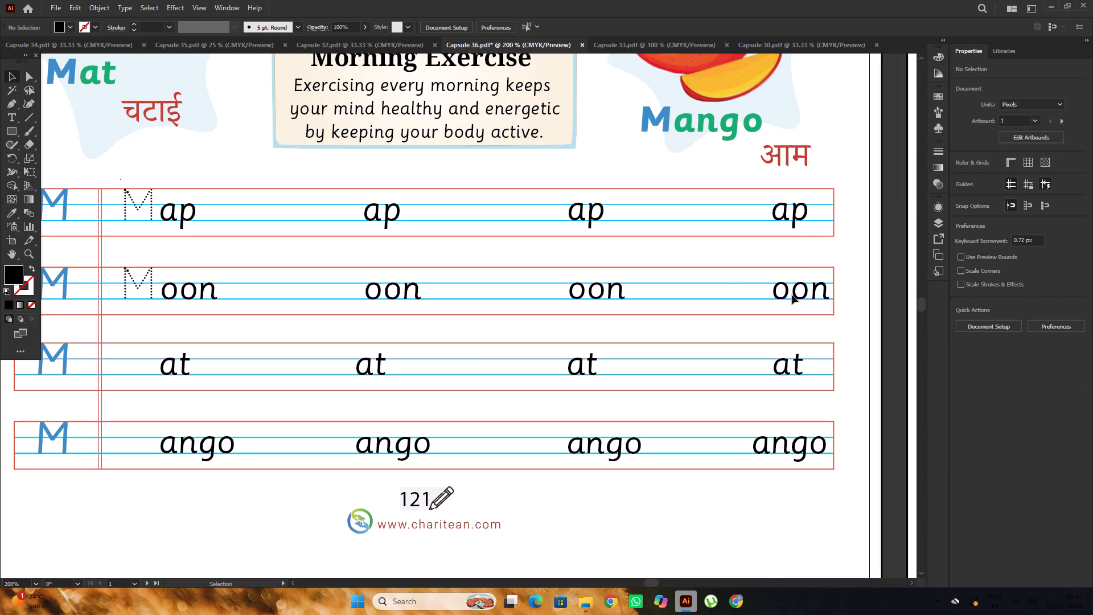
drag(792, 295, 786, 297)
drag(789, 369, 774, 372)
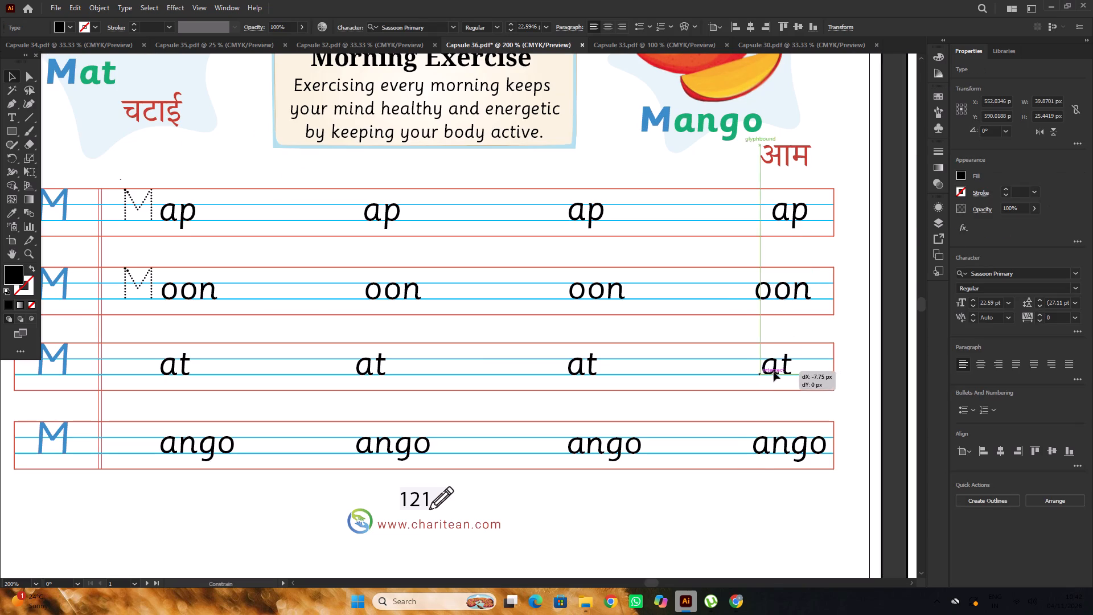
drag(774, 372, 770, 372)
drag(802, 444, 780, 446)
alt+scroll(696, 359, down, 1)
click(763, 304)
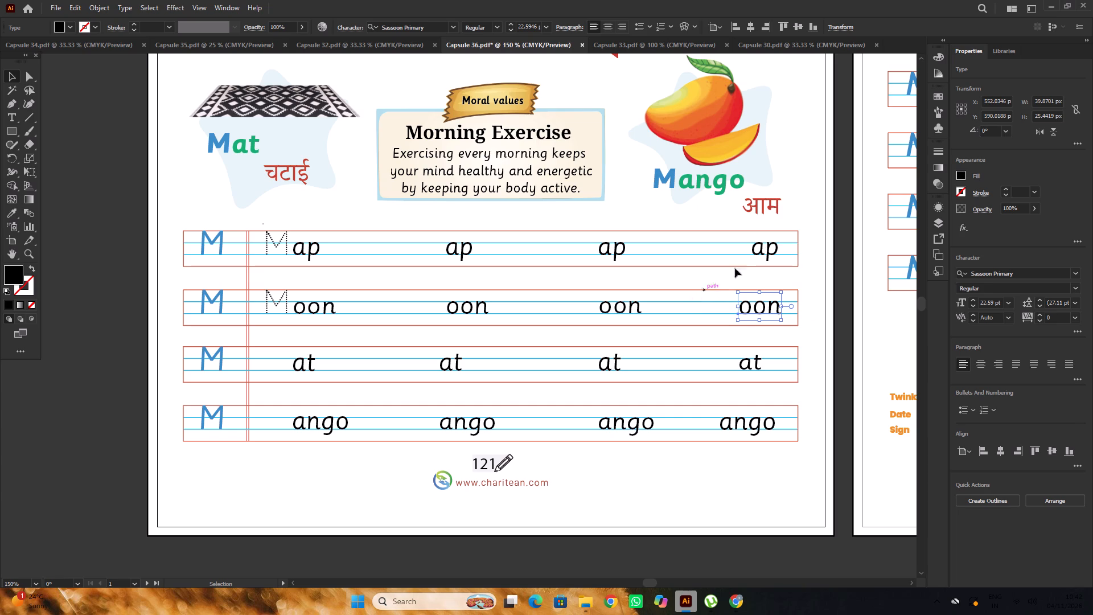
click(763, 249)
drag(762, 250, 749, 251)
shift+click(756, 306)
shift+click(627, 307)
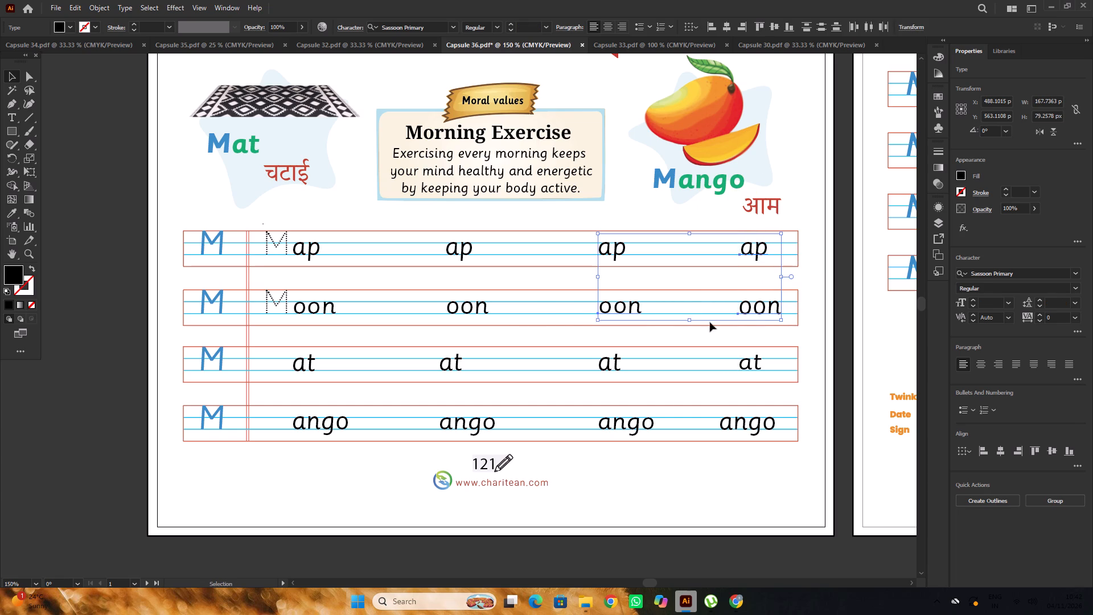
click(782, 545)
Redistribute the four oon endings in the second tracing row with equal horizontal spacing.
click(770, 297)
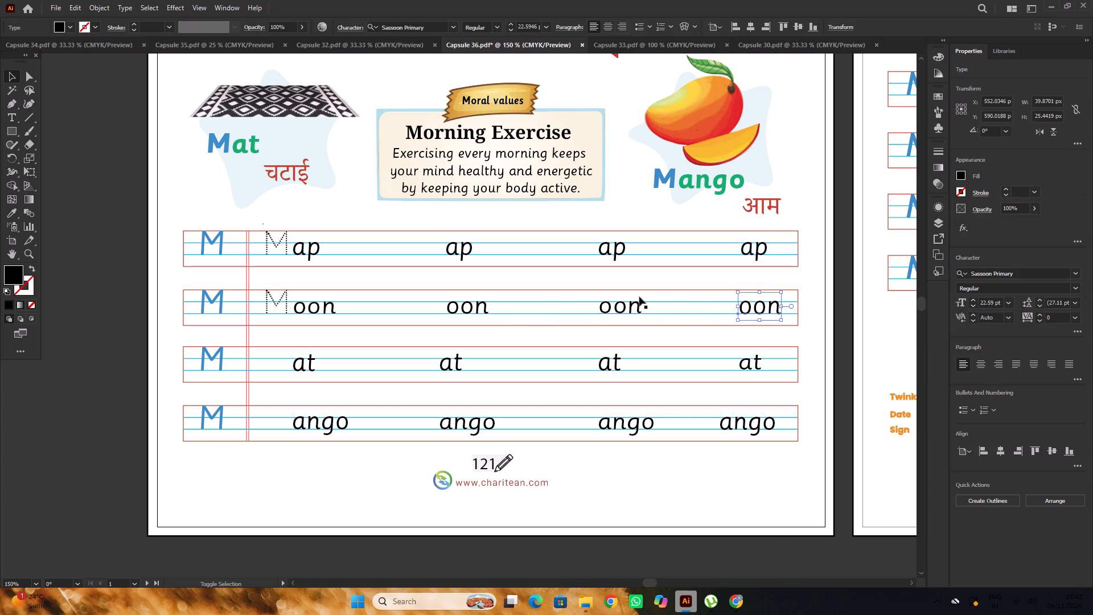
shift+click(630, 311)
shift+click(318, 308)
shift+click(479, 307)
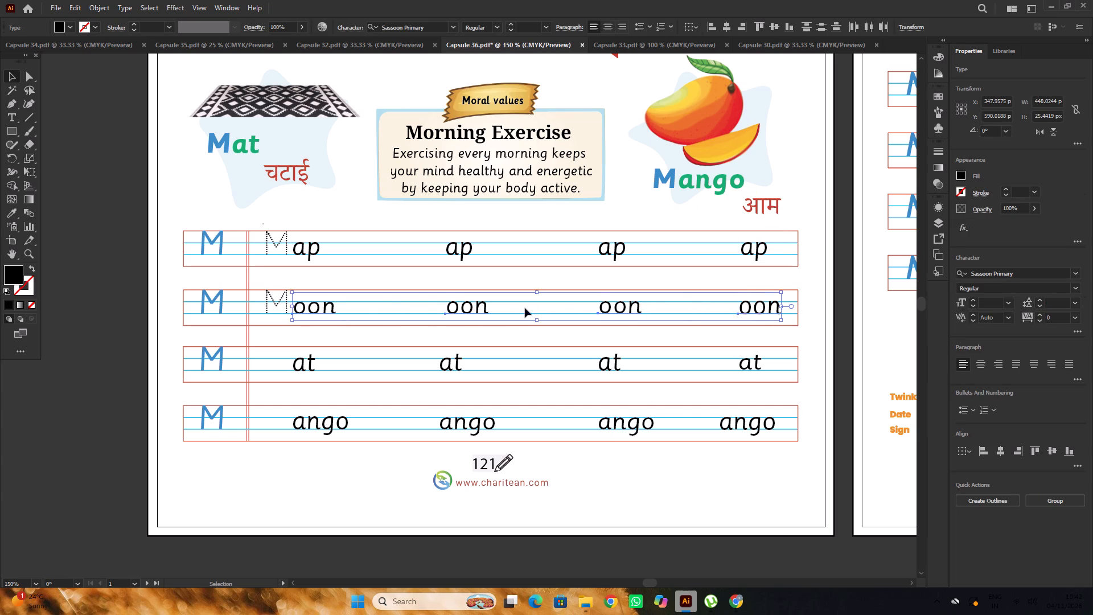
click(1071, 461)
click(1082, 462)
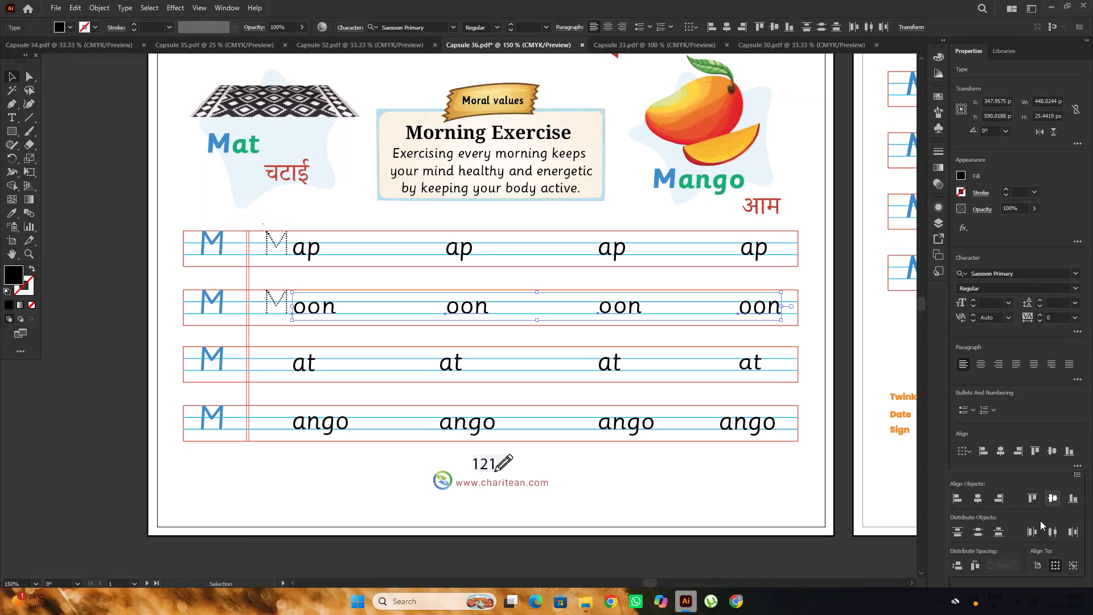
click(977, 567)
double_click(840, 363)
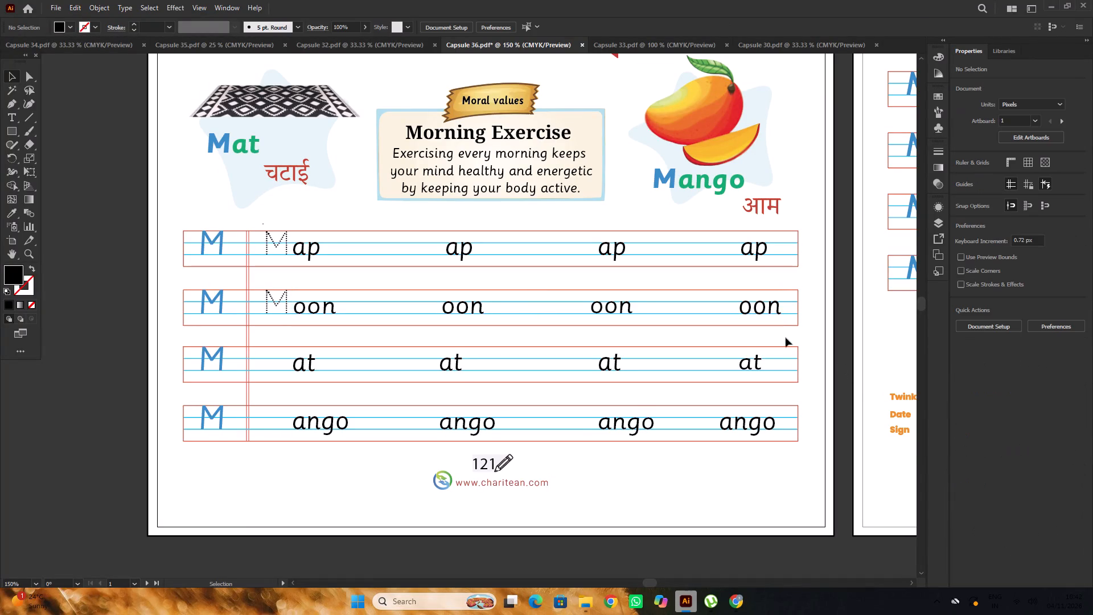
Distribute the four at endings in the third tracing row with equal horizontal spacing.
scroll(786, 338, down, 5)
click(752, 290)
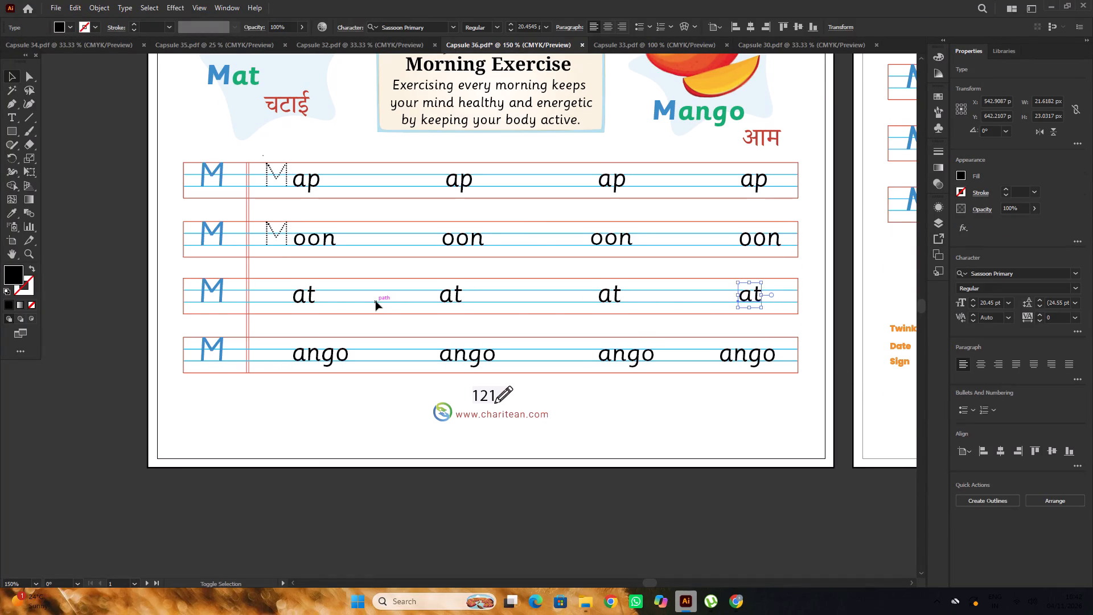
shift+click(311, 299)
shift+click(445, 299)
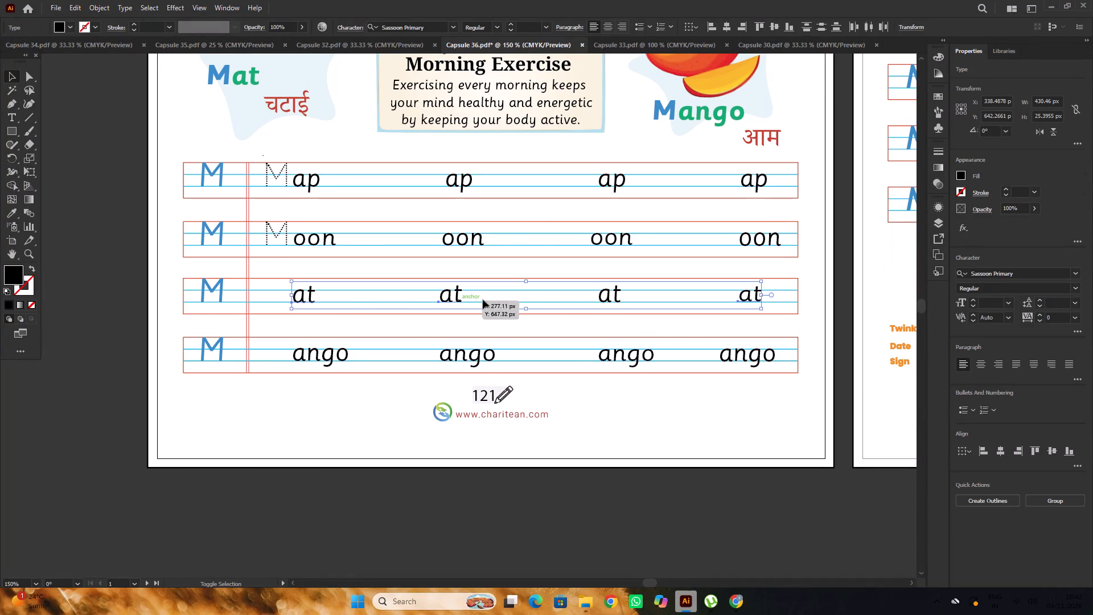
shift+click(610, 300)
click(1083, 462)
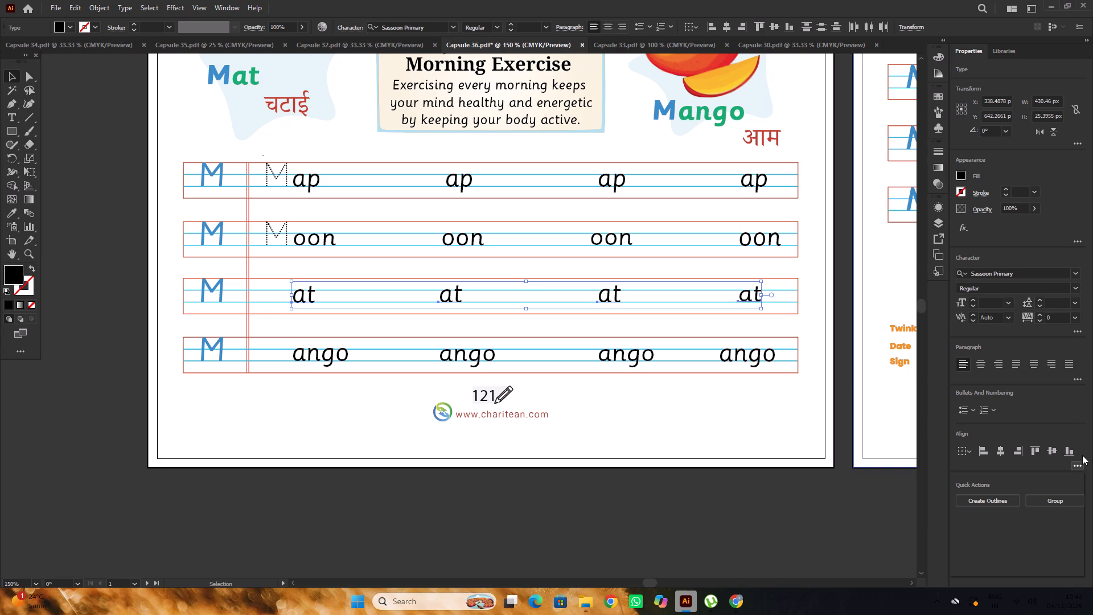
click(972, 568)
triple_click(790, 531)
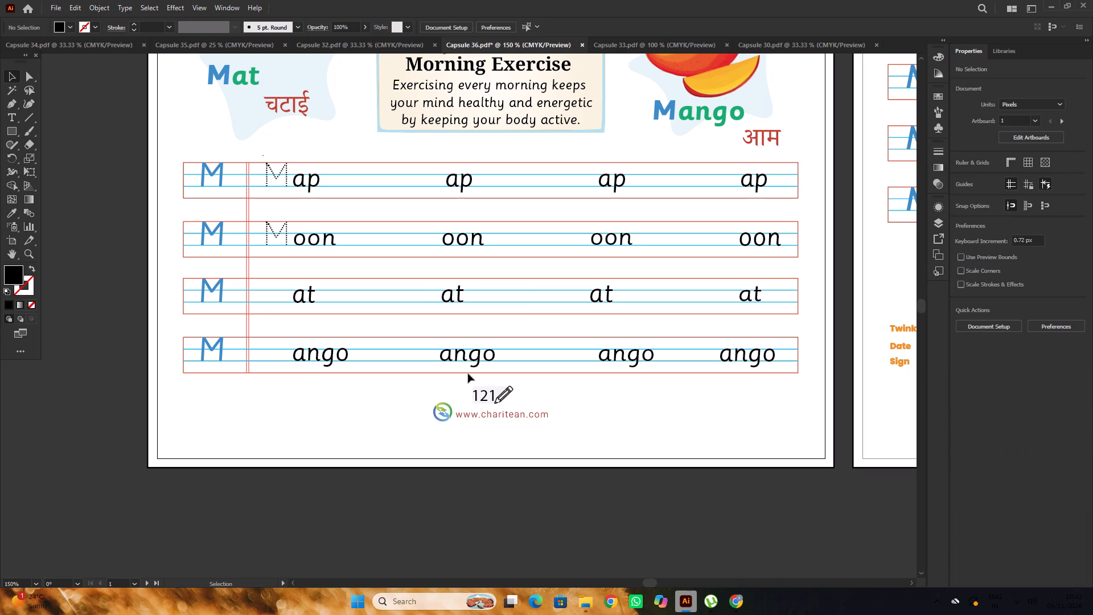
Distribute the four ango endings in the bottom tracing row with equal horizontal spacing.
click(340, 358)
shift+click(754, 358)
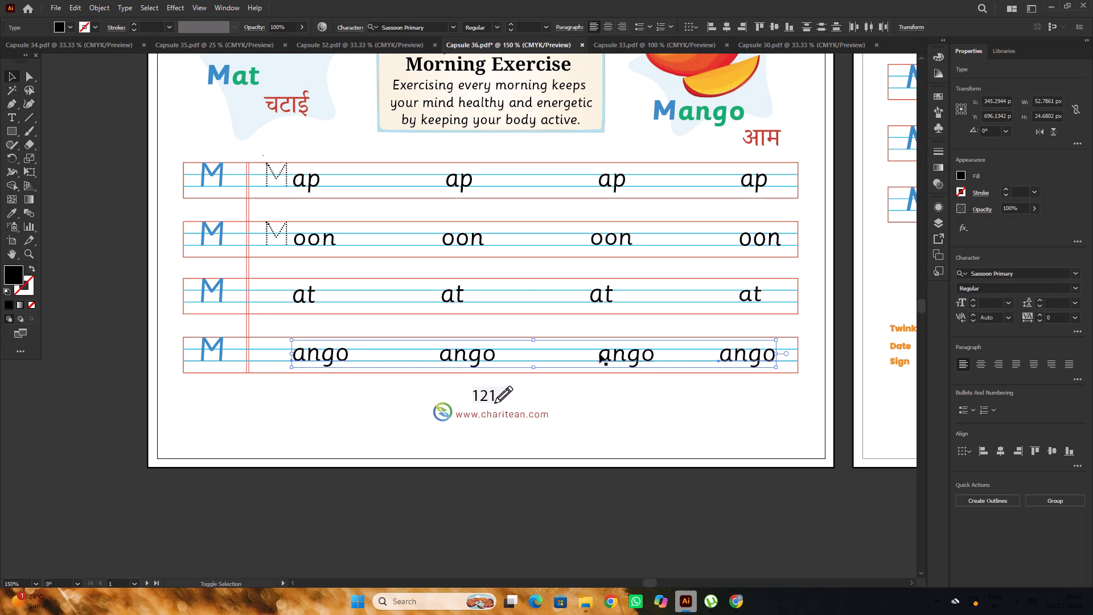
shift+click(615, 354)
shift+click(470, 356)
click(1077, 469)
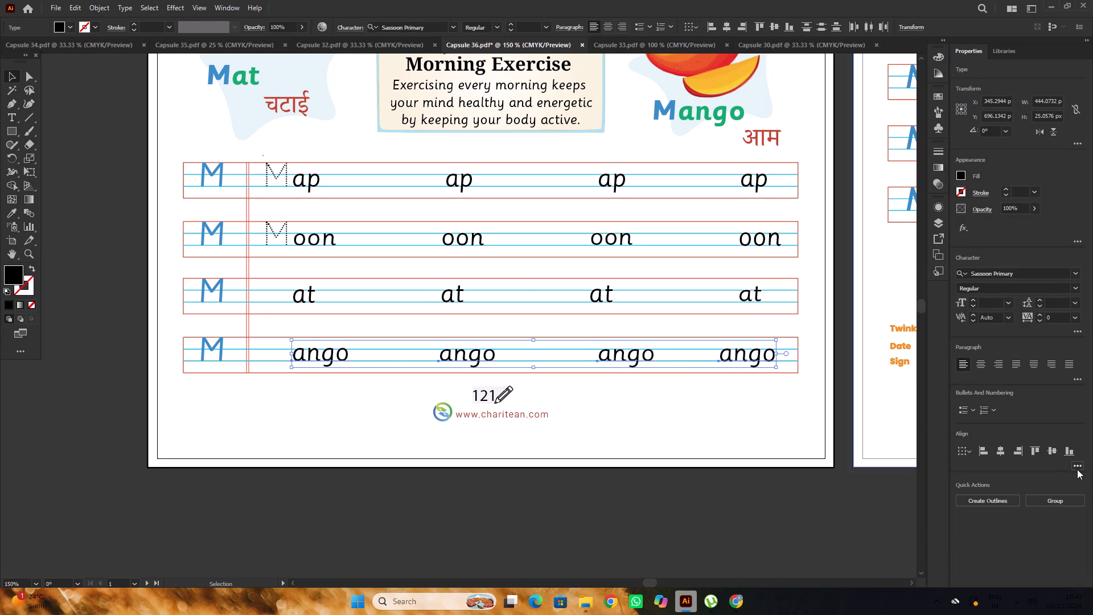
click(972, 564)
triple_click(802, 523)
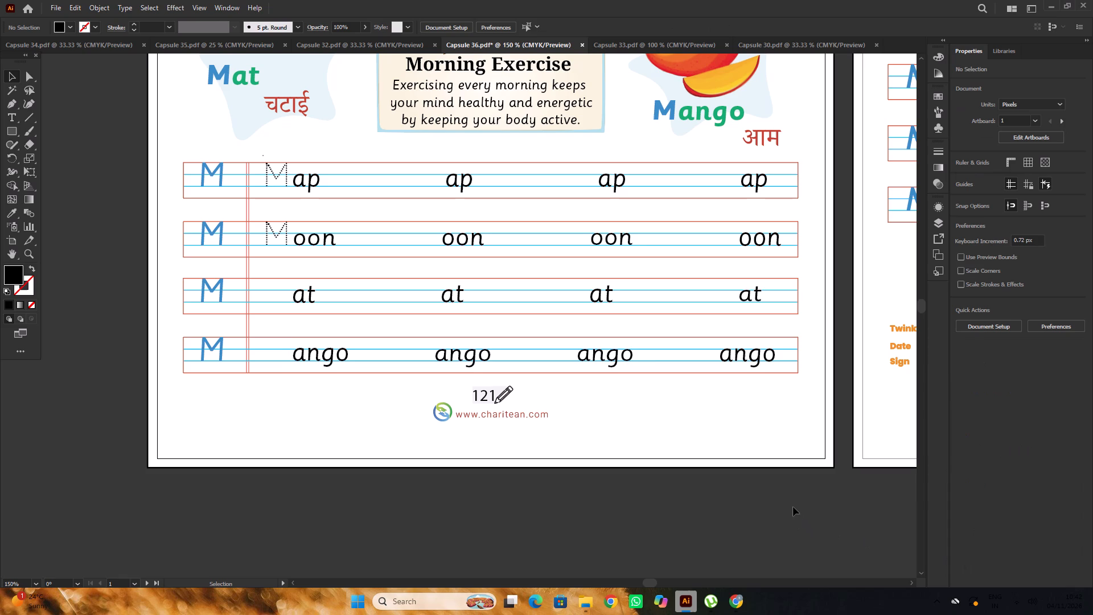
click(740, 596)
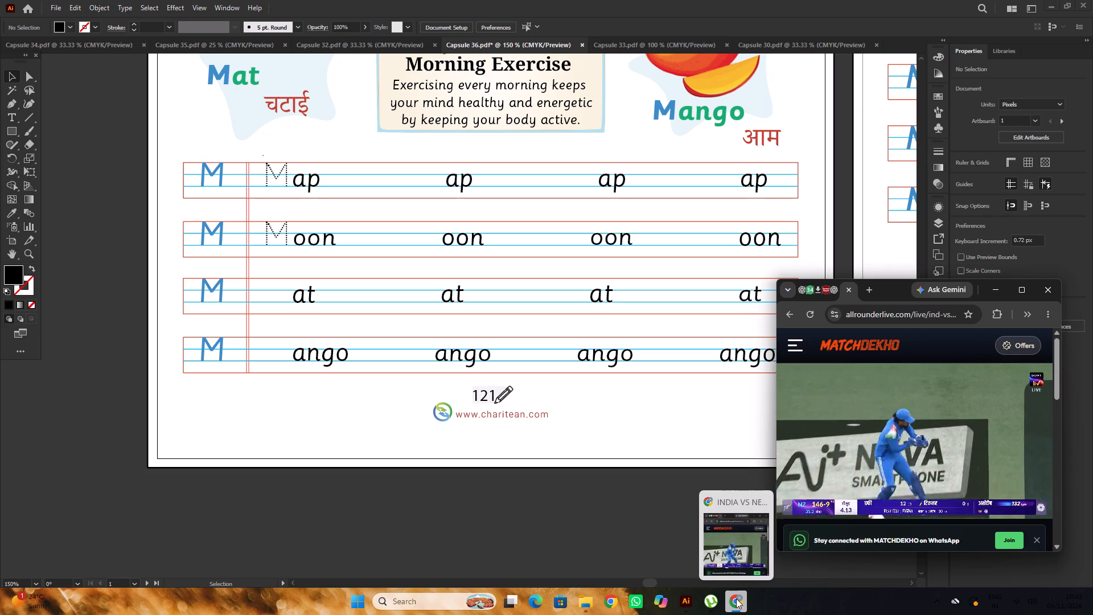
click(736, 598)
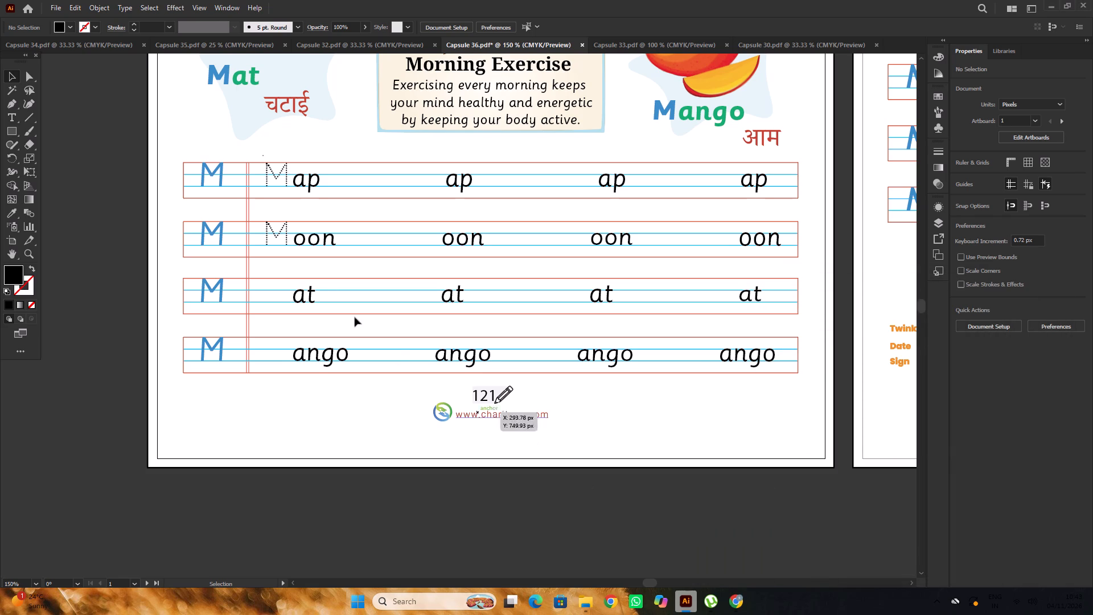
Copy the first-column dotted M down into the at and ango rows, in front of their first endings.
alt+scroll(262, 249, up, 1)
alt+drag(281, 229, 276, 305)
alt+drag(281, 307, 277, 384)
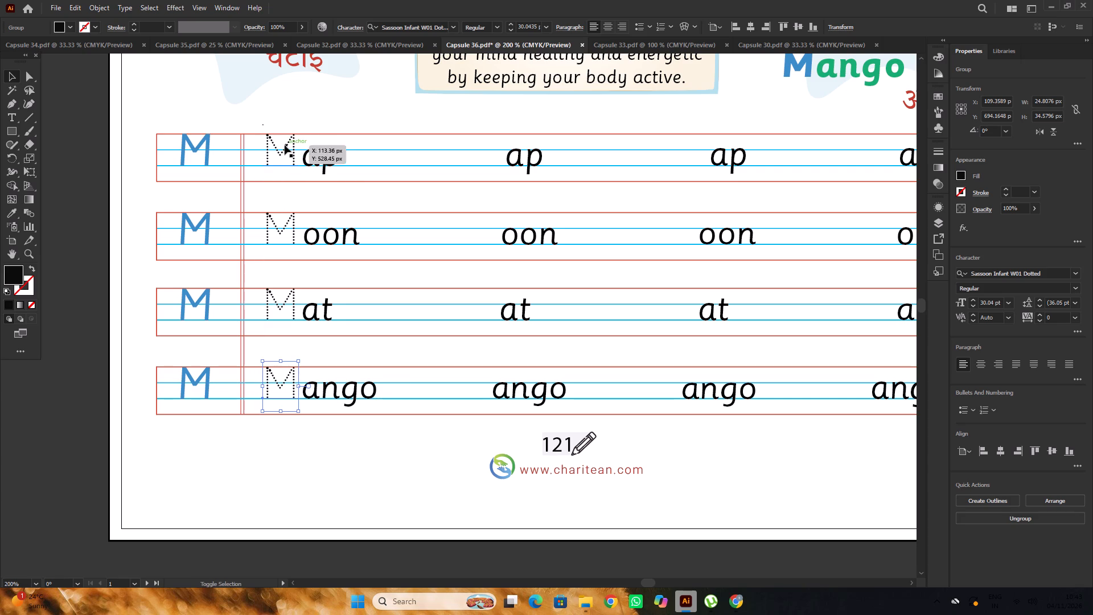
Copy the column of four dotted M letters across to the second and third word columns, keeping them level with their rows.
shift+click(285, 145)
shift+click(282, 230)
shift+click(282, 303)
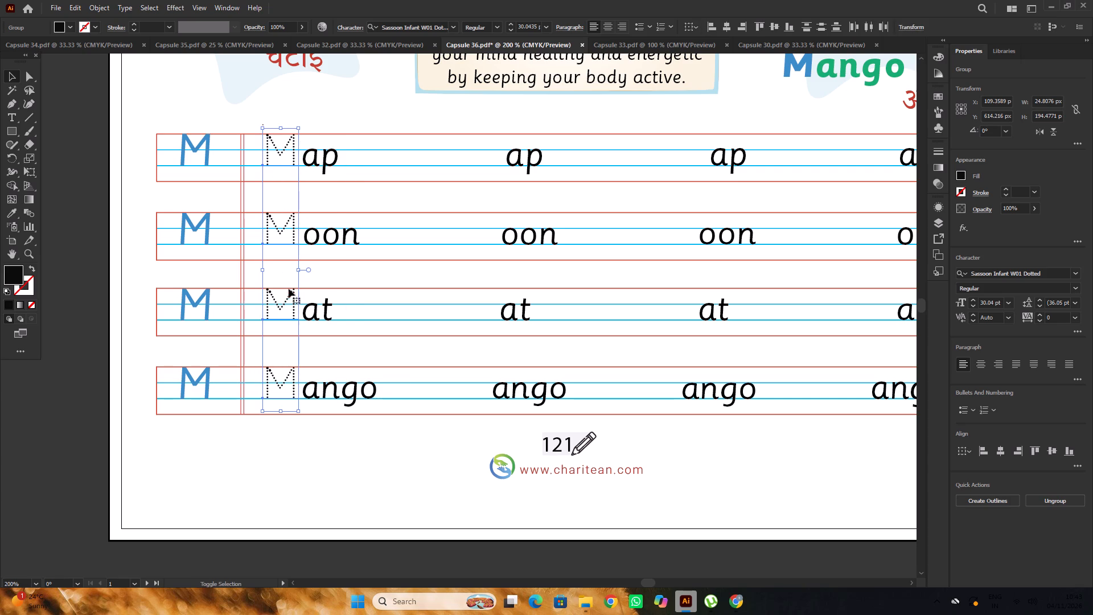
alt+drag(291, 220, 491, 234)
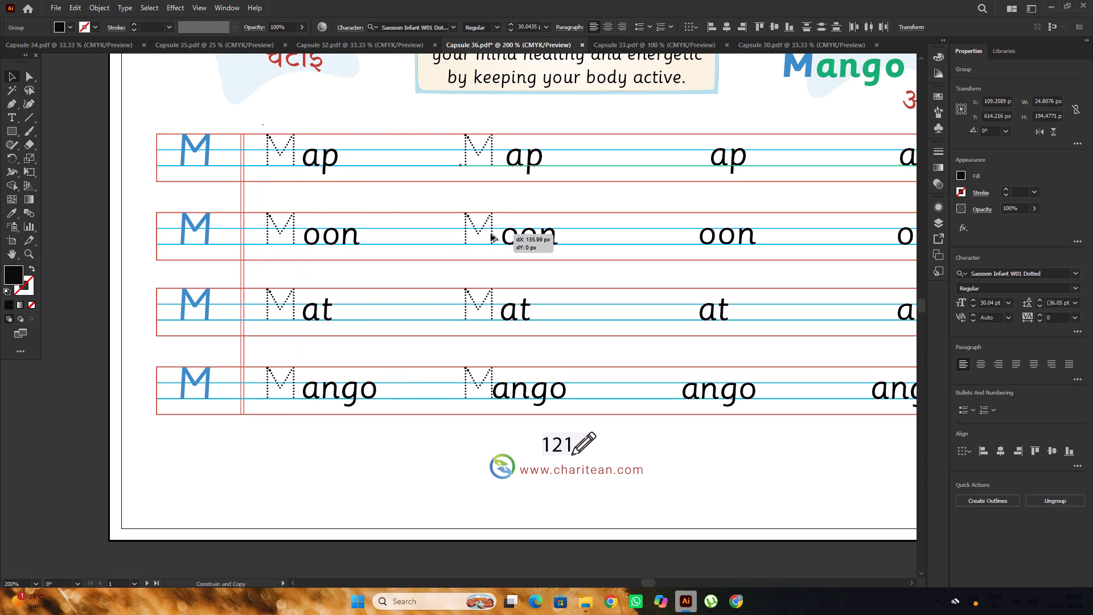
alt+drag(491, 234, 480, 236)
drag(474, 226, 662, 225)
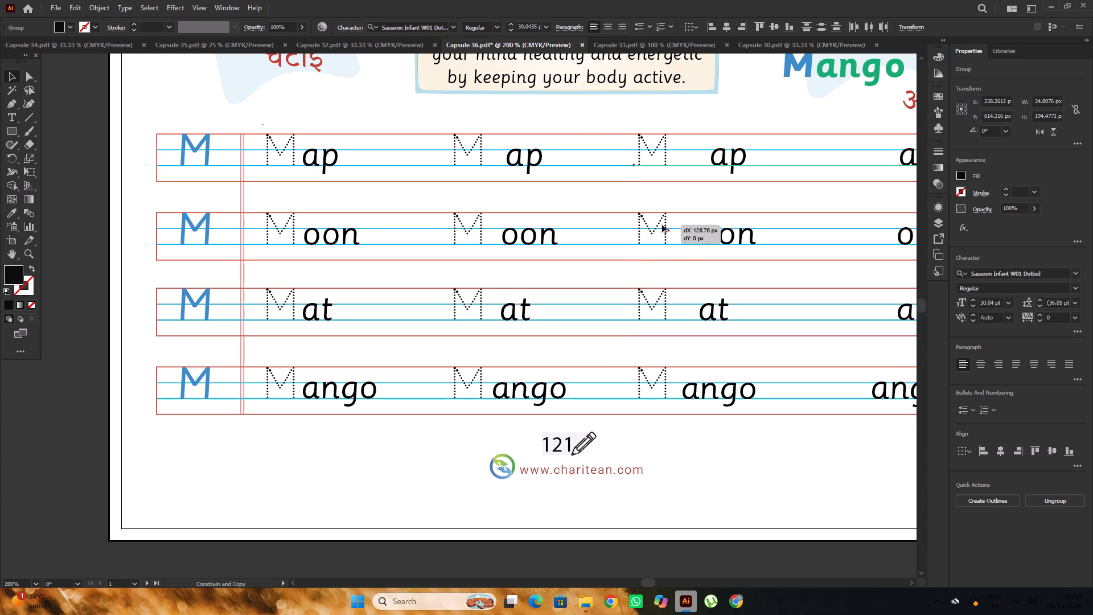
drag(662, 225, 661, 225)
alt+scroll(365, 281, down, 2)
click(603, 441)
Move the third-column dotted M letters in the at, oon and ap rows right, closer to their endings.
alt+scroll(537, 290, up, 2)
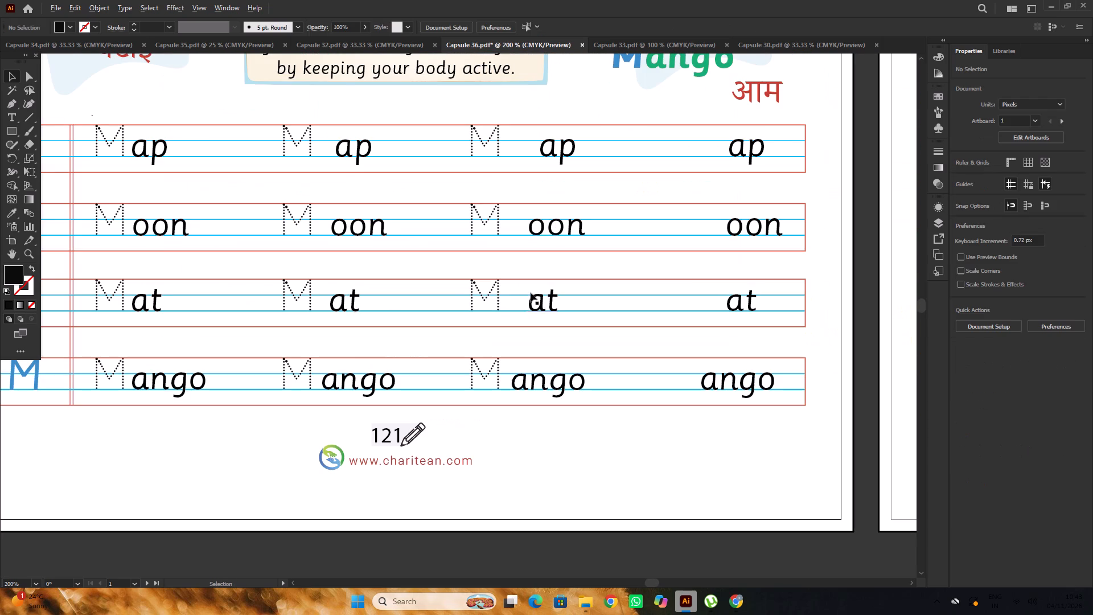
drag(498, 294, 515, 294)
drag(496, 232, 516, 235)
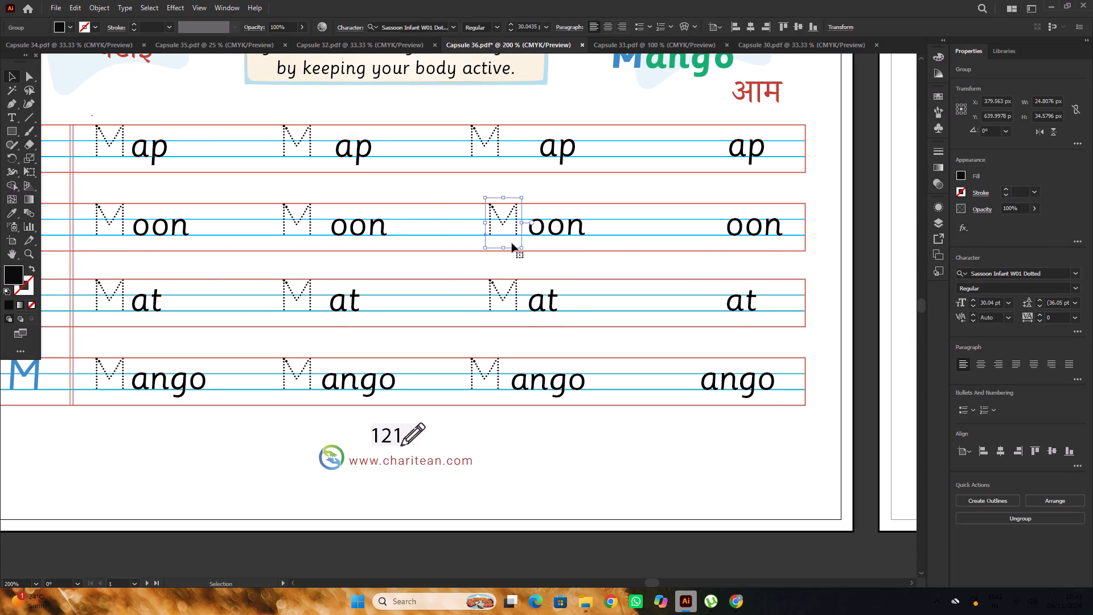
scroll(515, 237, up, 4)
drag(498, 200, 525, 200)
Align the third-column endings ap, oon, at and ango on their horizontal centres.
alt+scroll(429, 218, down, 1)
click(540, 206)
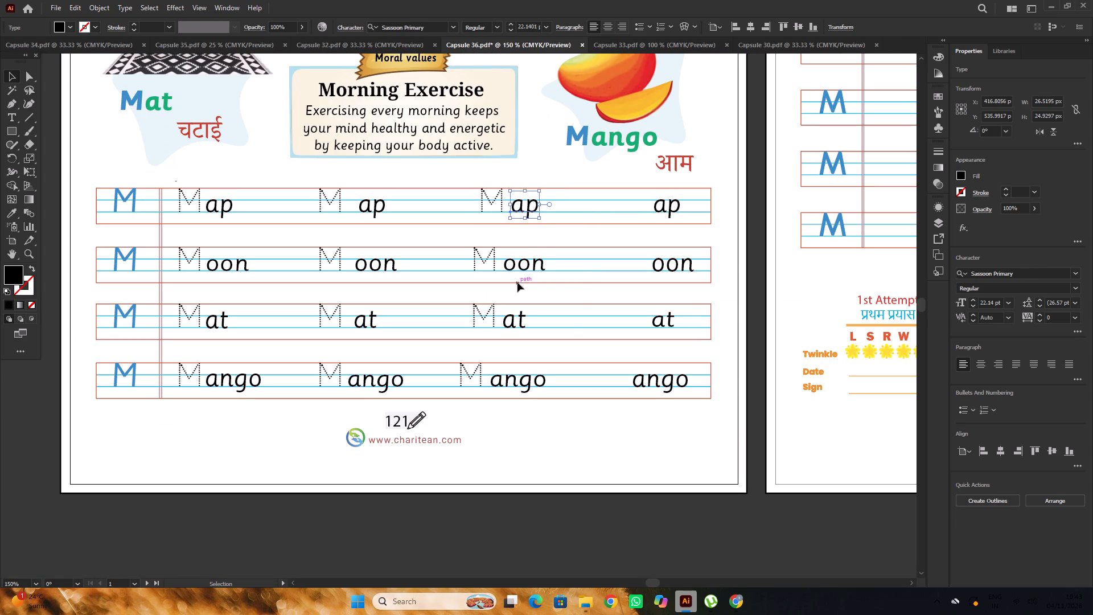
shift+click(521, 268)
shift+click(513, 329)
shift+click(520, 382)
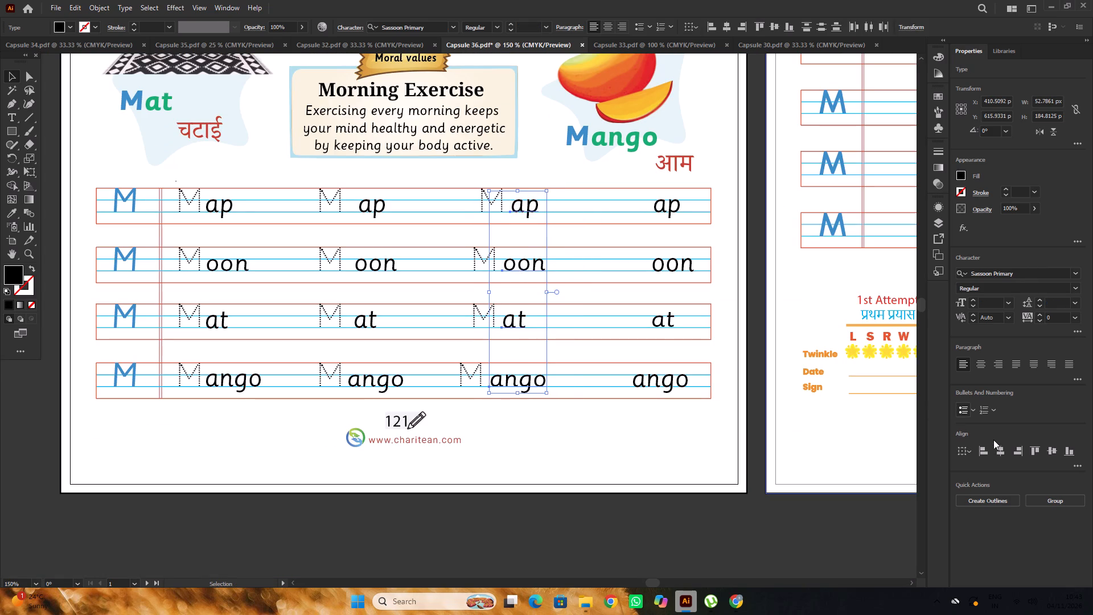
click(1001, 444)
scroll(668, 294, down, 5)
click(660, 476)
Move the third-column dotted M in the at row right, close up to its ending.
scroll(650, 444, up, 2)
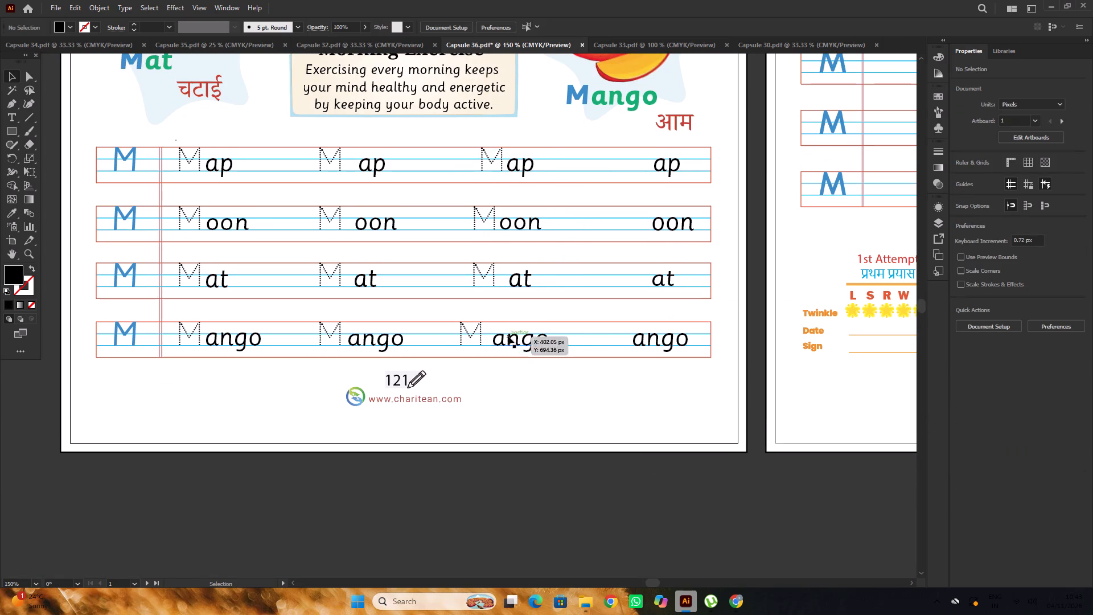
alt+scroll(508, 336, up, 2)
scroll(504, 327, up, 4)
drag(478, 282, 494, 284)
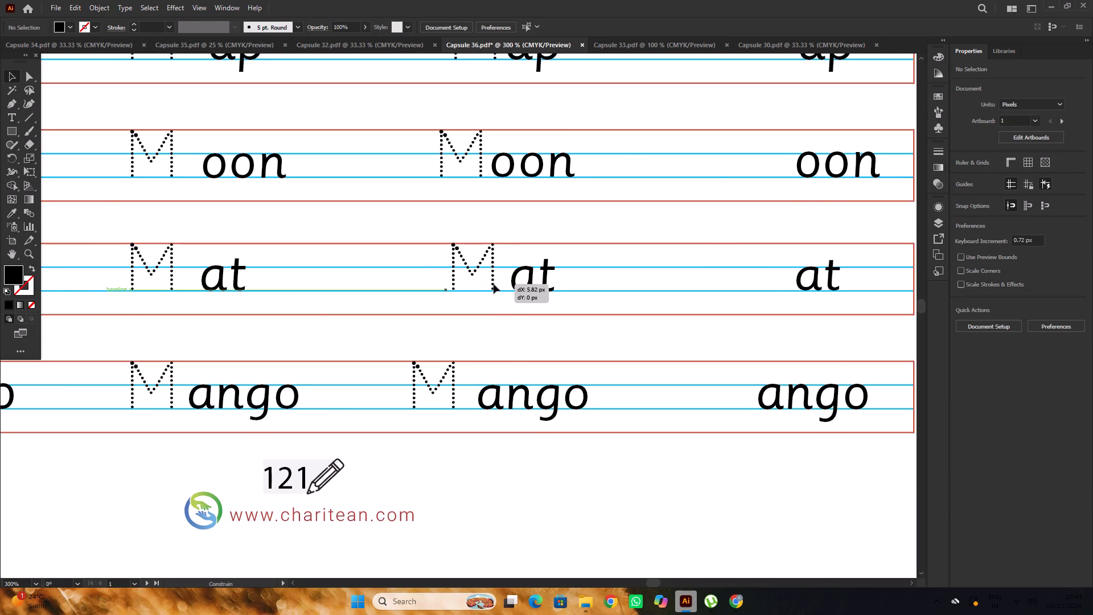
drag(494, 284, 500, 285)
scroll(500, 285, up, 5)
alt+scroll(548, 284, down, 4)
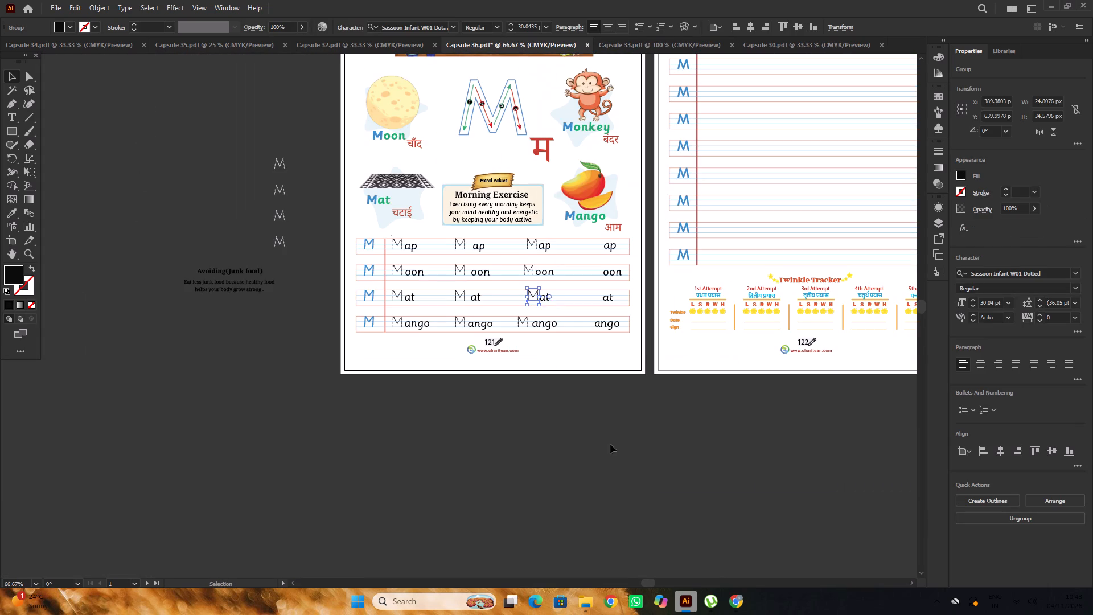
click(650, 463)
Move the third-column dotted M in the at row left, in line with the M of the ango row below.
scroll(640, 436, up, 3)
alt+scroll(543, 330, up, 2)
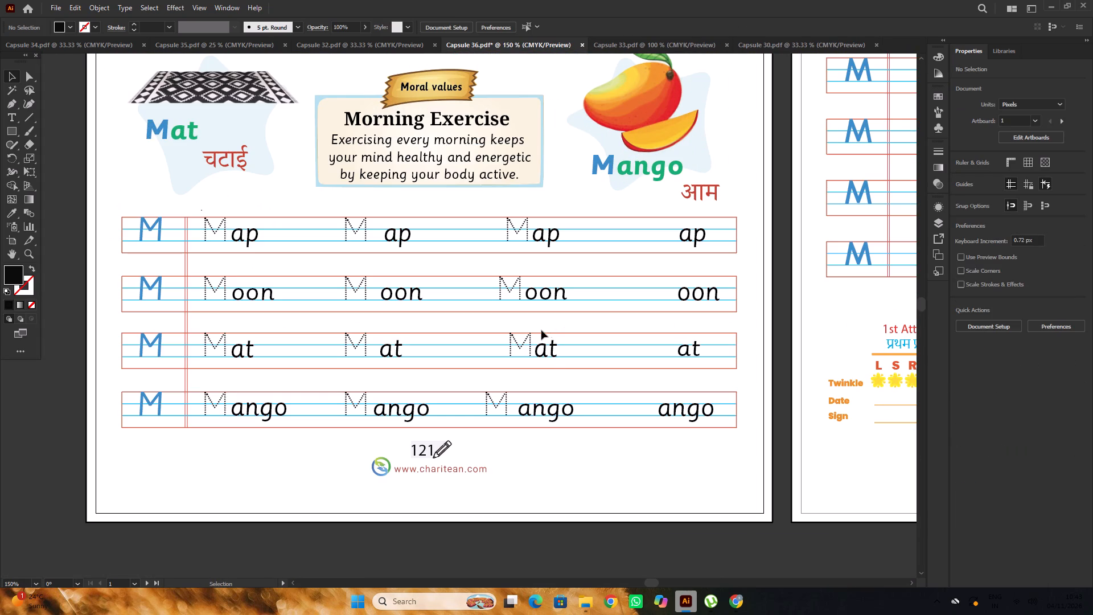
drag(526, 337, 502, 337)
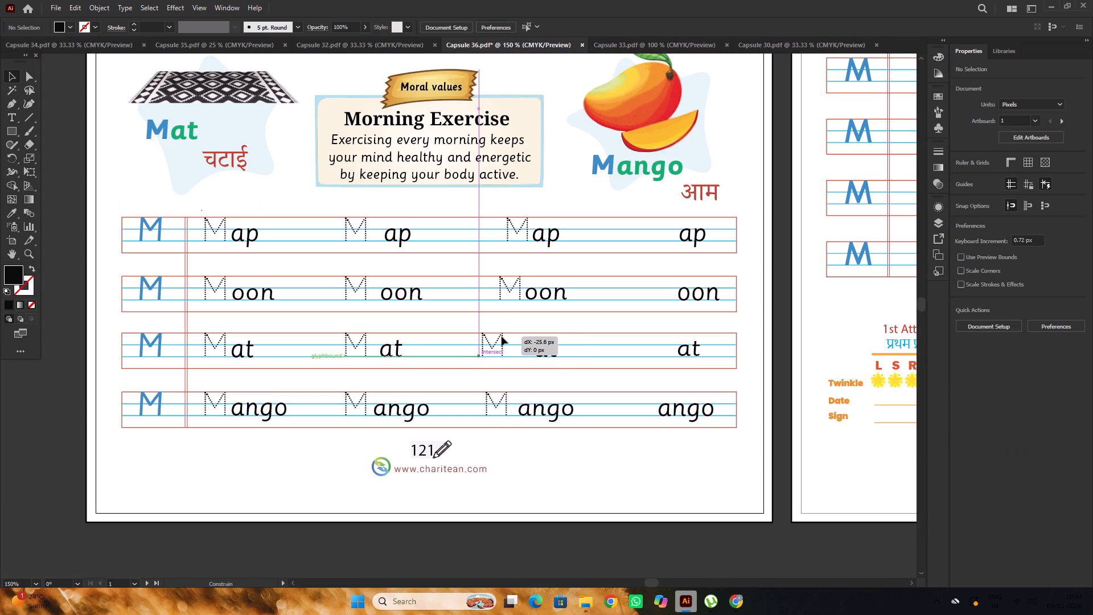
drag(502, 337, 503, 337)
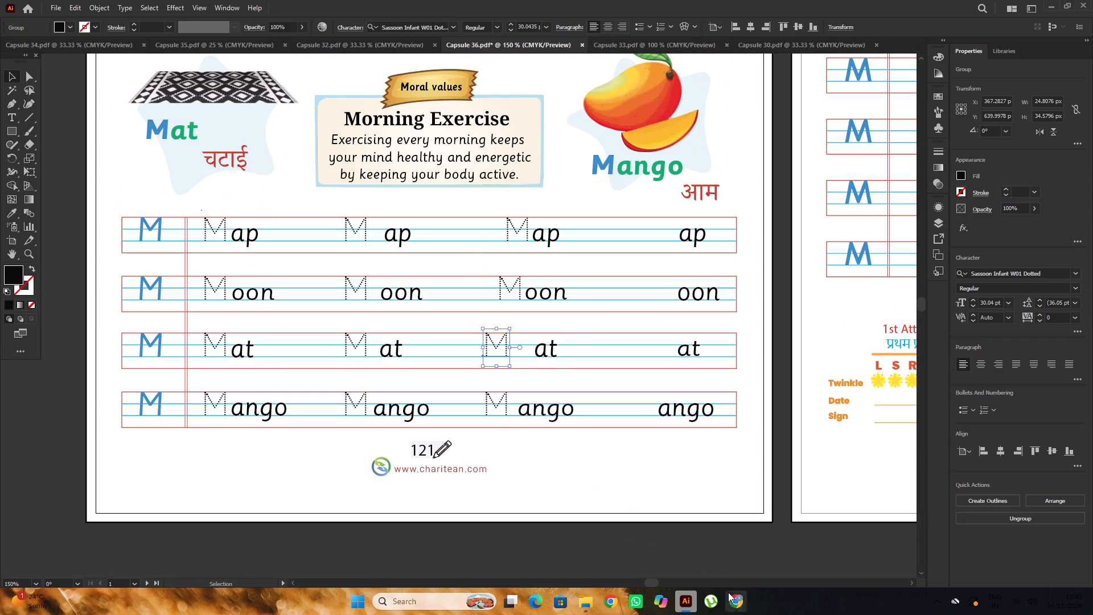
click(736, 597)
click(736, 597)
Align the four third-column dotted M letters on their horizontal centres.
click(519, 228)
shift+click(506, 289)
shift+click(494, 351)
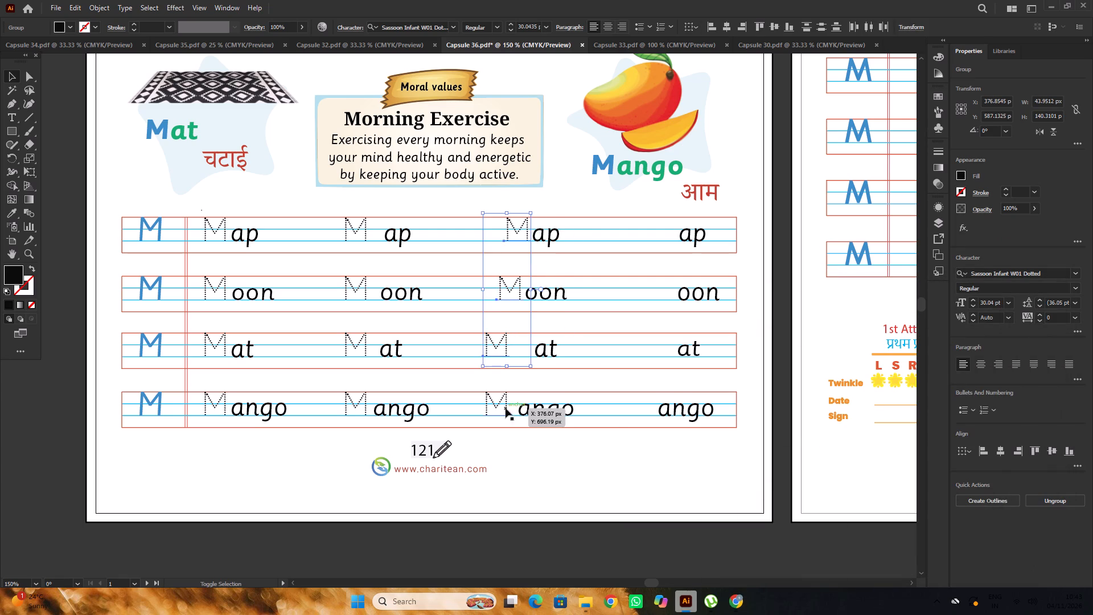
shift+click(506, 408)
click(998, 448)
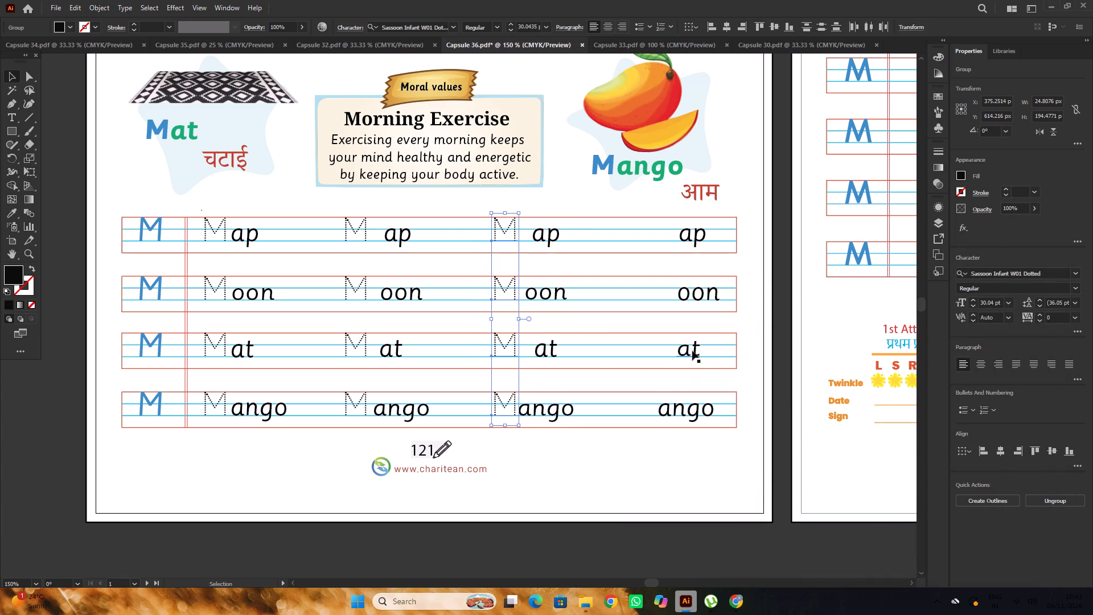
scroll(623, 339, down, 6)
click(677, 495)
Move the third-column endings at, oon and ap left, closer to their dotted M letters and lined up with each other.
scroll(536, 293, up, 3)
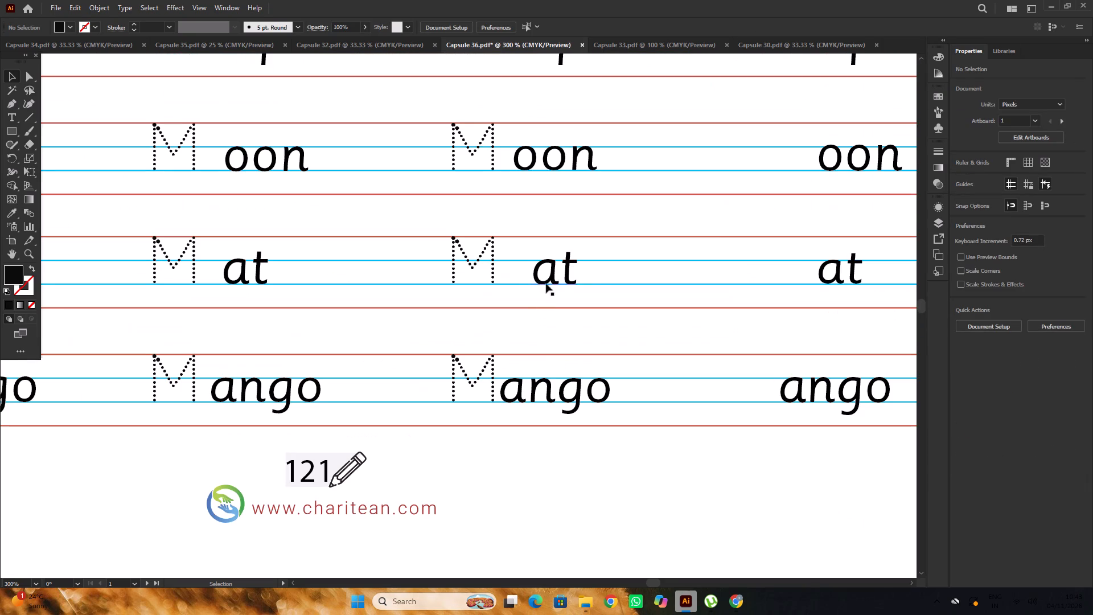
drag(548, 279, 524, 279)
scroll(527, 278, up, 10)
click(528, 278)
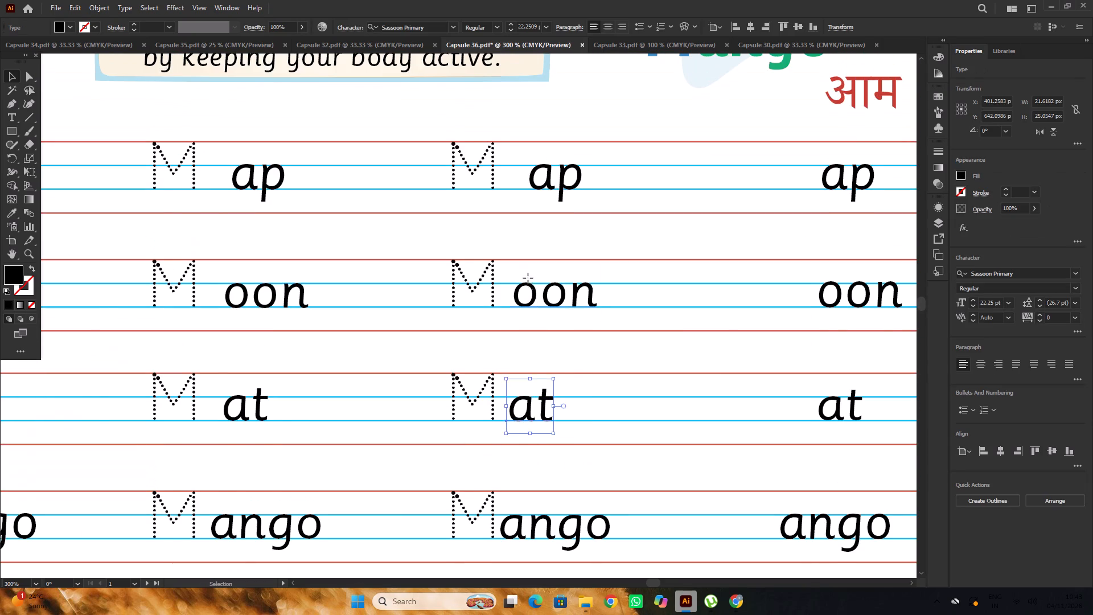
drag(535, 298, 528, 298)
scroll(525, 289, up, 4)
click(541, 233)
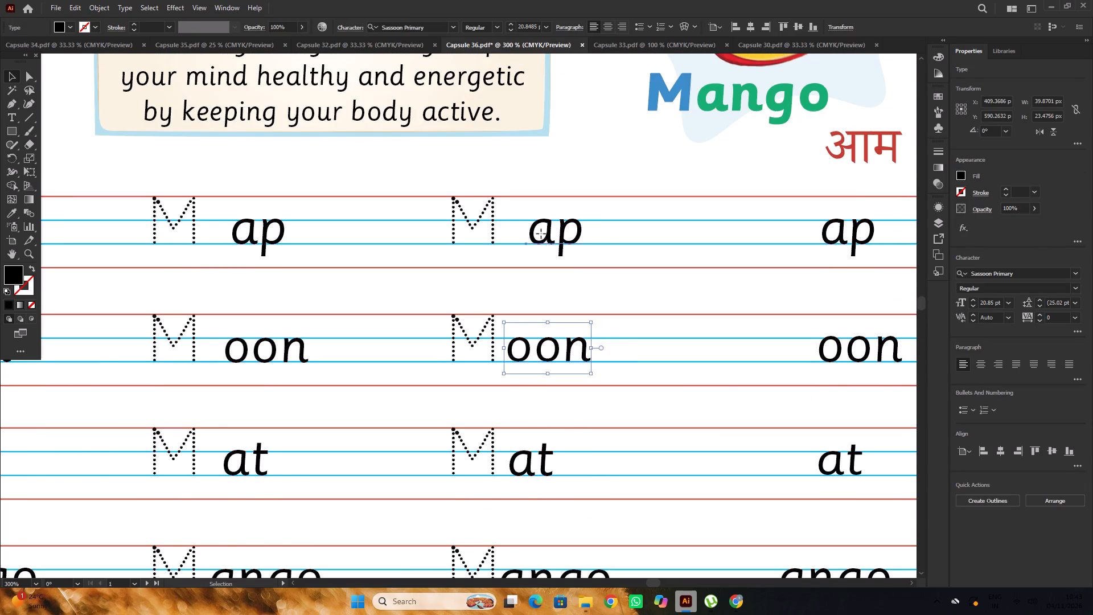
drag(550, 233, 529, 233)
alt+scroll(511, 231, down, 2)
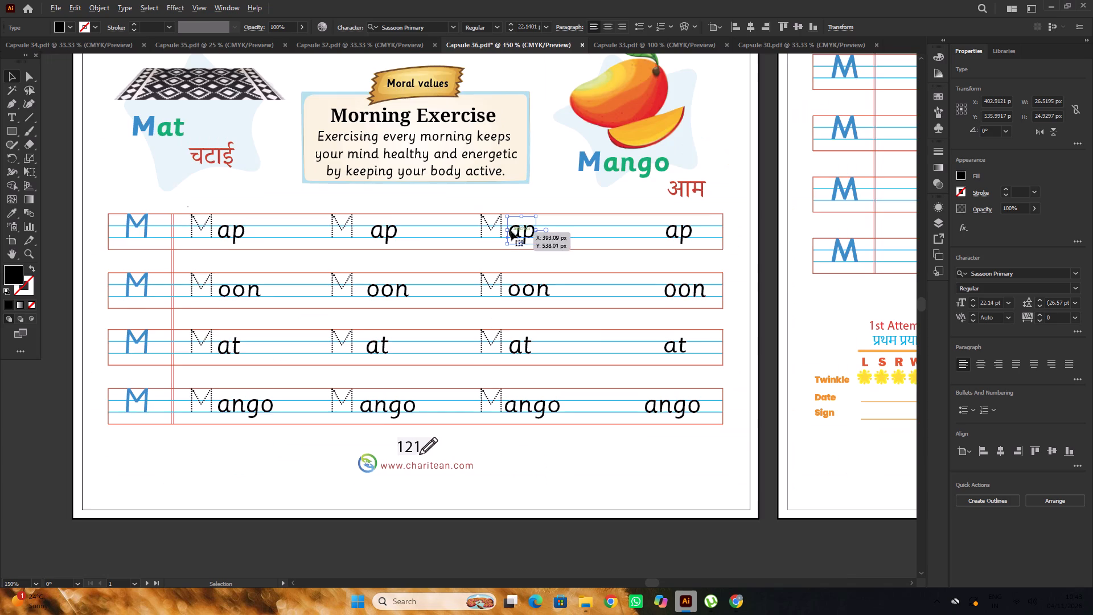
alt+scroll(511, 231, down, 2)
click(686, 425)
Align the last-column endings ap, oon, at and ango on their horizontal centres.
alt+scroll(621, 240, up, 1)
click(627, 222)
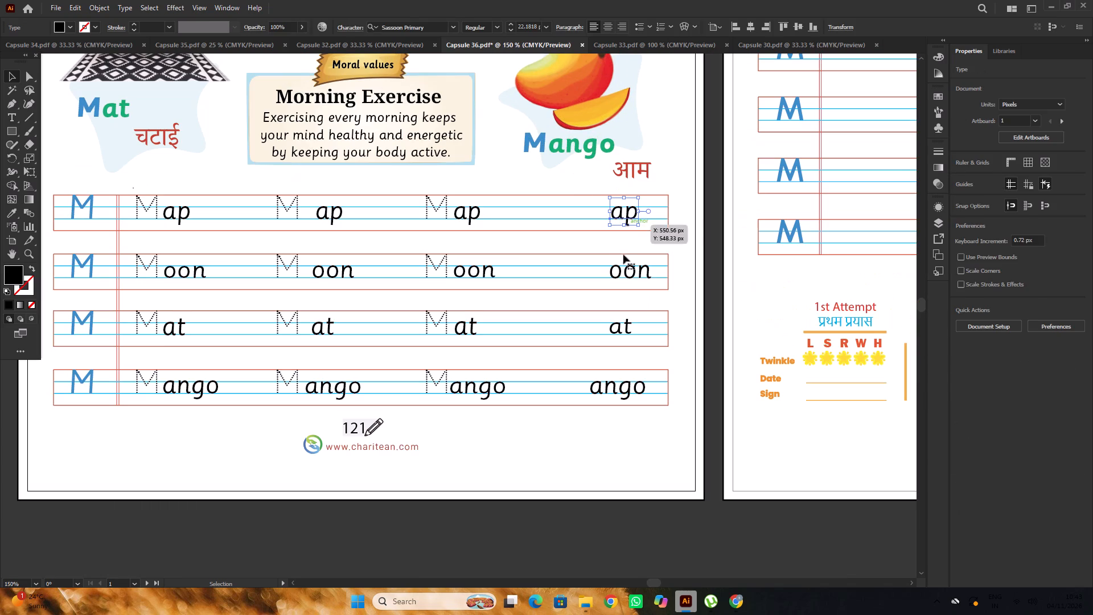
shift+click(623, 274)
shift+click(630, 329)
shift+click(626, 397)
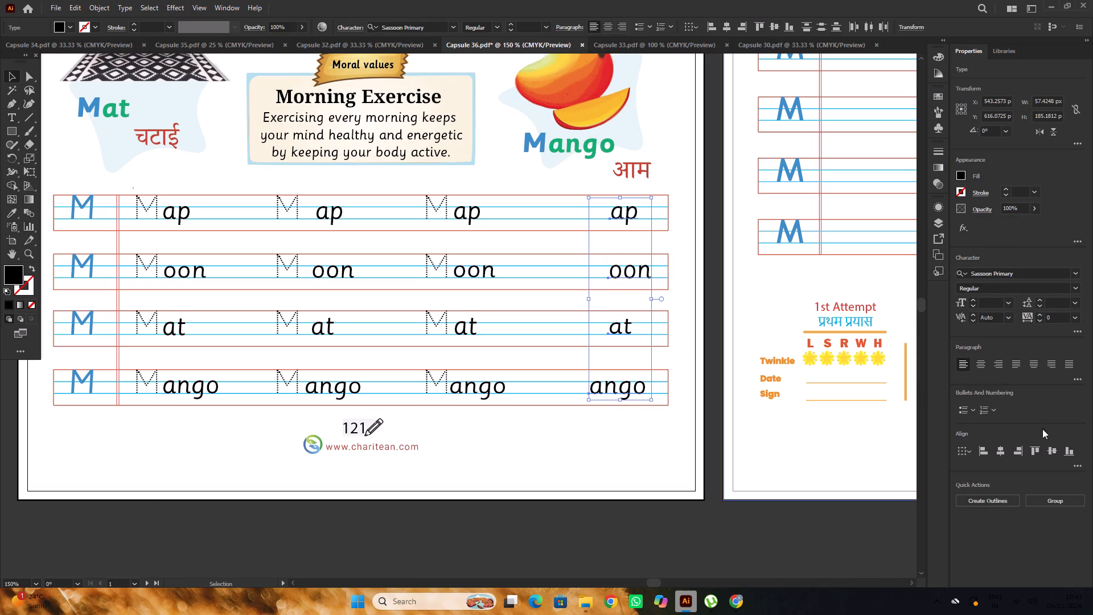
click(996, 449)
double_click(669, 489)
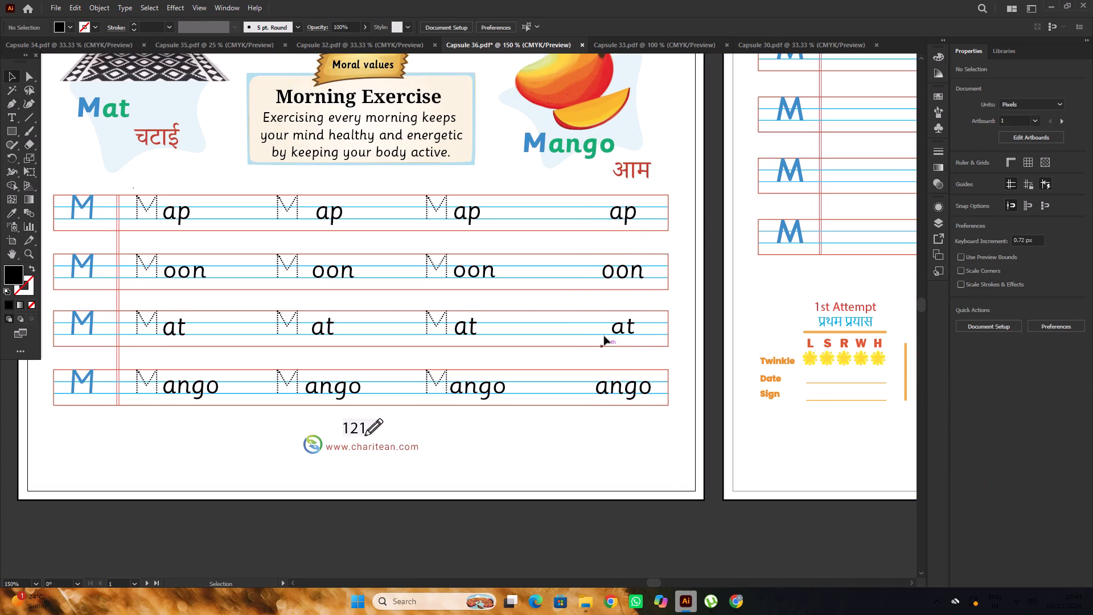
Copy the four third-column dotted M letters about 130 px across into the last column, before its endings.
click(433, 208)
shift+click(439, 260)
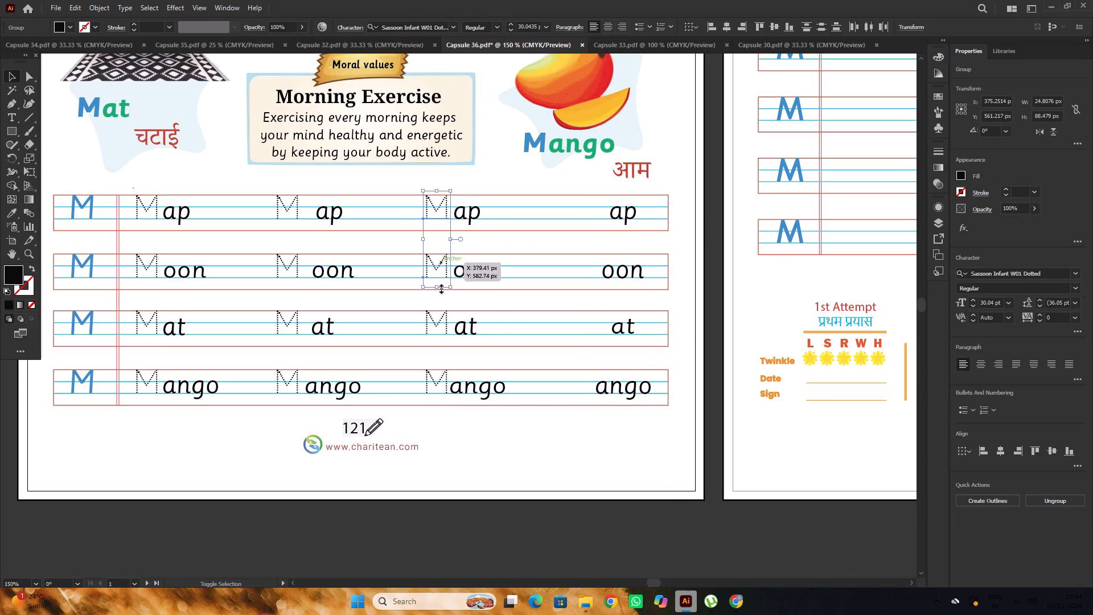
shift+click(441, 315)
shift+click(446, 376)
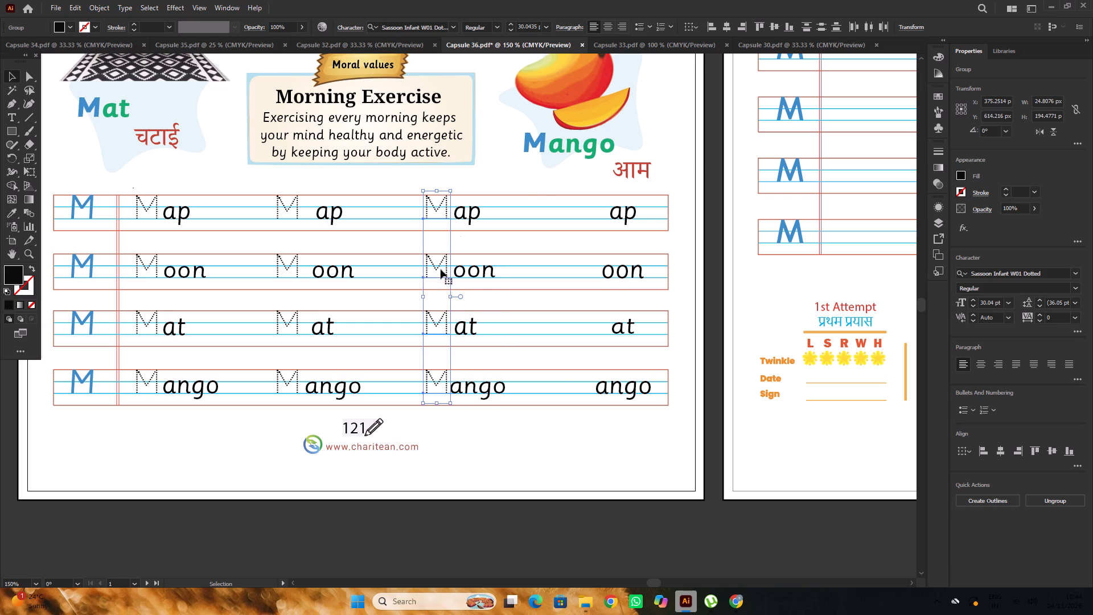
alt+drag(441, 267, 587, 280)
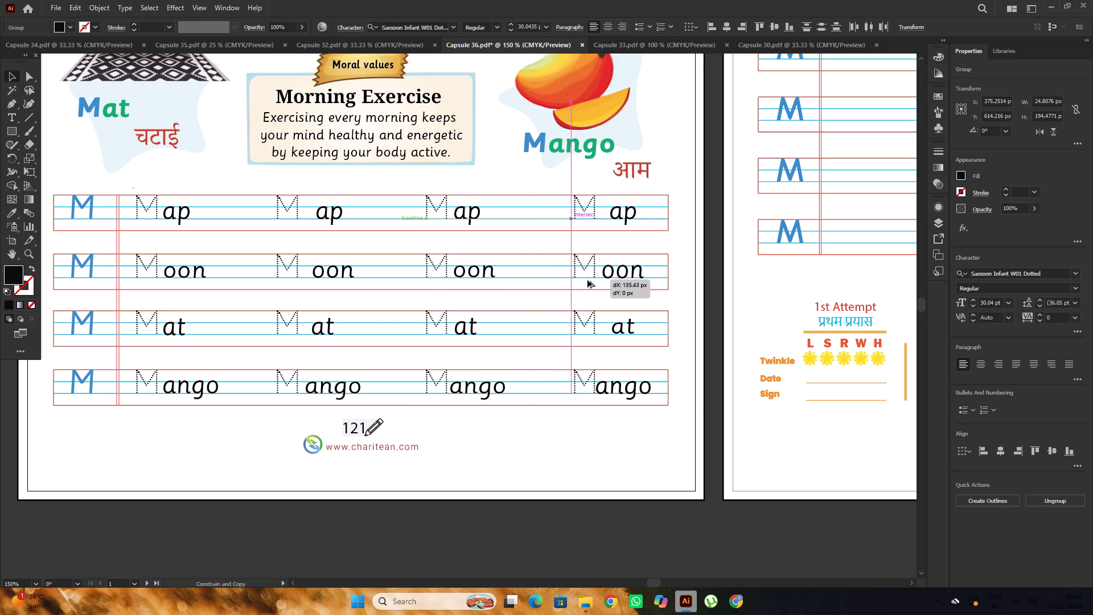
alt+drag(587, 280, 582, 282)
alt+scroll(531, 270, down, 3)
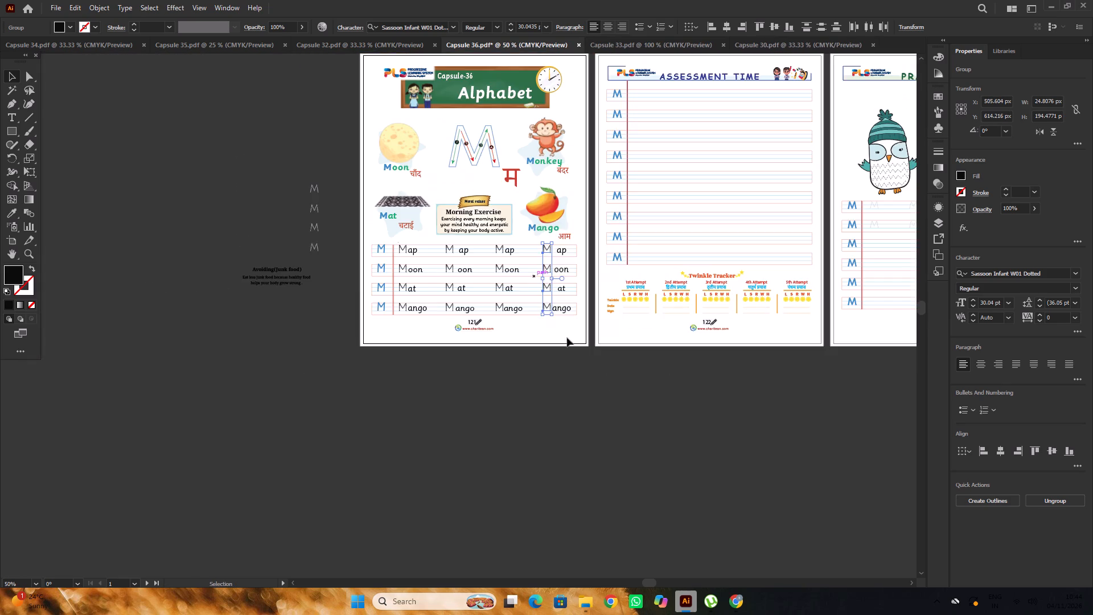
click(684, 462)
Delete the last-column endings ap, oon, at and ango.
alt+scroll(579, 272, up, 4)
click(517, 325)
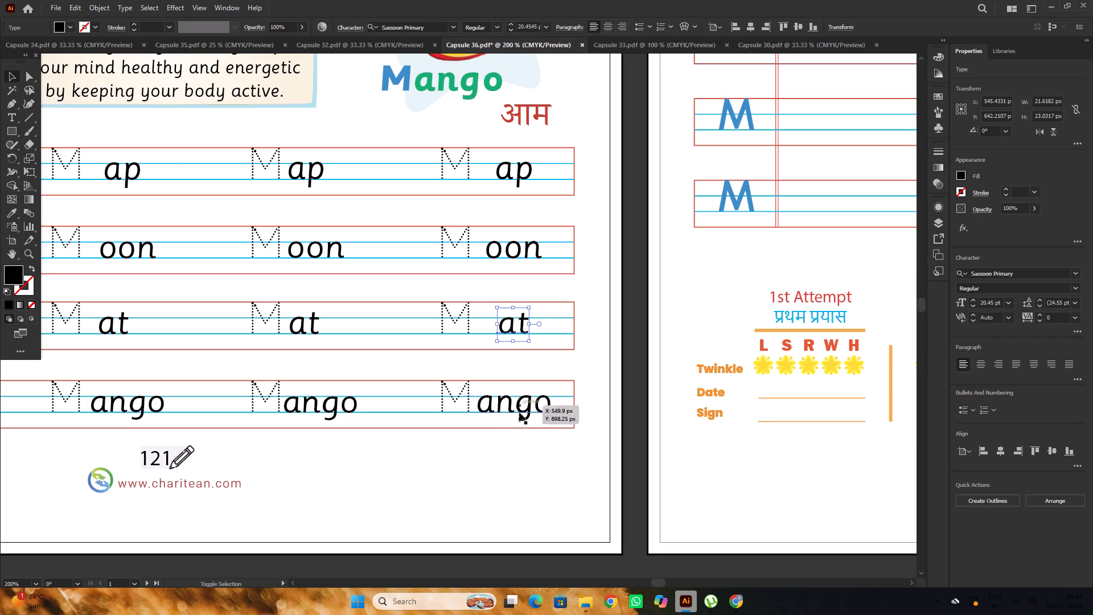
shift+click(517, 416)
shift+click(517, 251)
shift+click(524, 174)
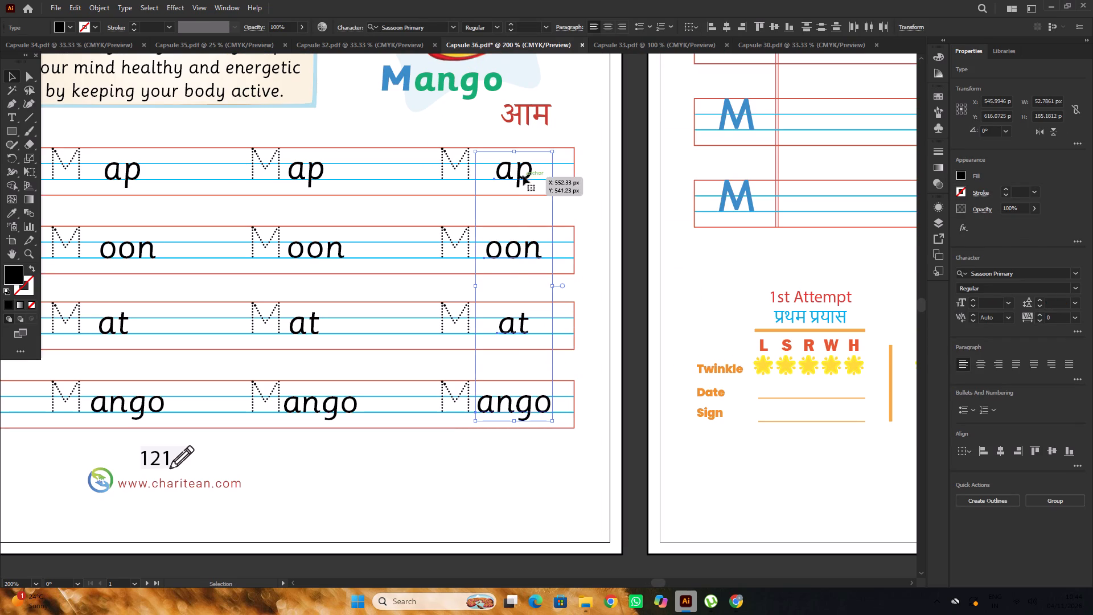
key(Delete)
Copy the third-column endings ap, oon, at and ango into the last column, beside its dotted M letters.
click(308, 182)
shift+click(308, 251)
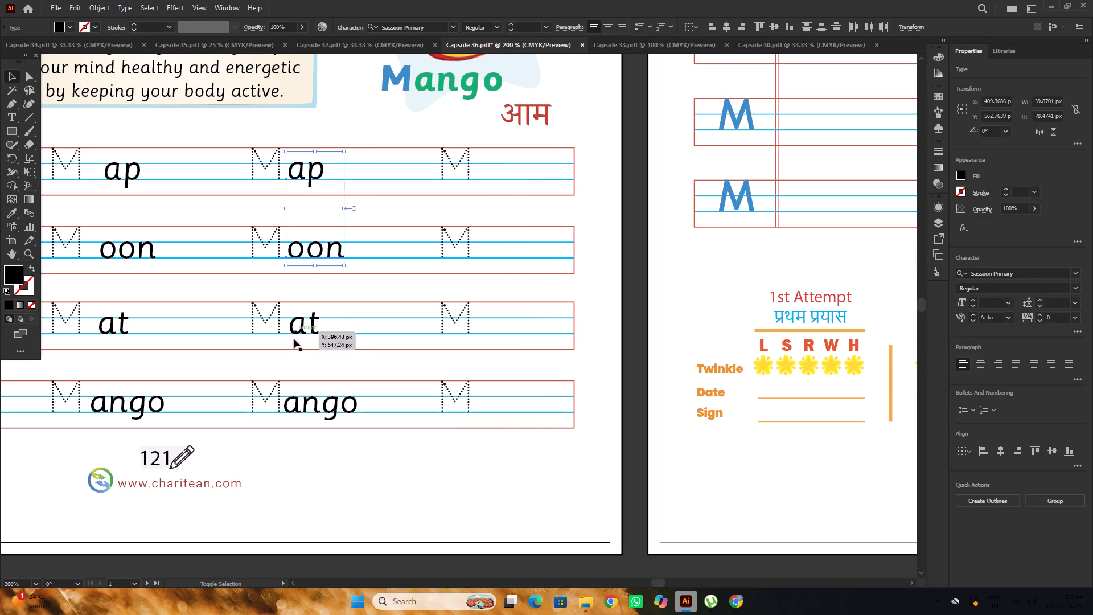
shift+click(302, 326)
shift+click(324, 405)
click(738, 602)
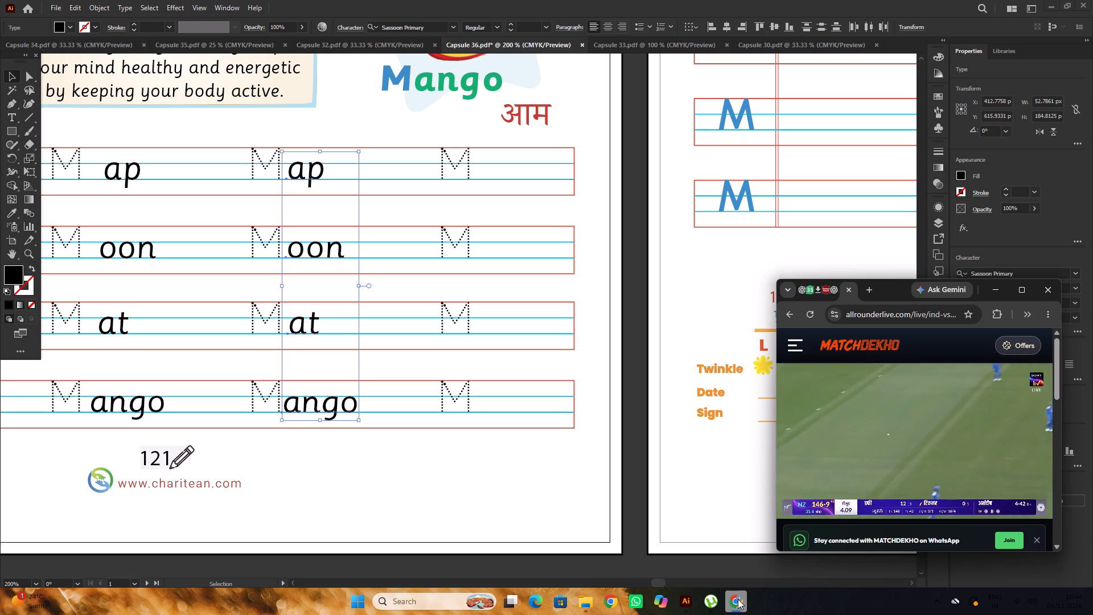
click(738, 599)
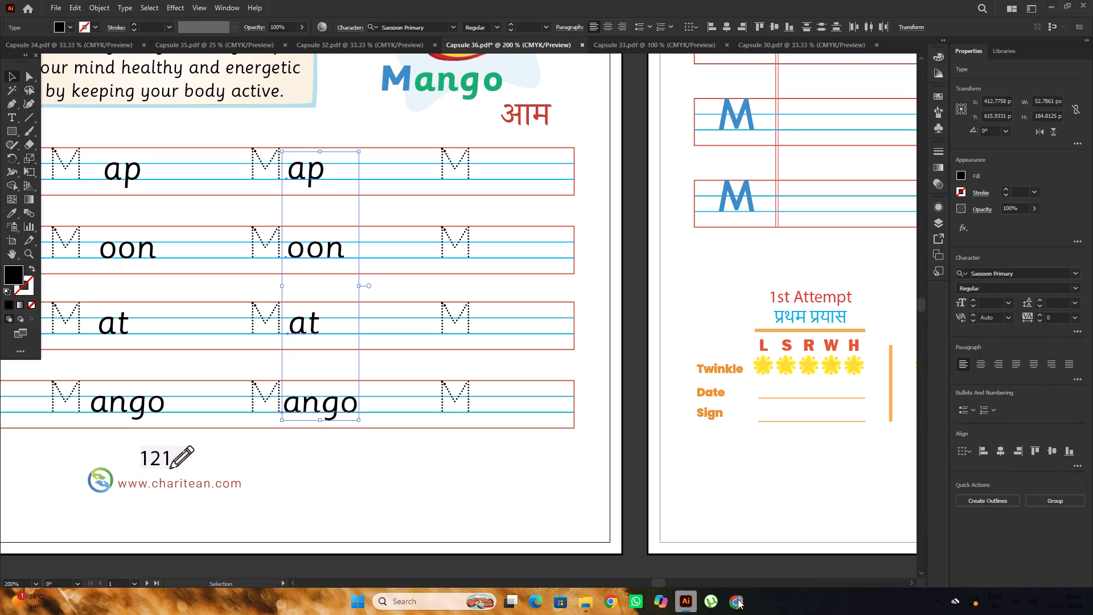
click(738, 599)
click(738, 599)
alt+drag(317, 248, 523, 257)
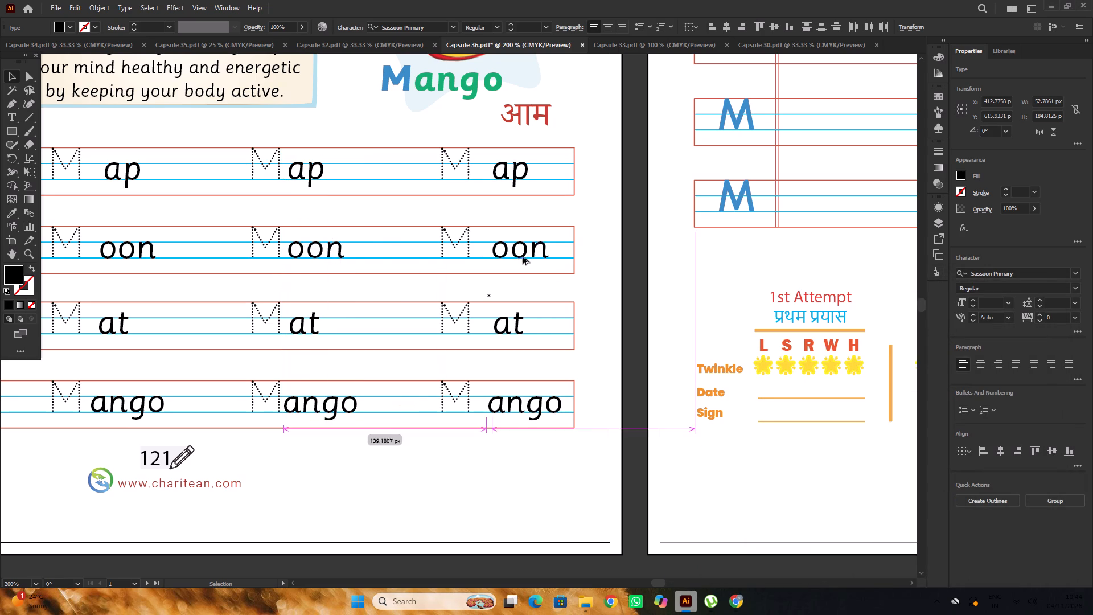
alt+drag(523, 257, 508, 256)
alt+scroll(508, 256, down, 5)
click(562, 390)
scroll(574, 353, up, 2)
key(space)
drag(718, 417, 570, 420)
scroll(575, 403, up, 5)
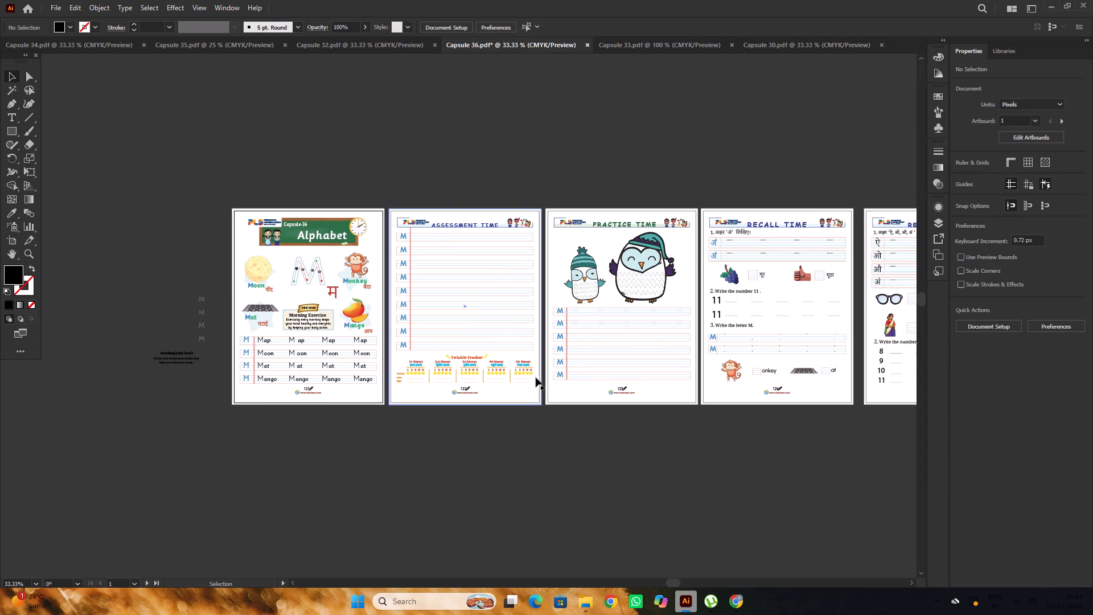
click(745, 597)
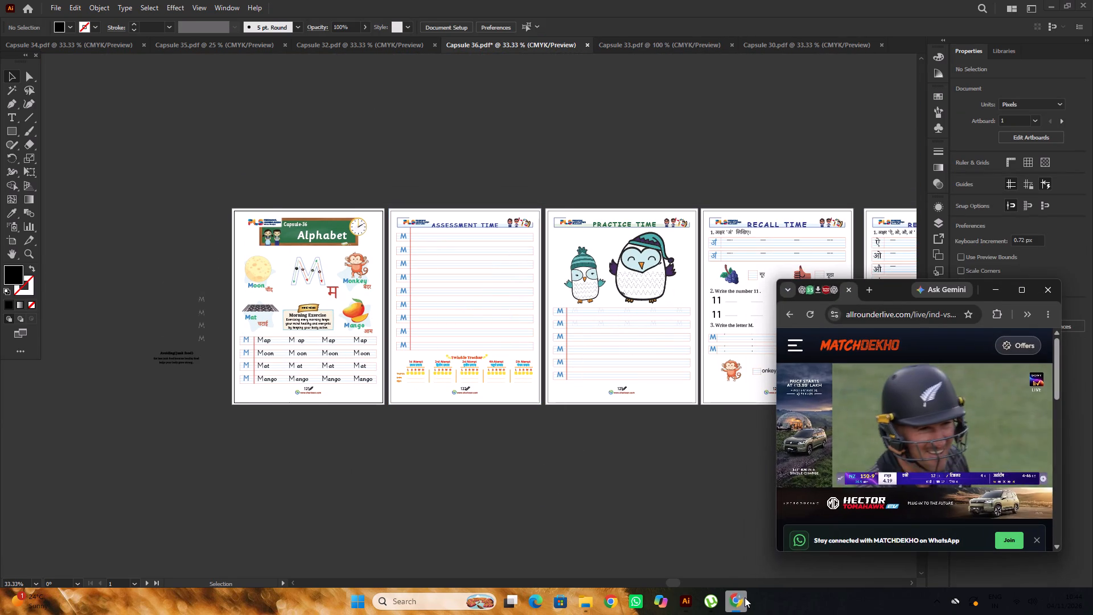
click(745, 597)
Set all nine blue M letters on the Assessment Time page to the Sassoon Primary font.
alt+scroll(409, 275, up, 3)
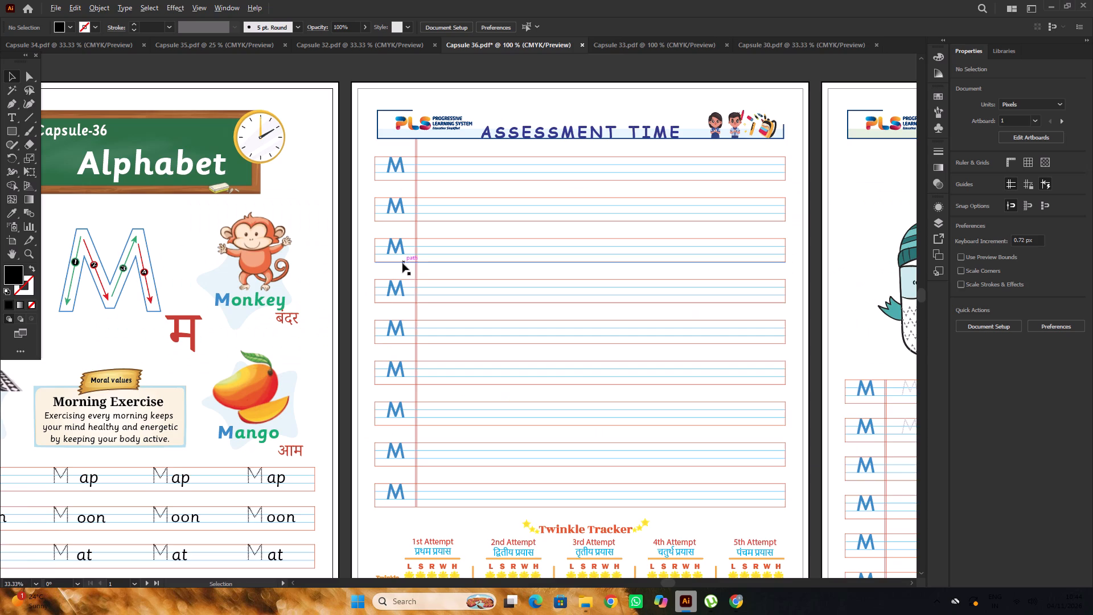
scroll(419, 268, up, 3)
click(397, 209)
alt+scroll(400, 207, down, 1)
shift+click(397, 233)
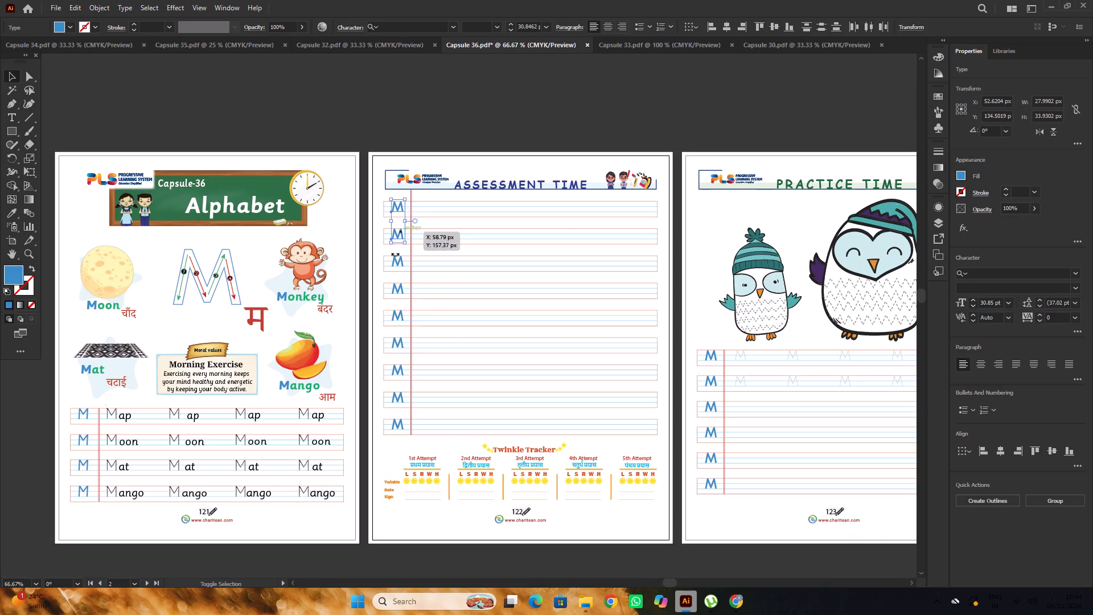
shift+click(398, 260)
shift+click(397, 288)
shift+click(404, 315)
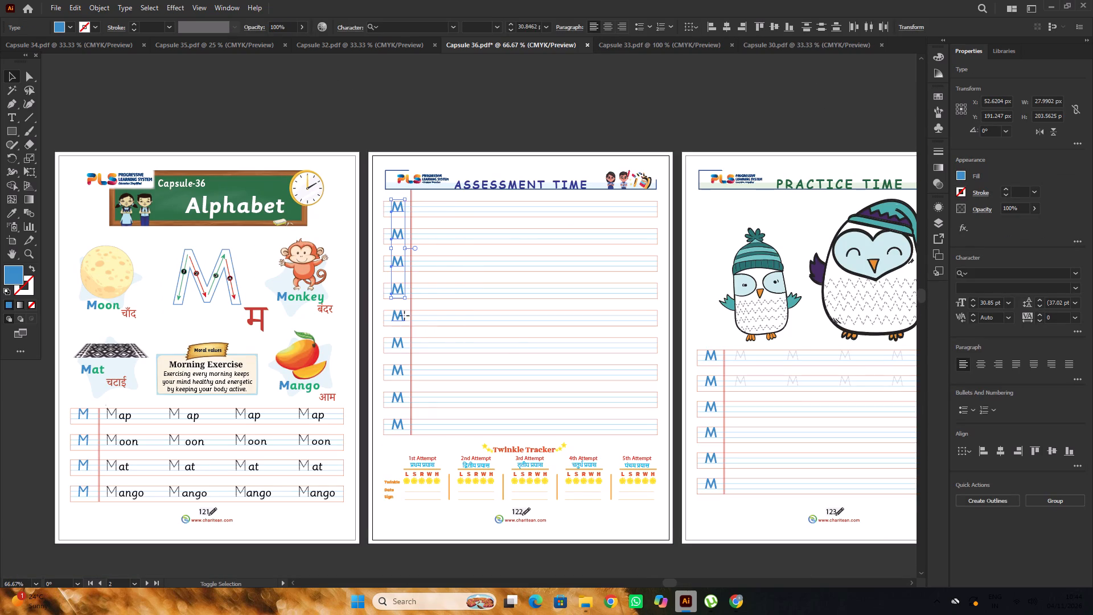
shift+click(404, 346)
shift+click(401, 372)
shift+click(398, 401)
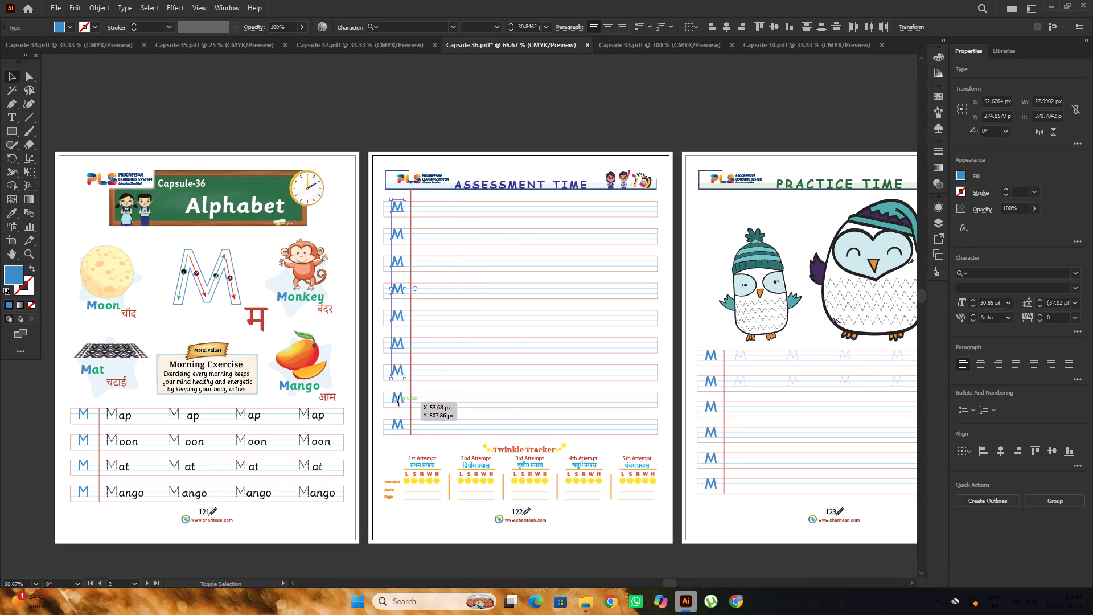
shift+click(403, 428)
click(1012, 273)
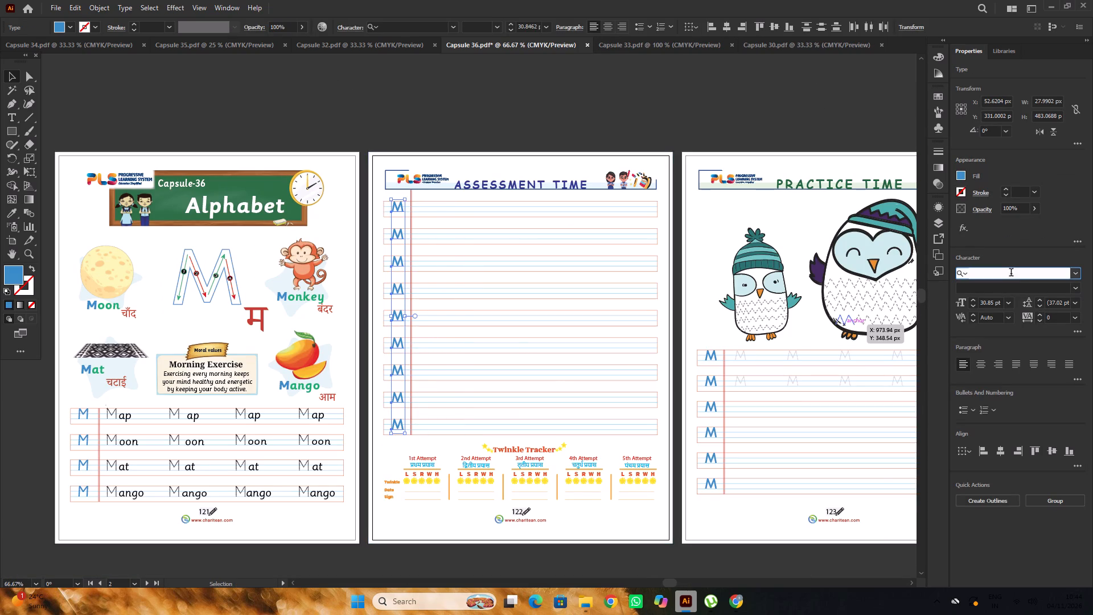
text(SA)
key(s)
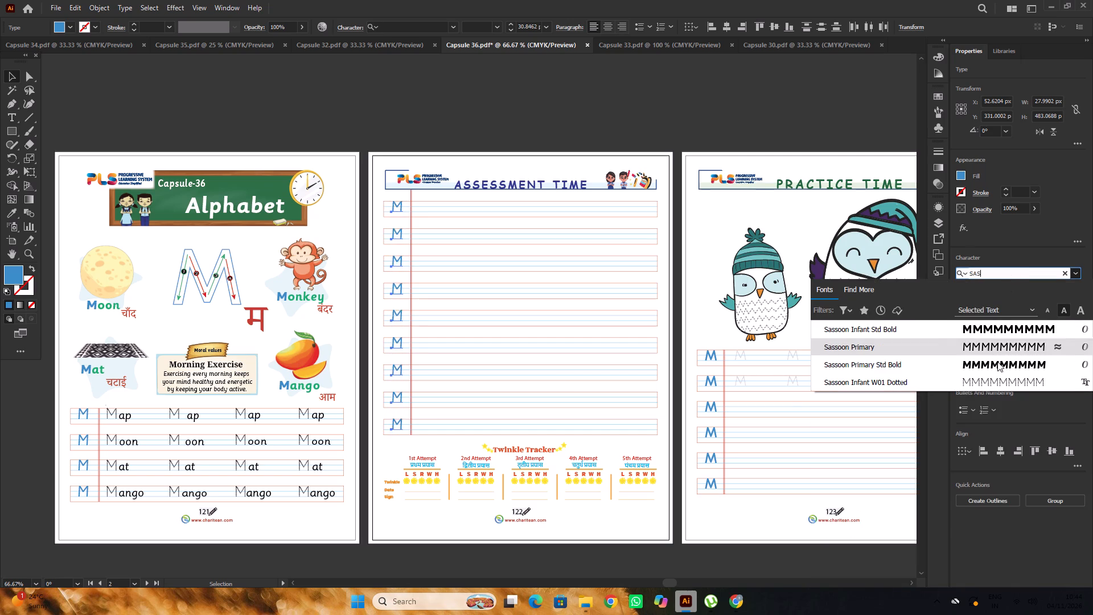
click(922, 346)
click(483, 131)
Lock the page border frame on the Assessment Time page.
alt+scroll(438, 167, up, 1)
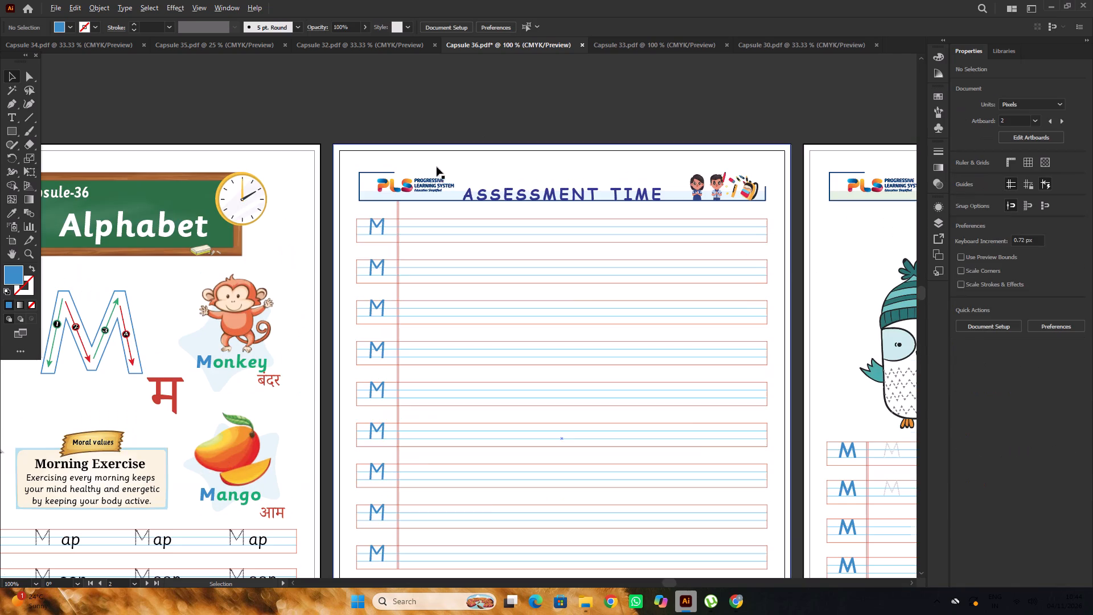
alt+scroll(454, 182, down, 1)
click(484, 132)
click(502, 164)
key(ctrl+2)
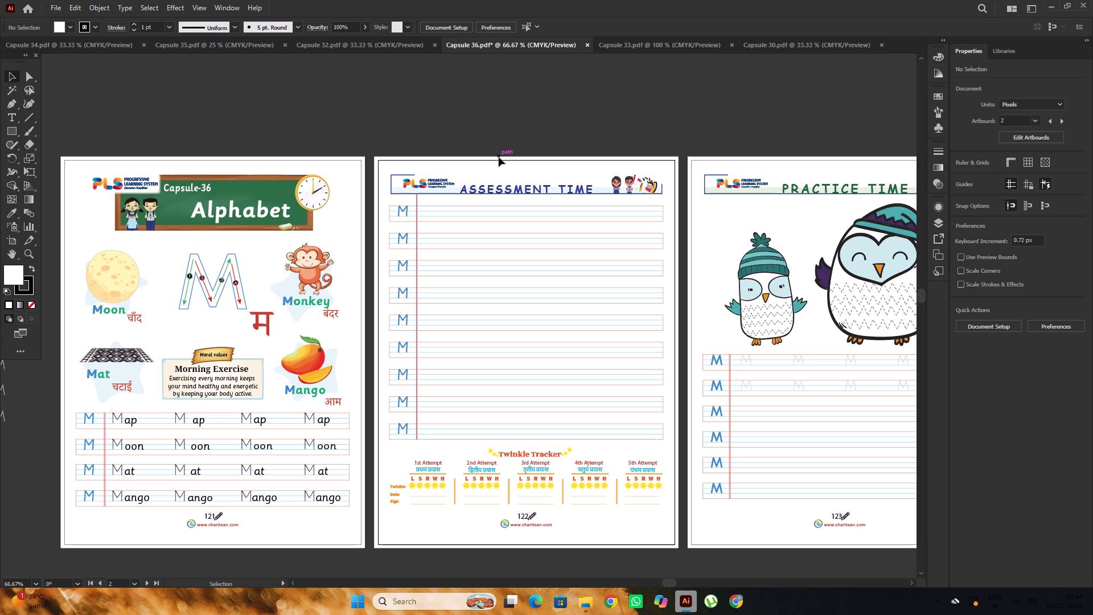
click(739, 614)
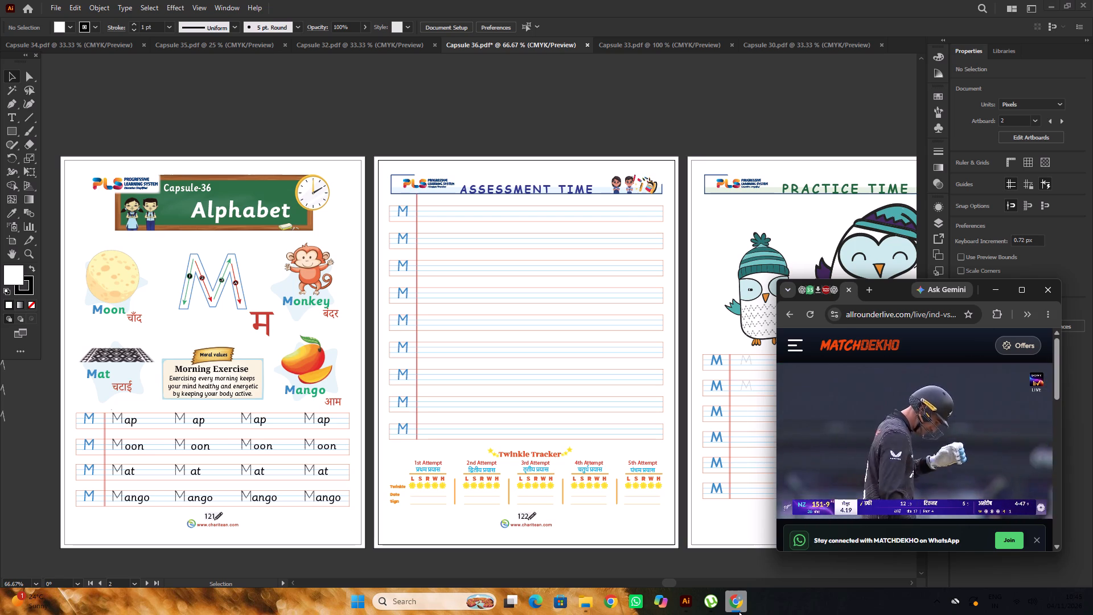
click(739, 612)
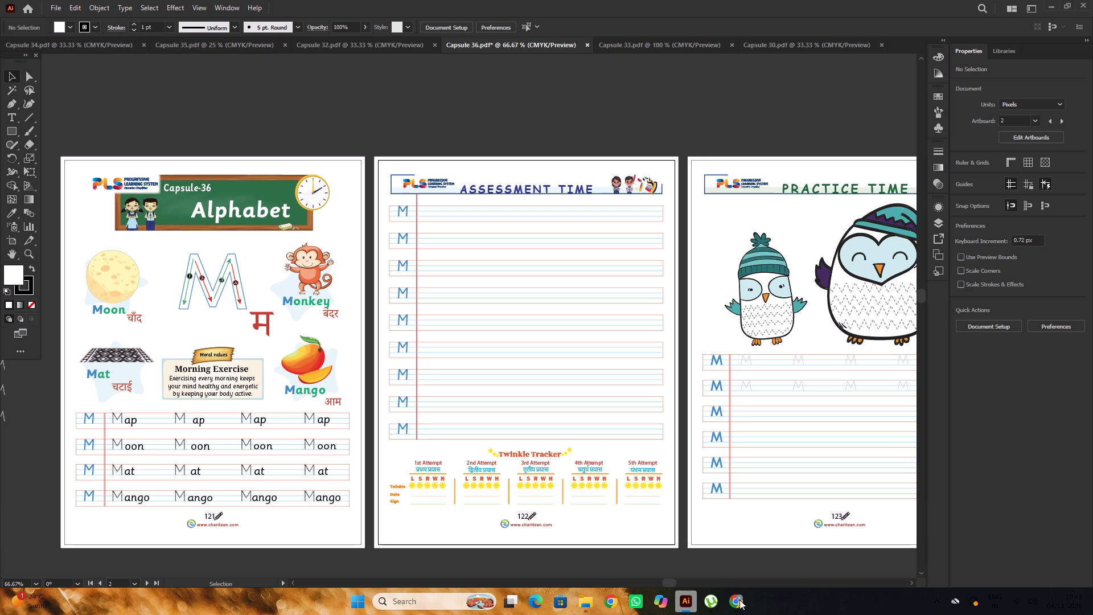
Delete the ASSESSMENT TIME, PRACTICE TIME, RECALL TIME and REVISION TIME heading texts from their pages.
scroll(600, 349, down, 12)
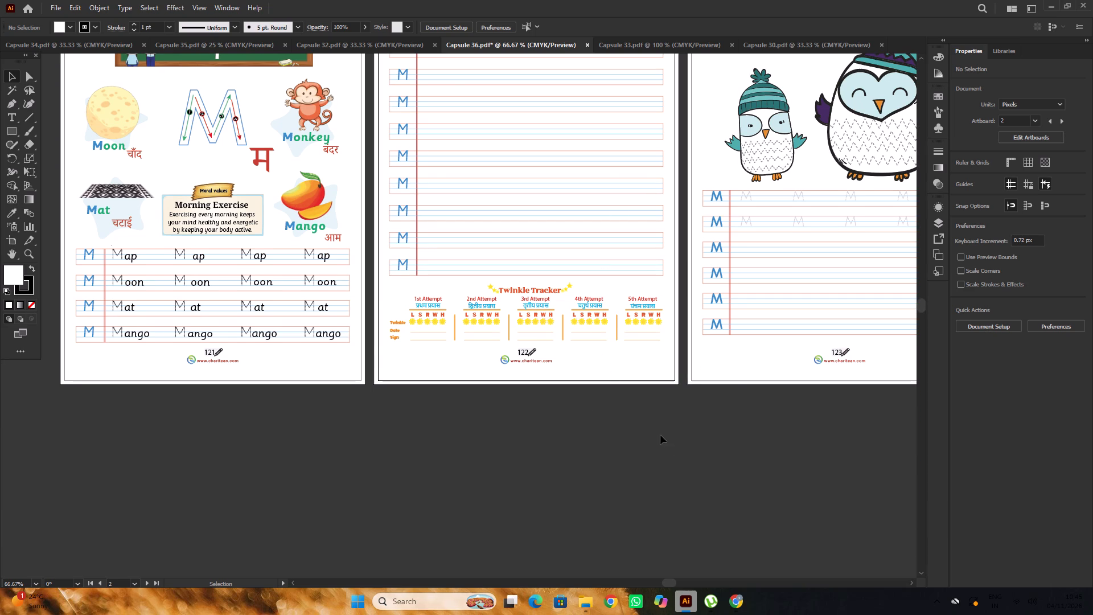
alt+scroll(548, 401, down, 2)
key(space)
drag(747, 433, 527, 425)
click(704, 444)
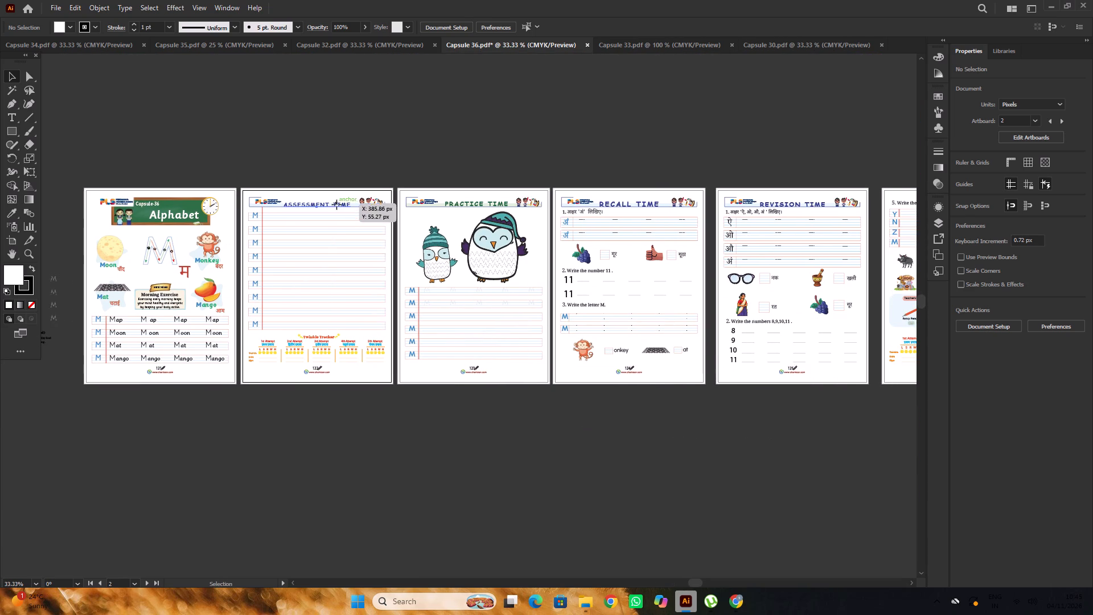
click(336, 204)
shift+click(468, 200)
shift+click(626, 204)
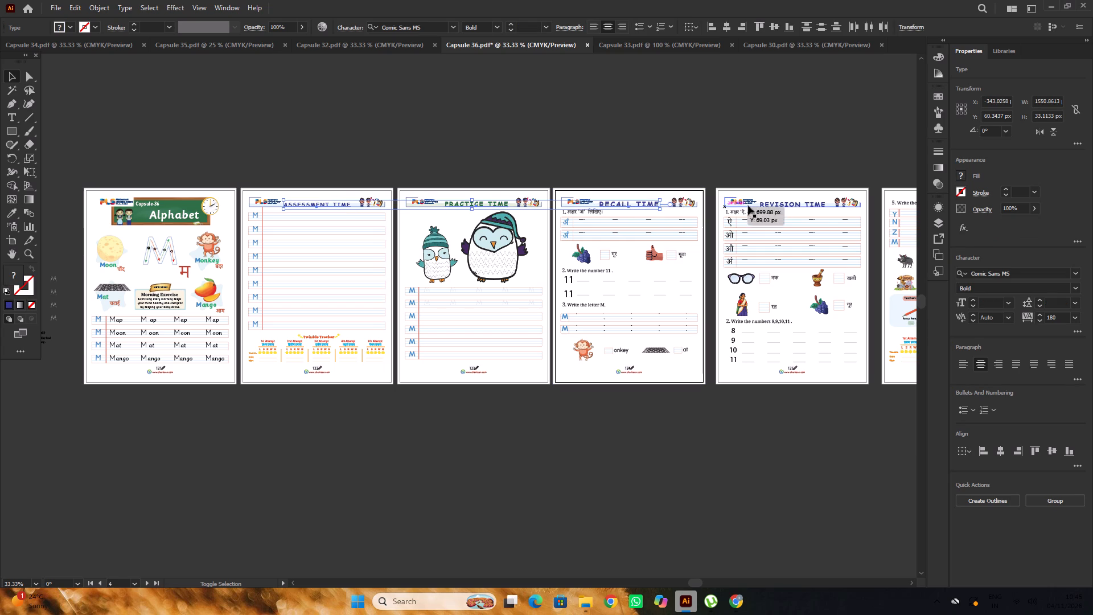
scroll(575, 155, down, 2)
scroll(630, 154, up, 1)
key(Delete)
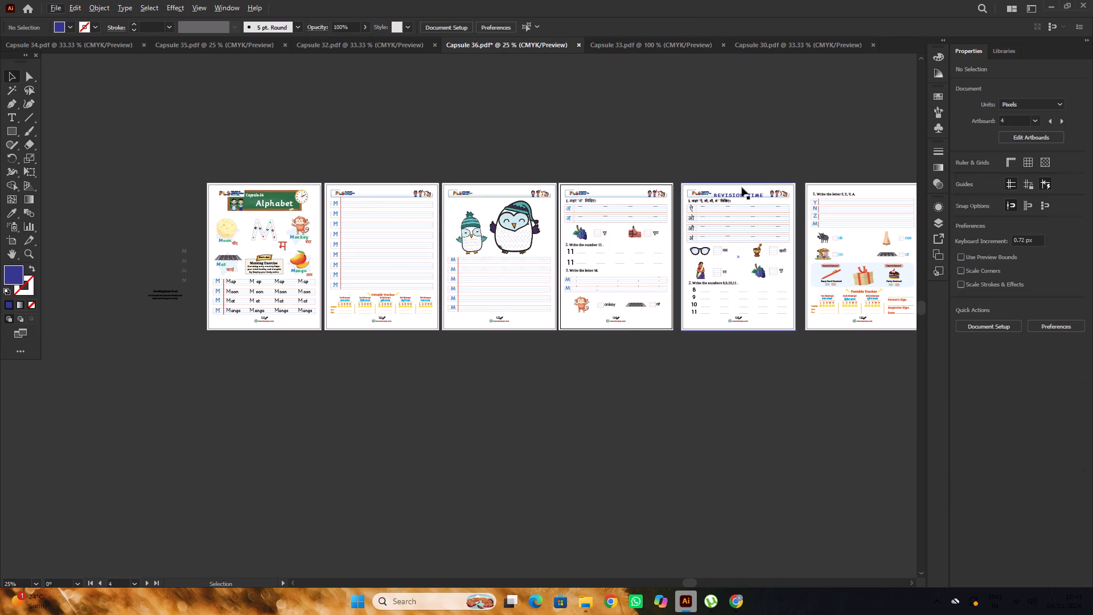
click(746, 194)
key(Delete)
click(725, 142)
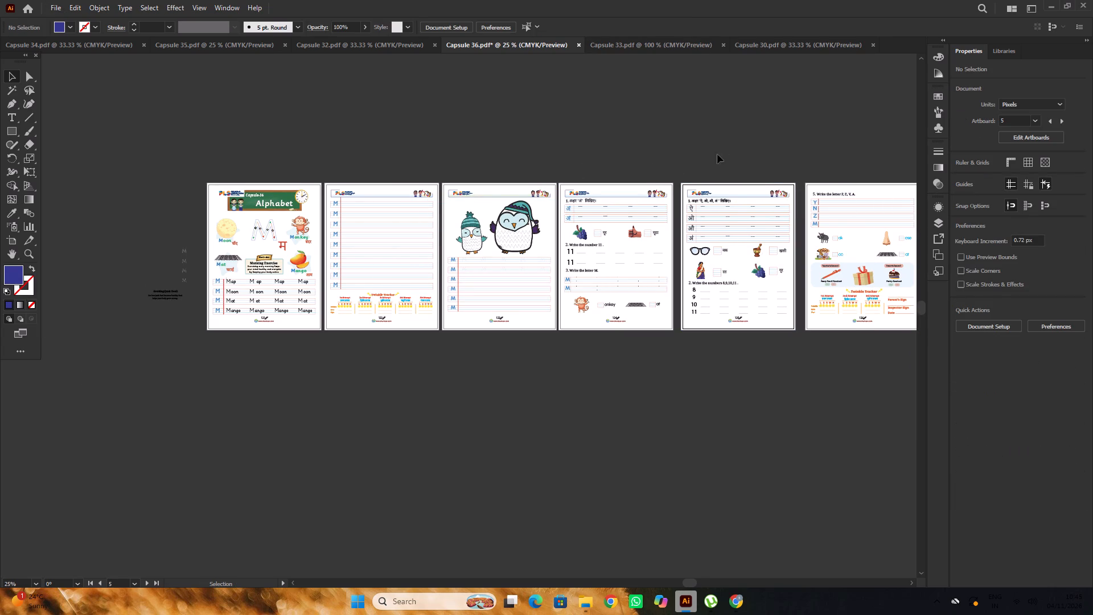
Set all six blue M letters below the owls on page 123 to the Sassoon Primary font.
alt+scroll(507, 232, up, 4)
alt+scroll(514, 220, down, 4)
alt+scroll(443, 281, up, 4)
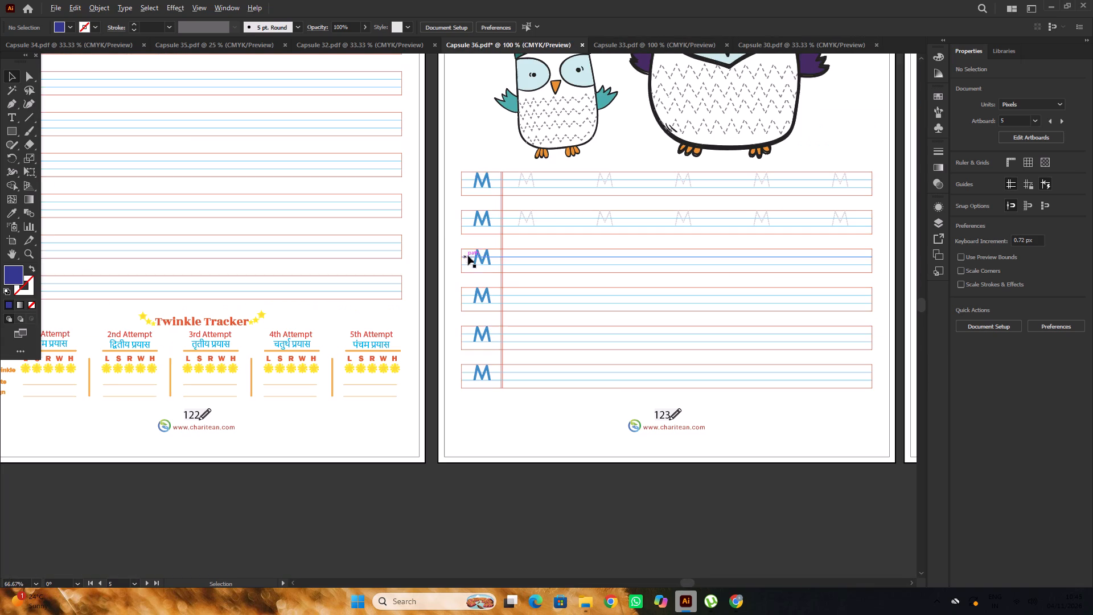
click(484, 183)
shift+click(482, 225)
shift+click(486, 259)
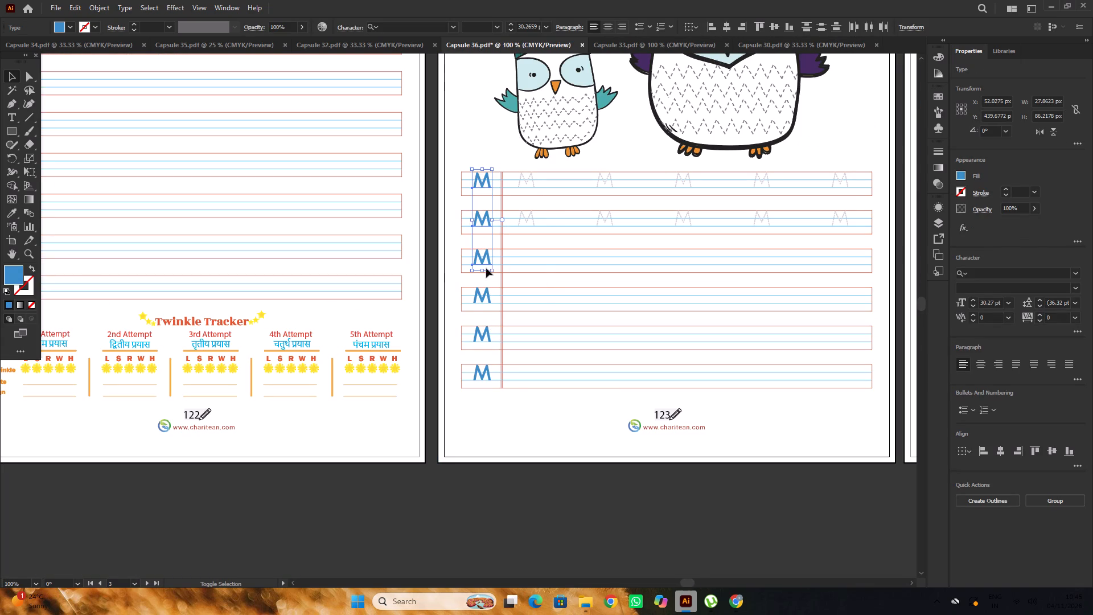
shift+click(487, 294)
shift+click(486, 334)
shift+click(489, 375)
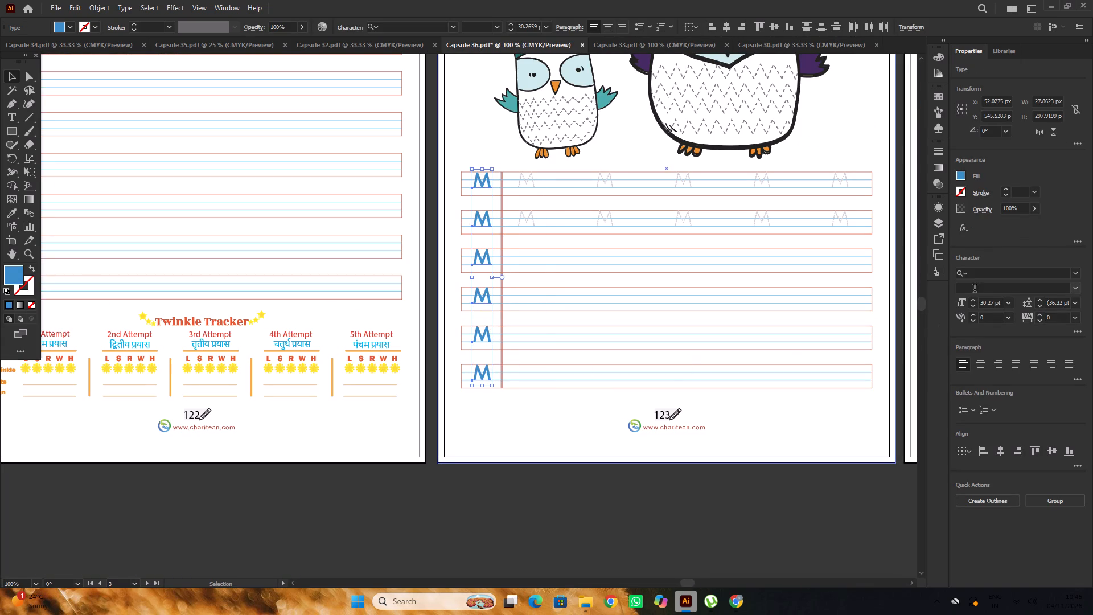
click(996, 278)
text(SAS)
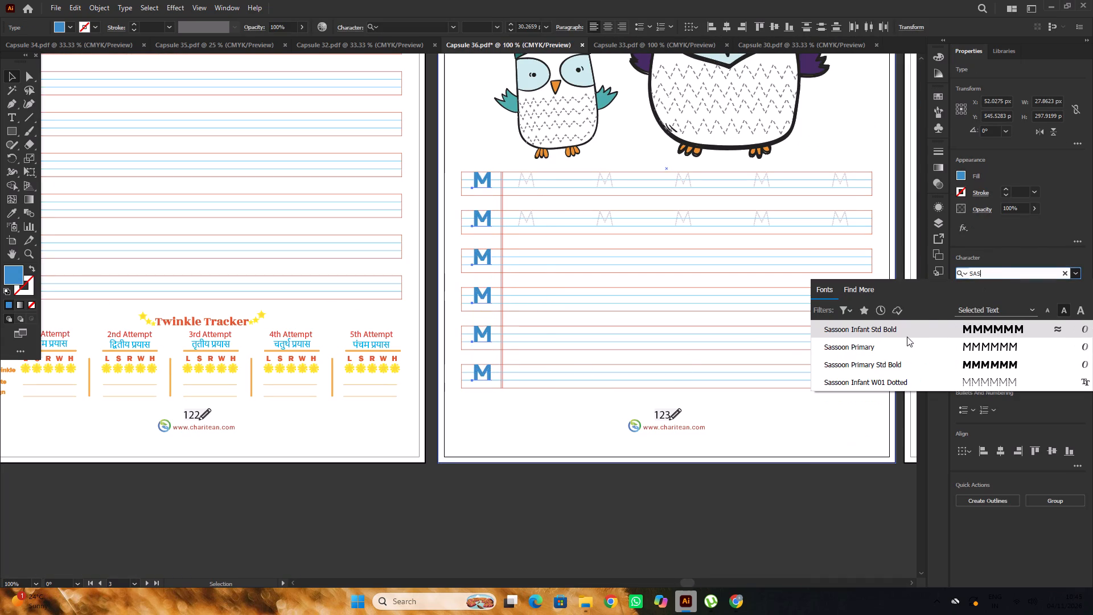
click(898, 346)
alt+scroll(482, 277, up, 3)
alt+scroll(442, 234, down, 2)
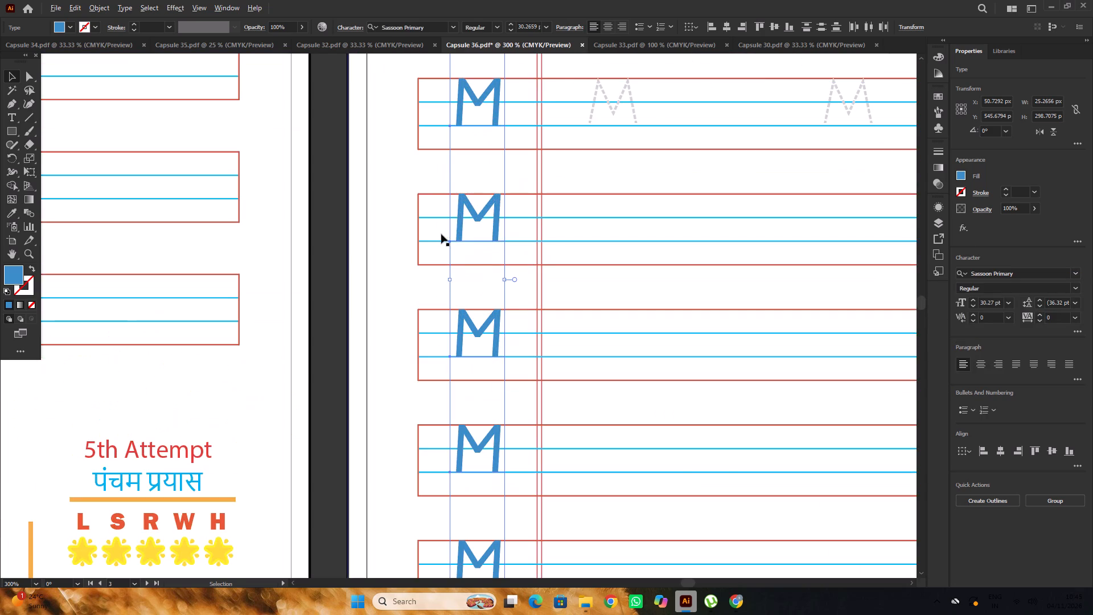
alt+scroll(441, 234, down, 2)
click(617, 452)
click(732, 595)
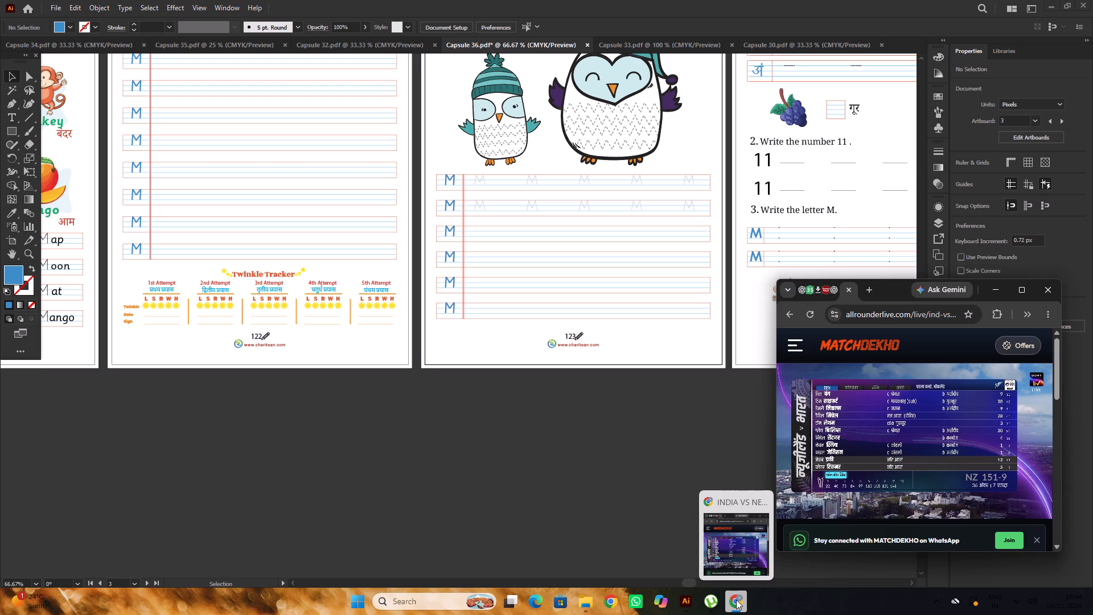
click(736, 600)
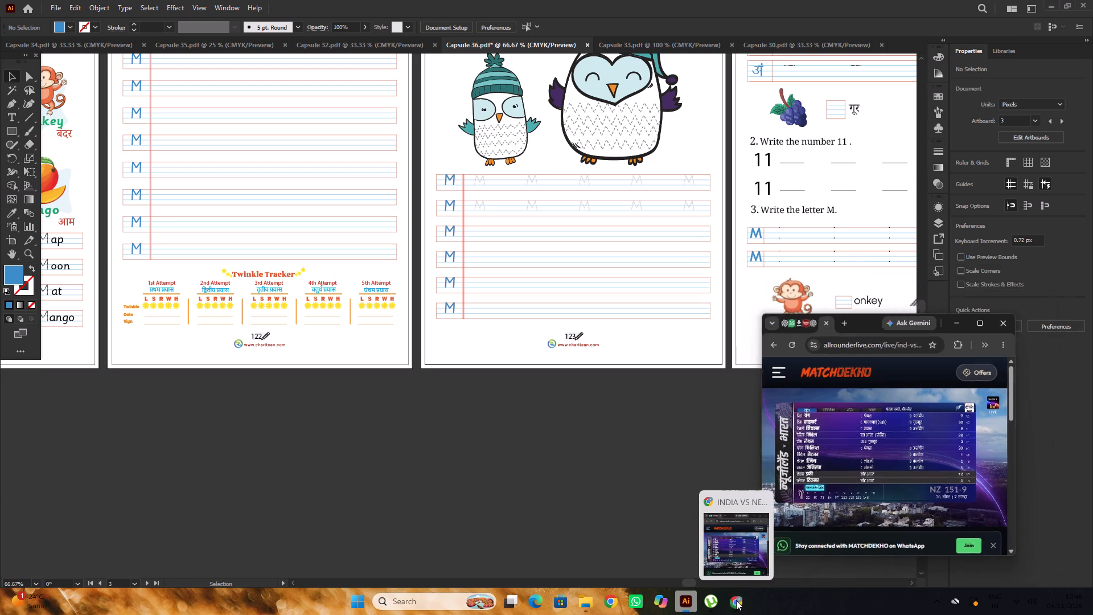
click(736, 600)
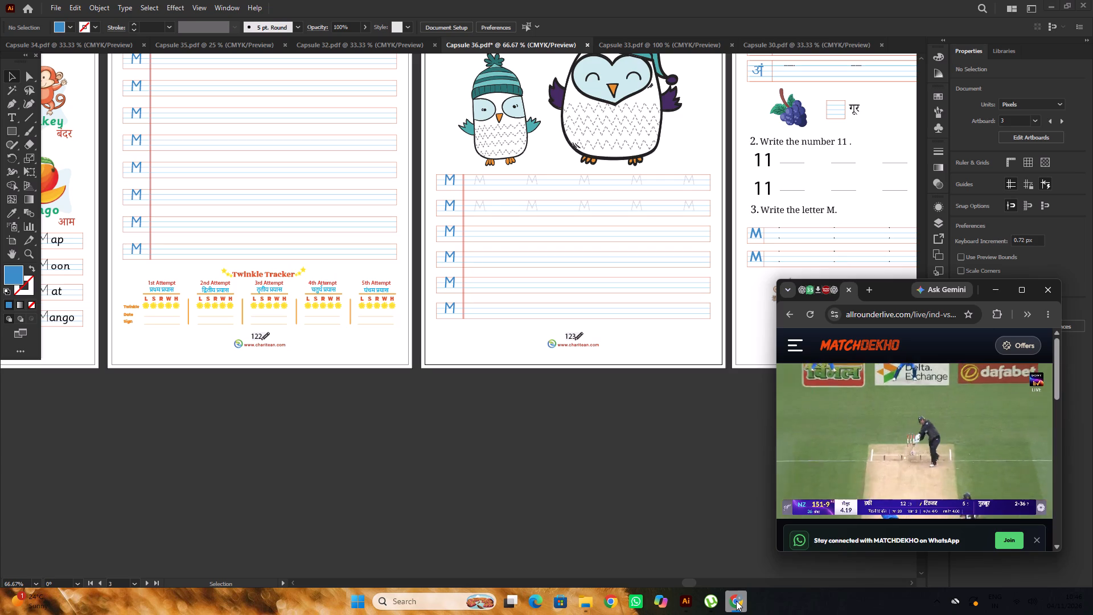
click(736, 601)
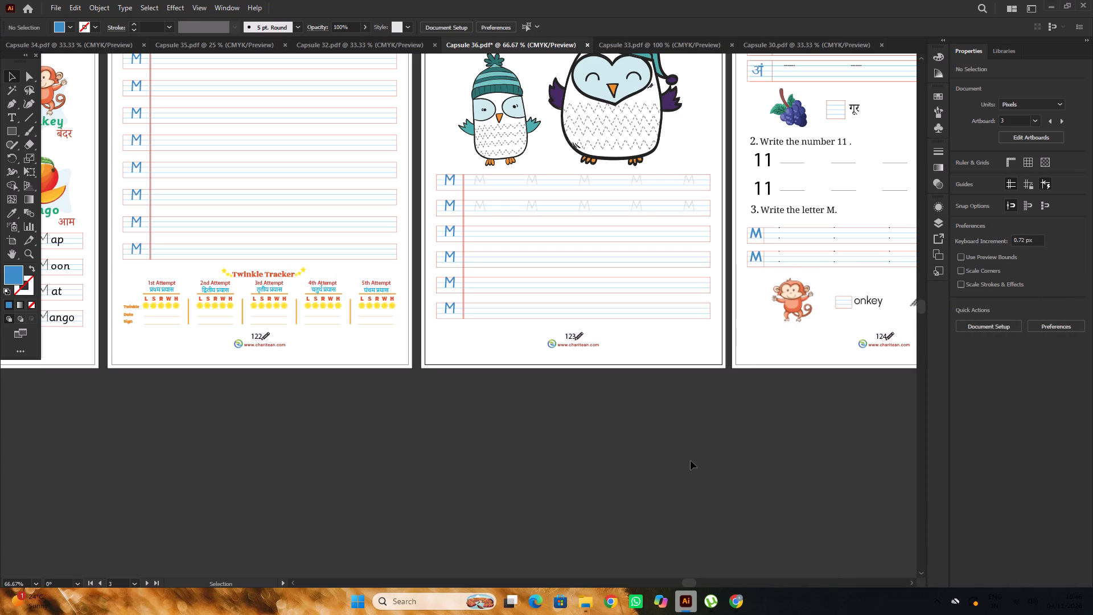
Delete all ten grey tracing M letters from the first two writing lines on page 123.
scroll(501, 182, up, 1)
click(481, 195)
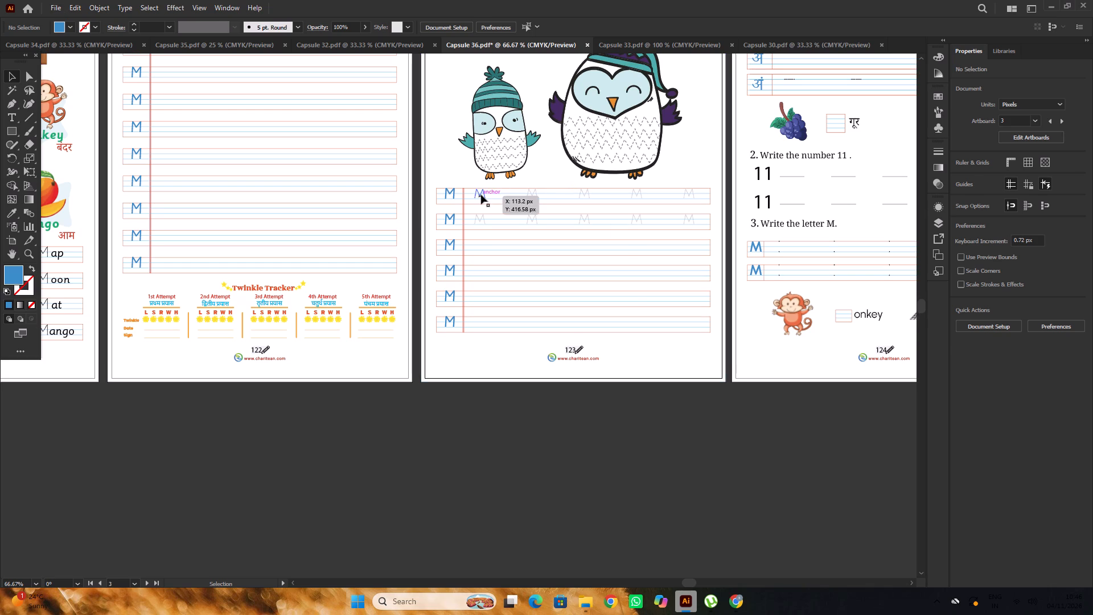
shift+click(480, 219)
scroll(572, 219, up, 2)
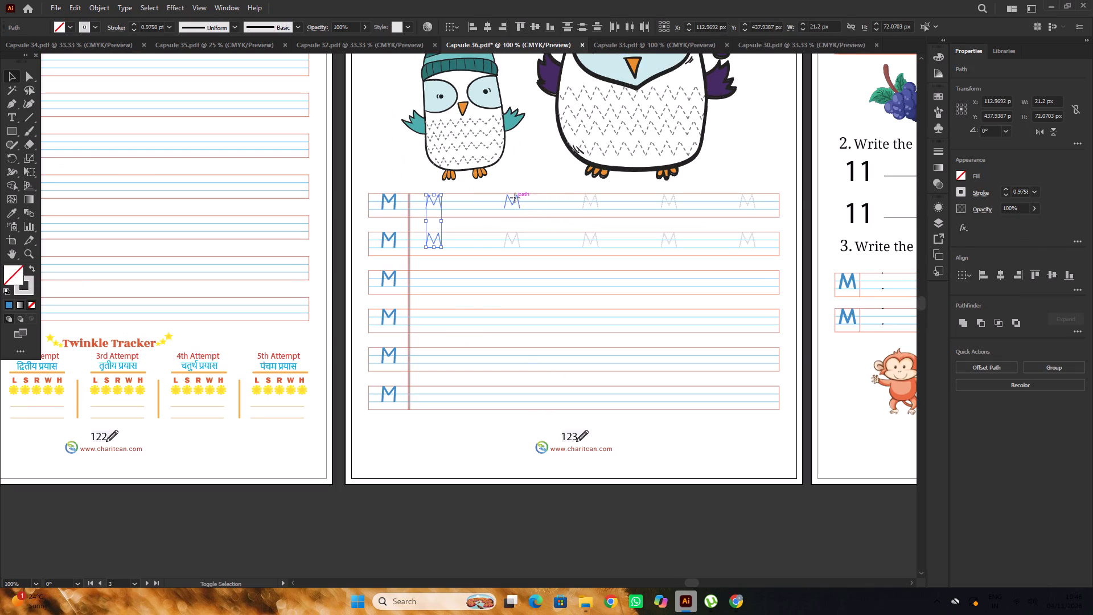
shift+click(515, 198)
shift+click(513, 237)
click(737, 605)
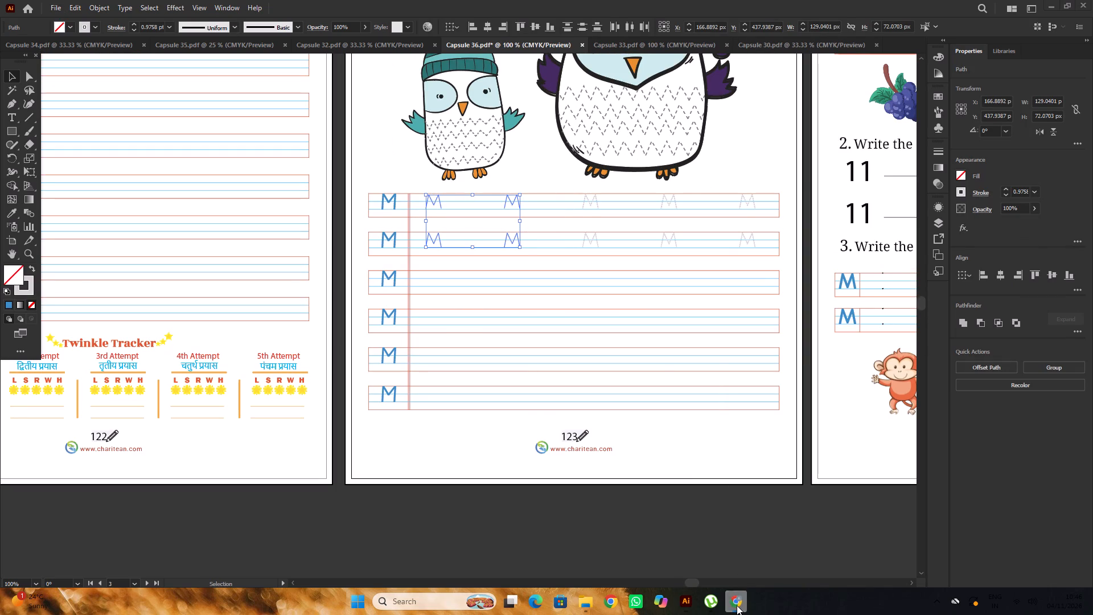
click(737, 605)
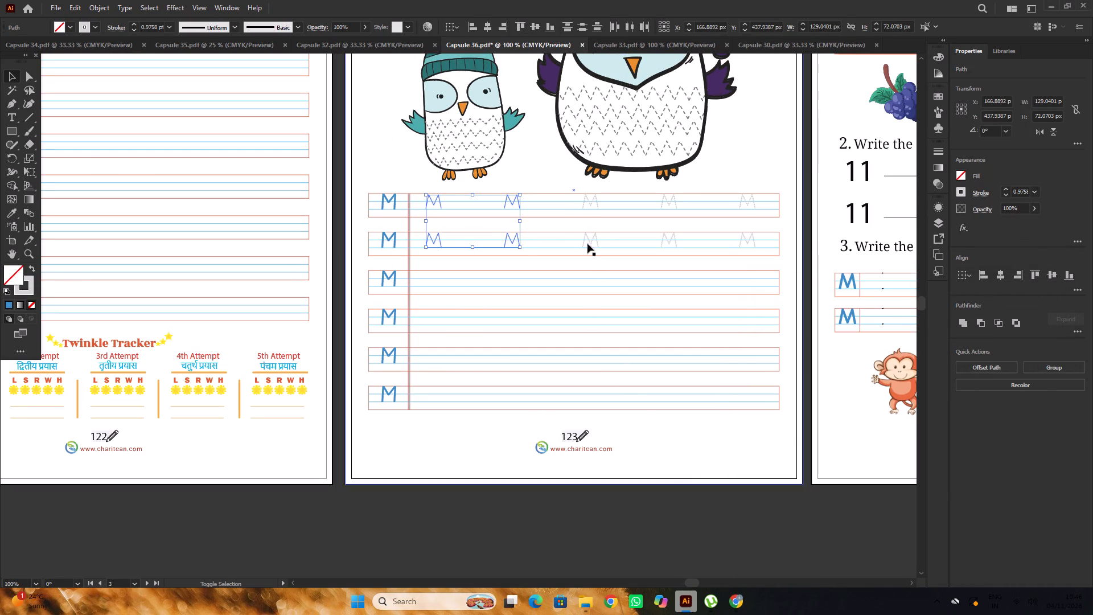
shift+click(592, 203)
shift+click(590, 239)
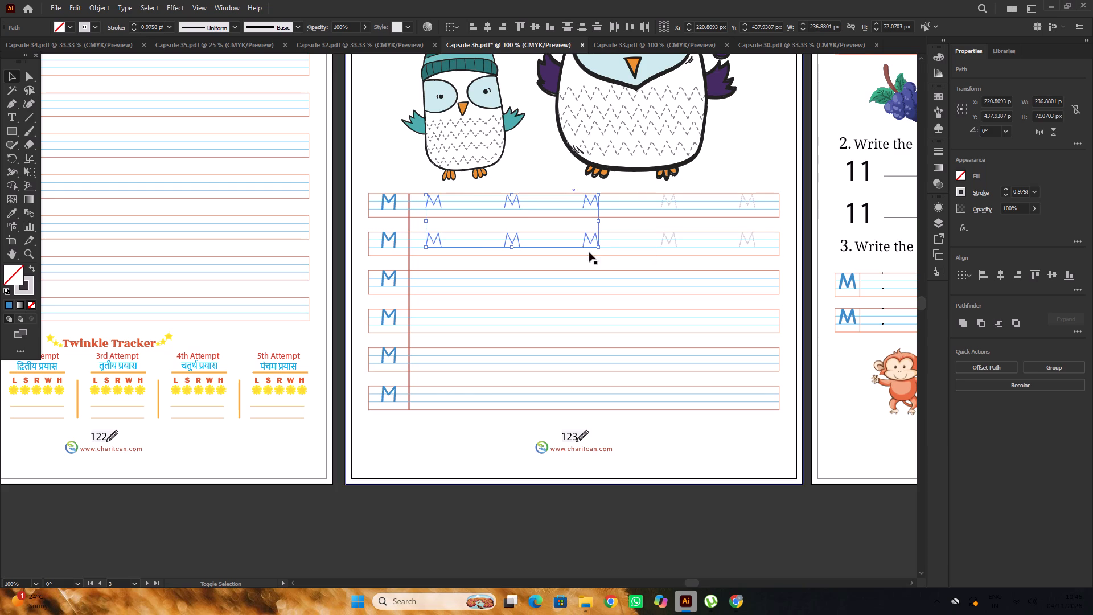
key(Delete)
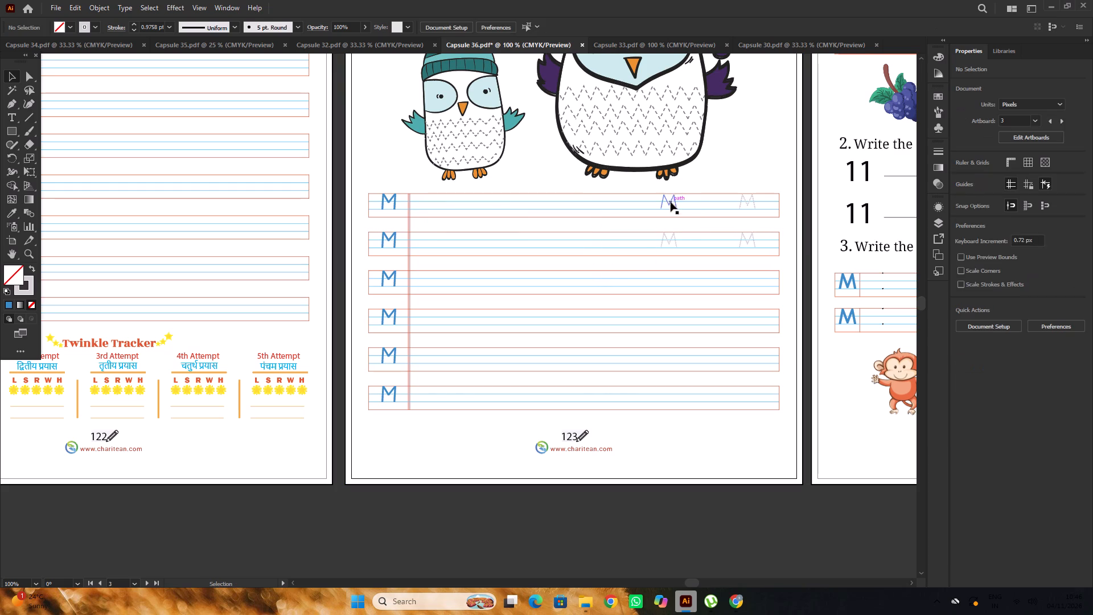
click(670, 202)
key(Delete)
click(668, 240)
key(Delete)
click(746, 203)
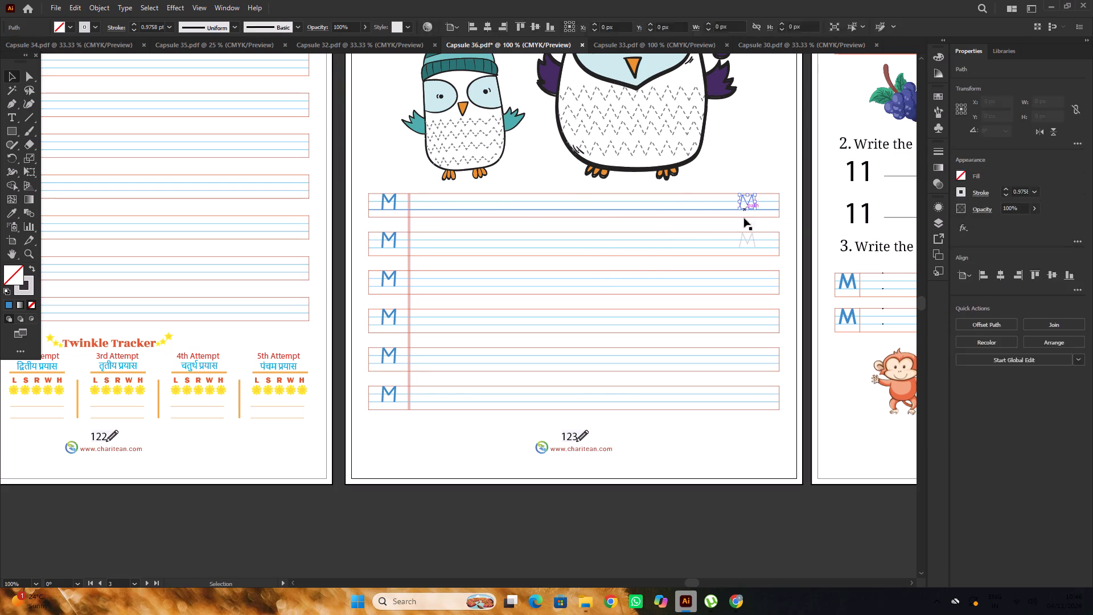
key(Delete)
click(747, 242)
key(Delete)
Lock the page border frame and the remaining background frame on page 123.
alt+scroll(650, 223, down, 1)
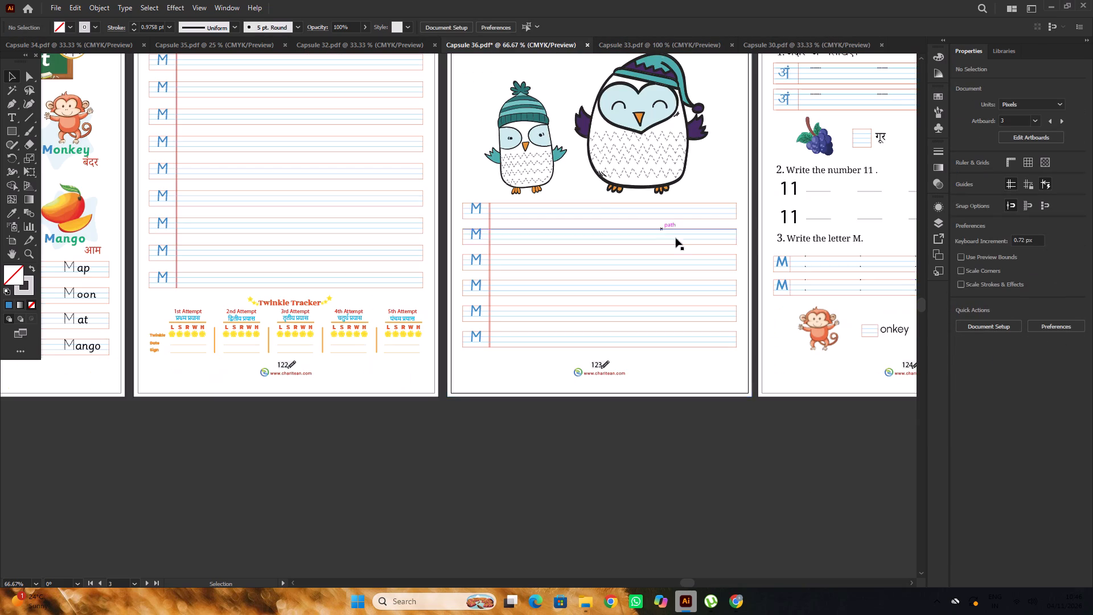
click(746, 212)
key(ctrl+2)
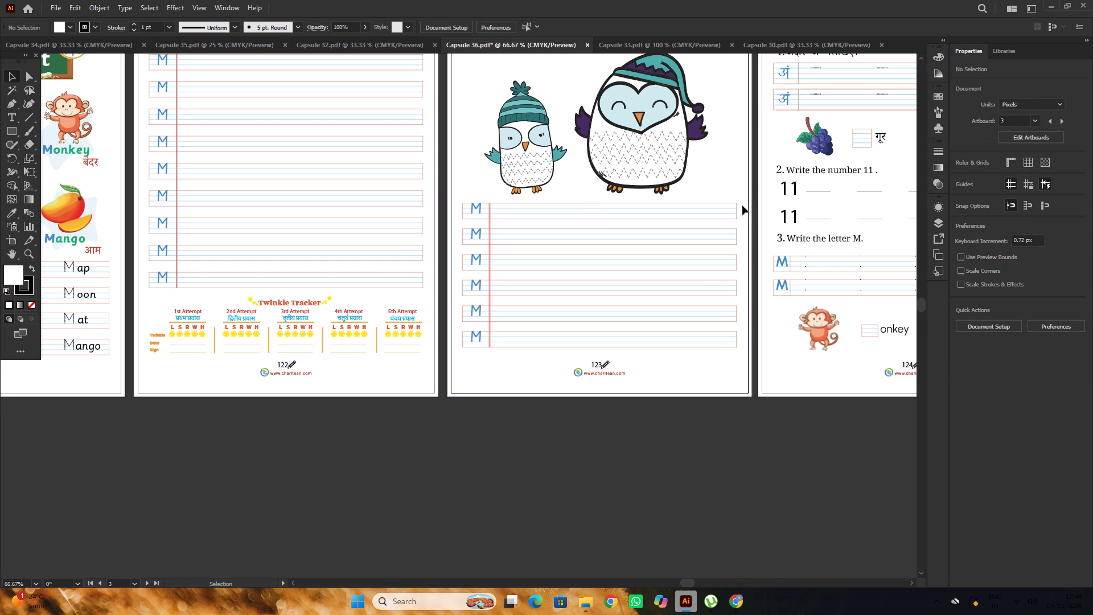
drag(742, 206, 723, 370)
key(ctrl+2)
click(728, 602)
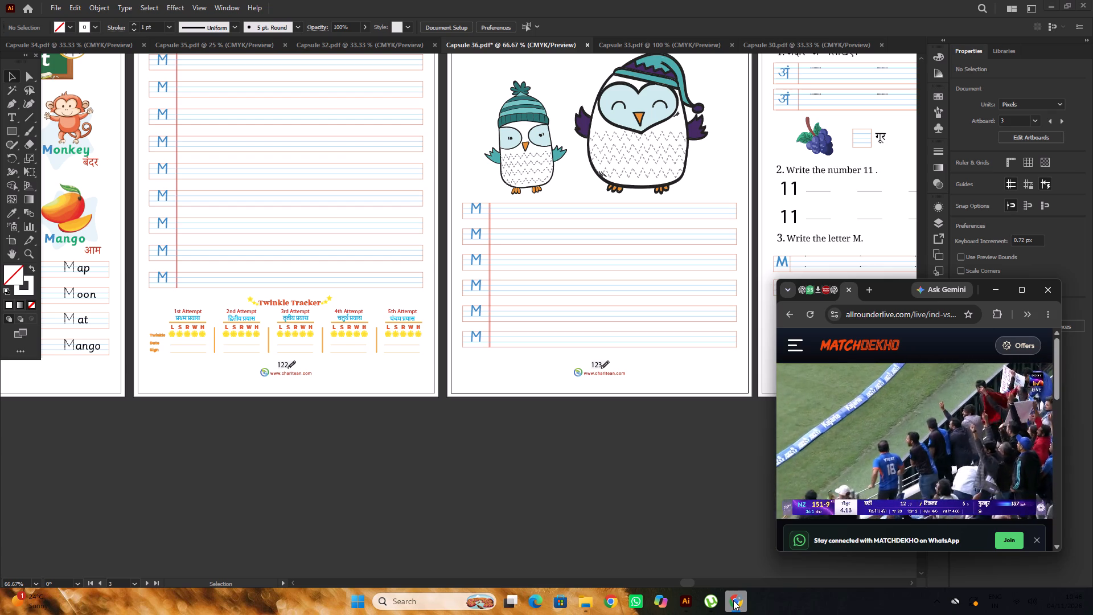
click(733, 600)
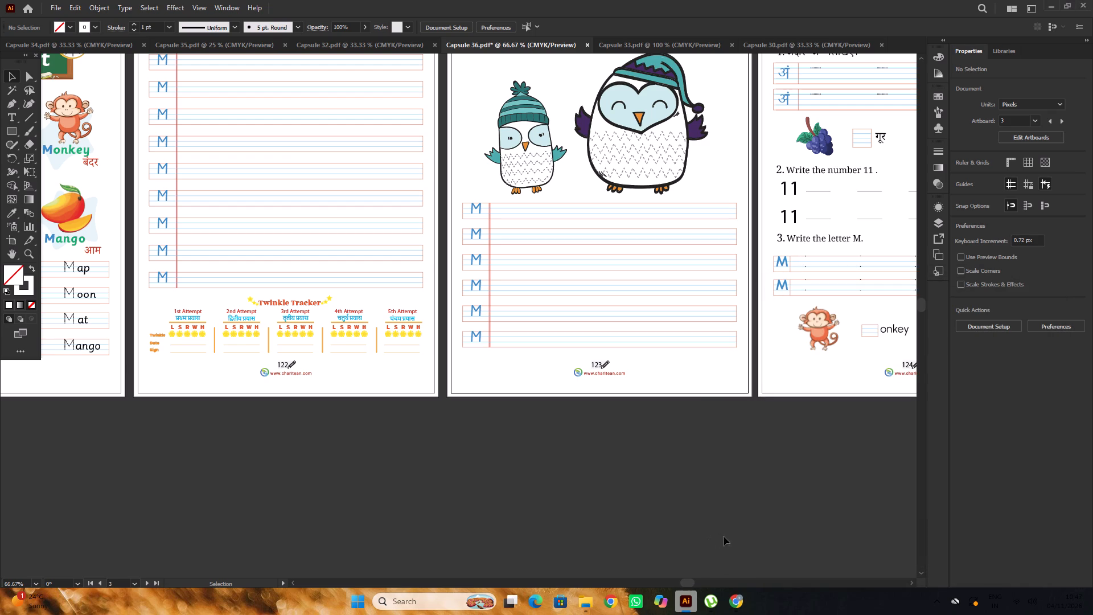
Copy the dotted M from page 121's Moon row onto the start of the first writing line on page 123.
scroll(522, 293, down, 2)
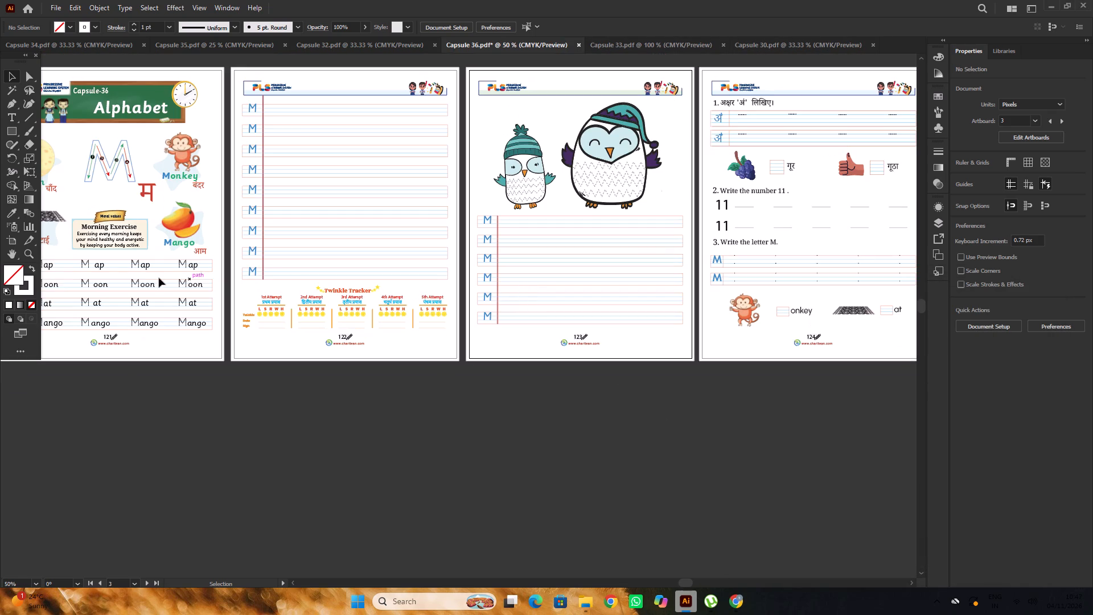
alt+scroll(277, 288, down, 2)
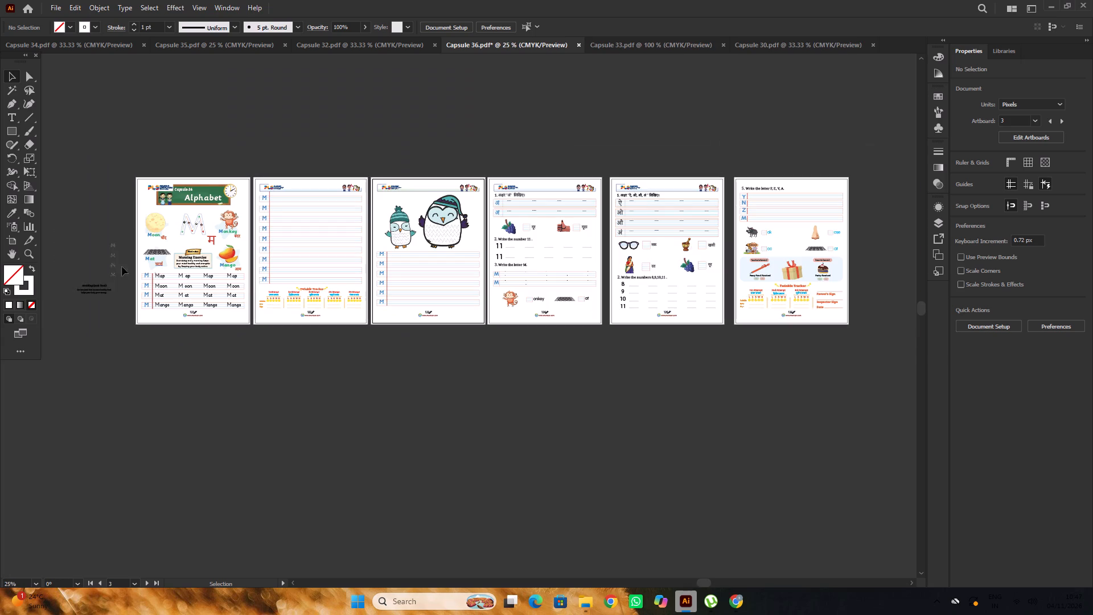
alt+scroll(209, 280, down, 1)
alt+scroll(209, 280, up, 2)
alt+scroll(256, 296, up, 2)
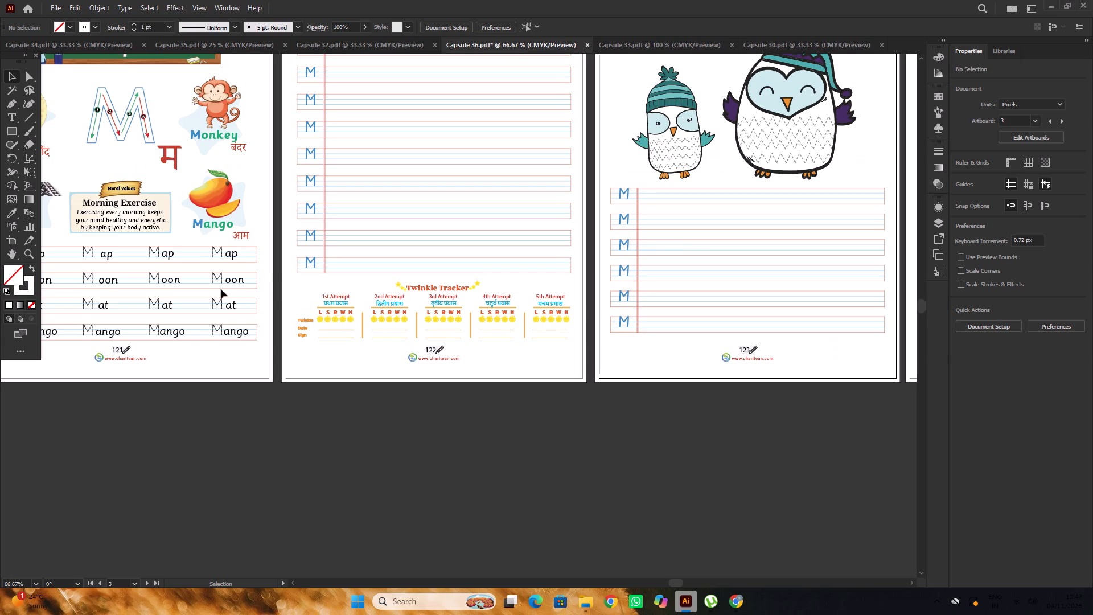
drag(218, 279, 662, 194)
key(space)
drag(677, 218, 507, 241)
click(654, 450)
scroll(534, 225, up, 6)
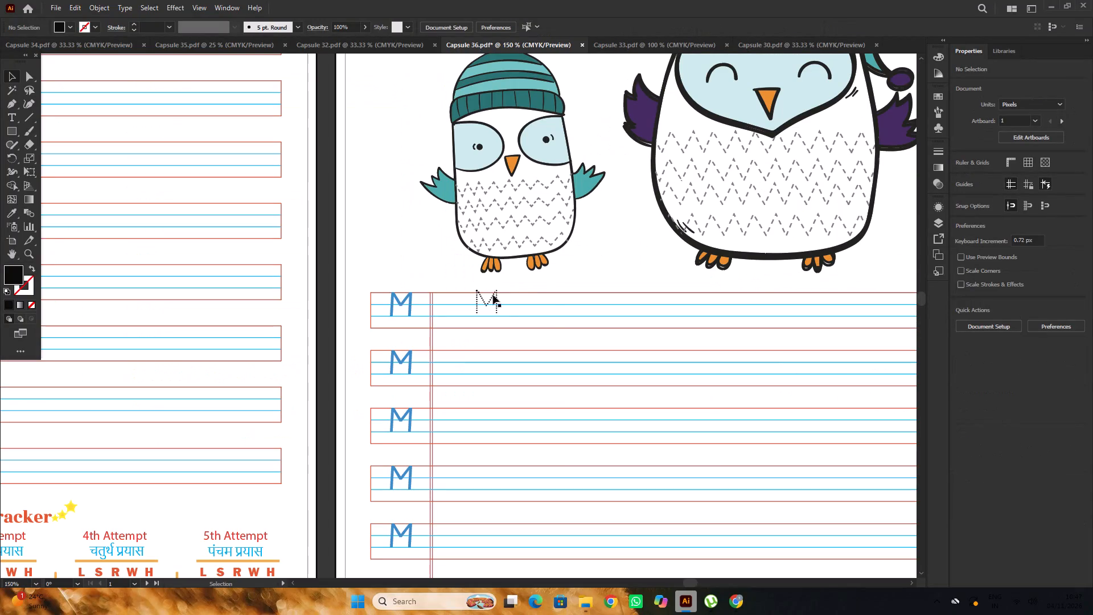
drag(491, 298, 473, 302)
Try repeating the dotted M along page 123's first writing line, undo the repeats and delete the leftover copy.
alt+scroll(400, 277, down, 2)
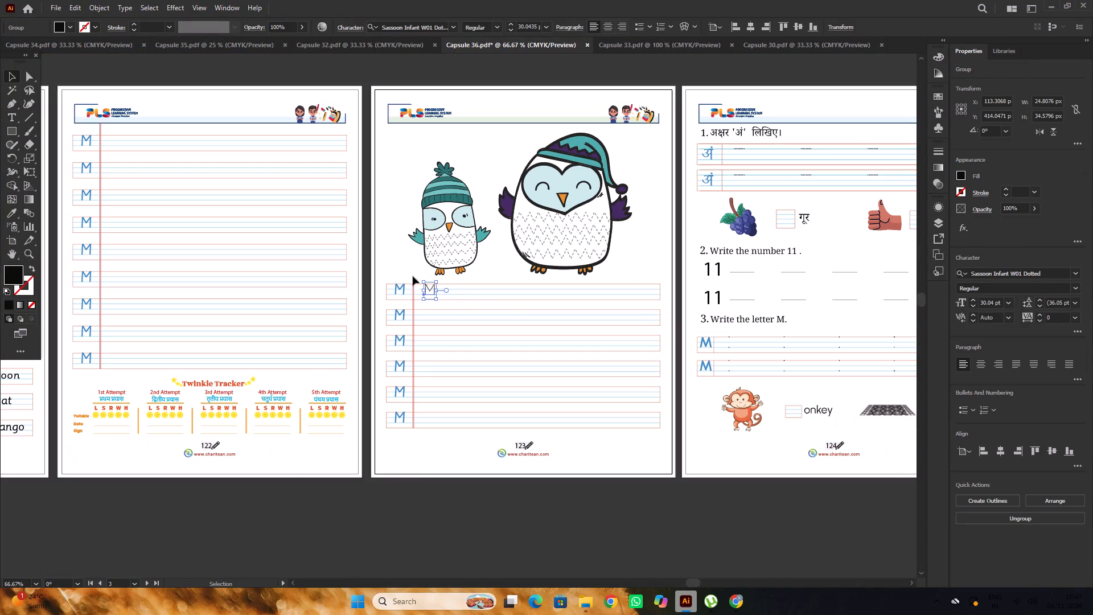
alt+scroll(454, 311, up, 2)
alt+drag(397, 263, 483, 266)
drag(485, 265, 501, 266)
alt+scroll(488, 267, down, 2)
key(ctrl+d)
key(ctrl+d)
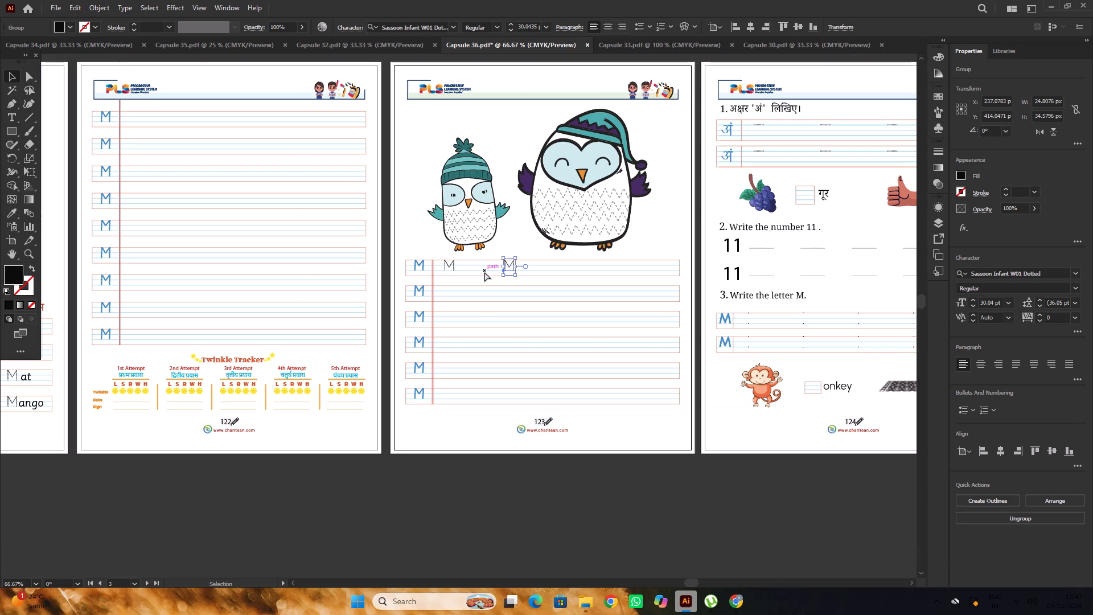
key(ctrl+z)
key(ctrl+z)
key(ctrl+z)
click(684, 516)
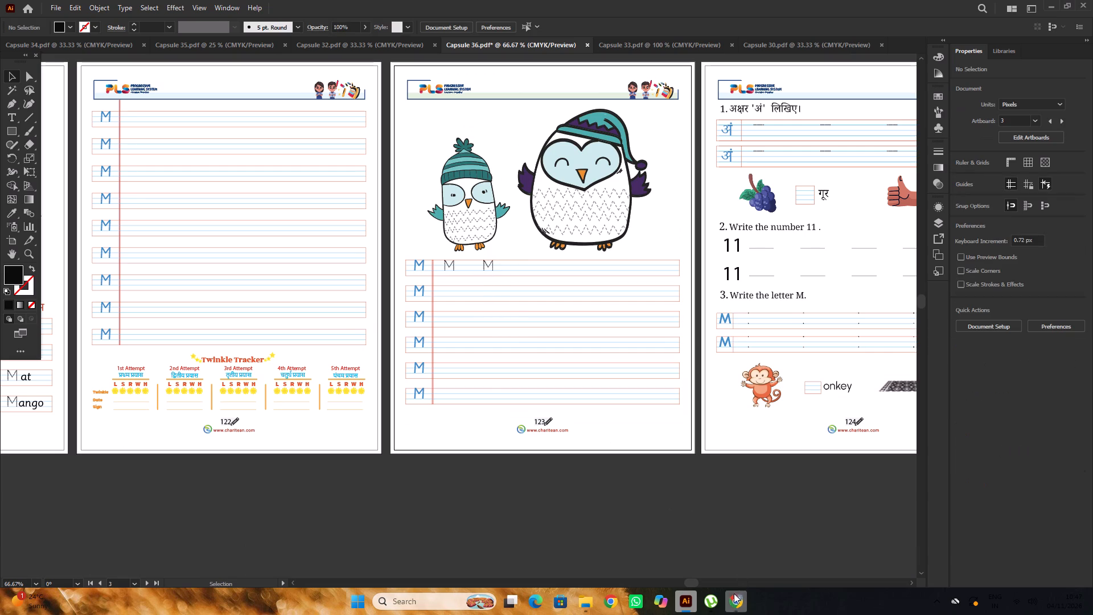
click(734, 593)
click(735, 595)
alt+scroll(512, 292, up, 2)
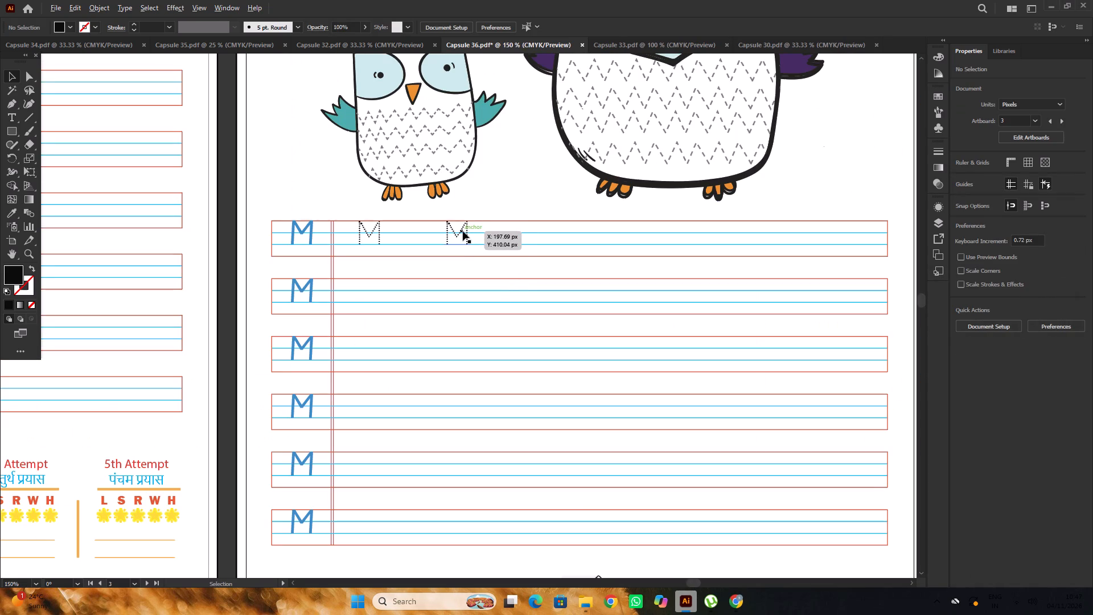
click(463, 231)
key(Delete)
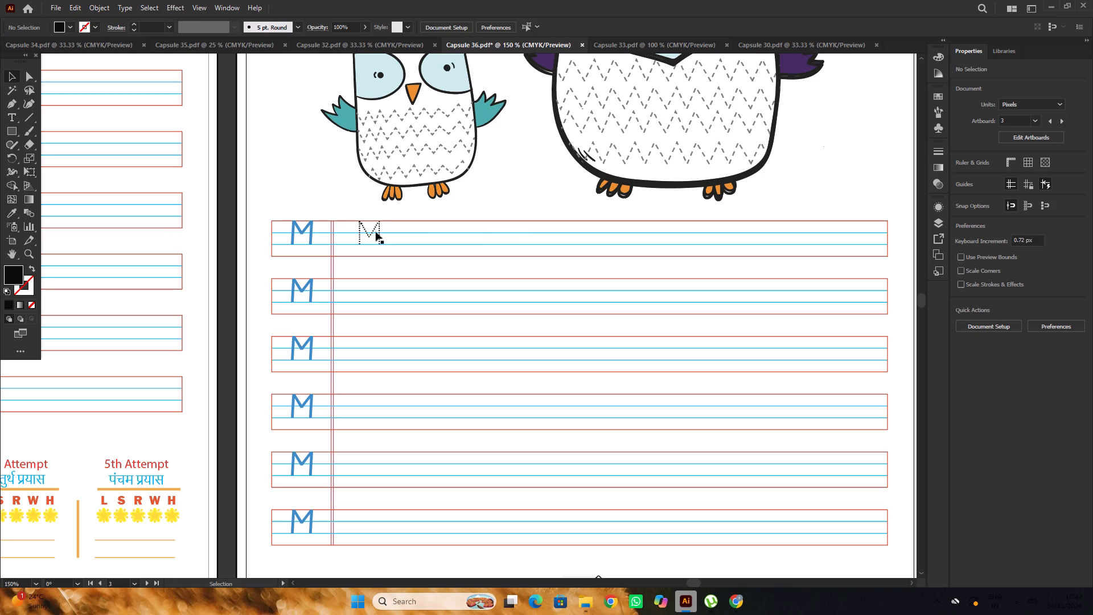
Duplicate the dotted M five times along page 123's first writing line, about 76 px apart.
alt+drag(375, 230, 457, 231)
key(ctrl+d)
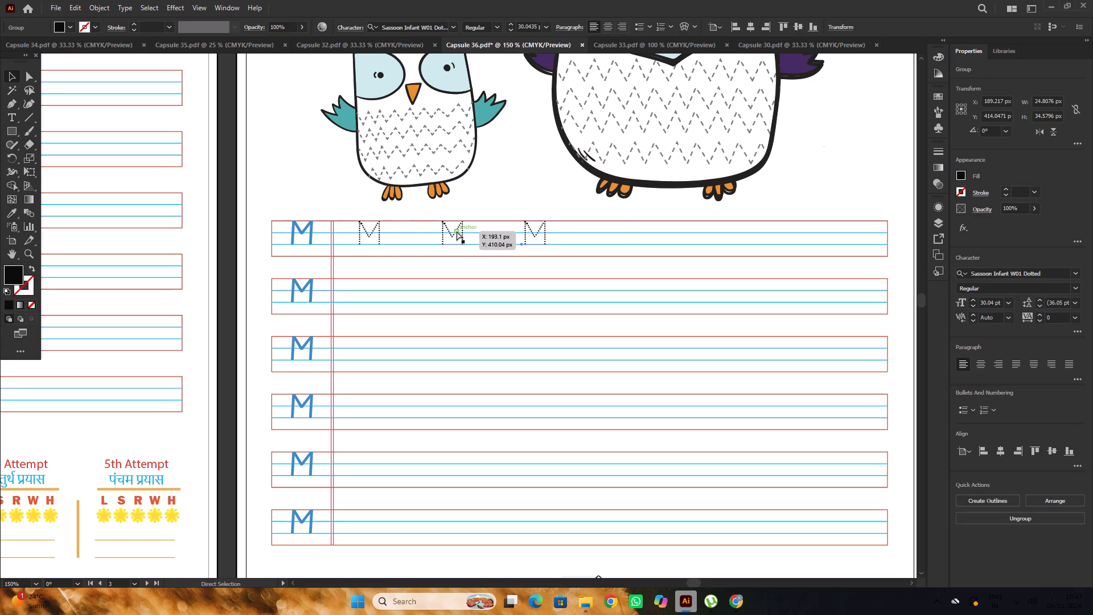
key(ctrl+d)
key(ctrl+d)
key(ctrl+d)
alt+scroll(452, 231, down, 1)
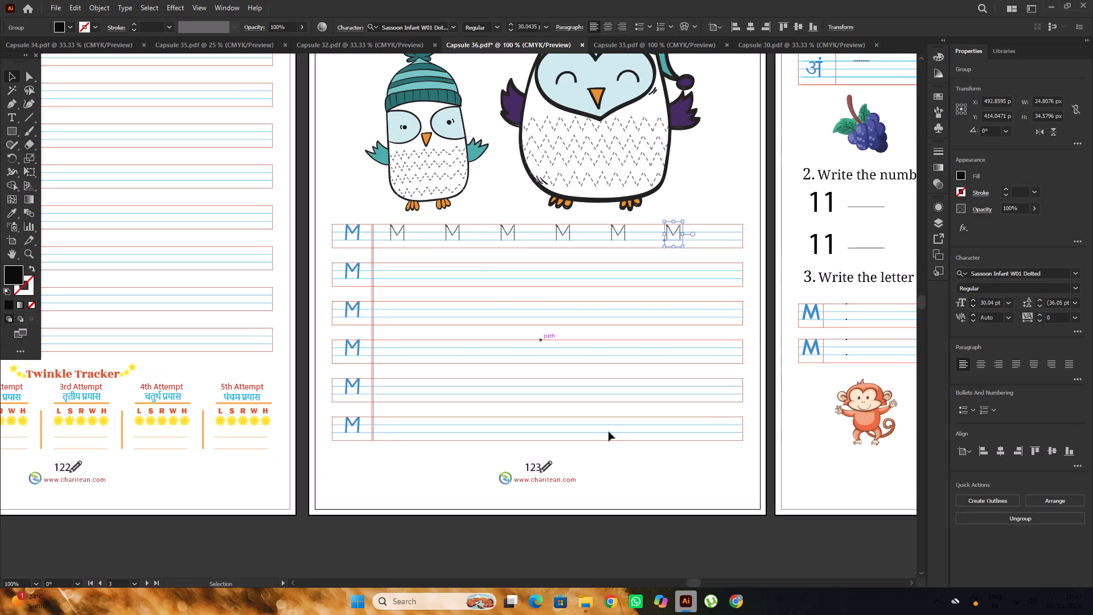
click(720, 546)
Move the last dotted M near the line's end, at about X 546 px, and space all six dotted Ms evenly horizontally.
alt+scroll(683, 238, up, 1)
drag(673, 231, 674, 232)
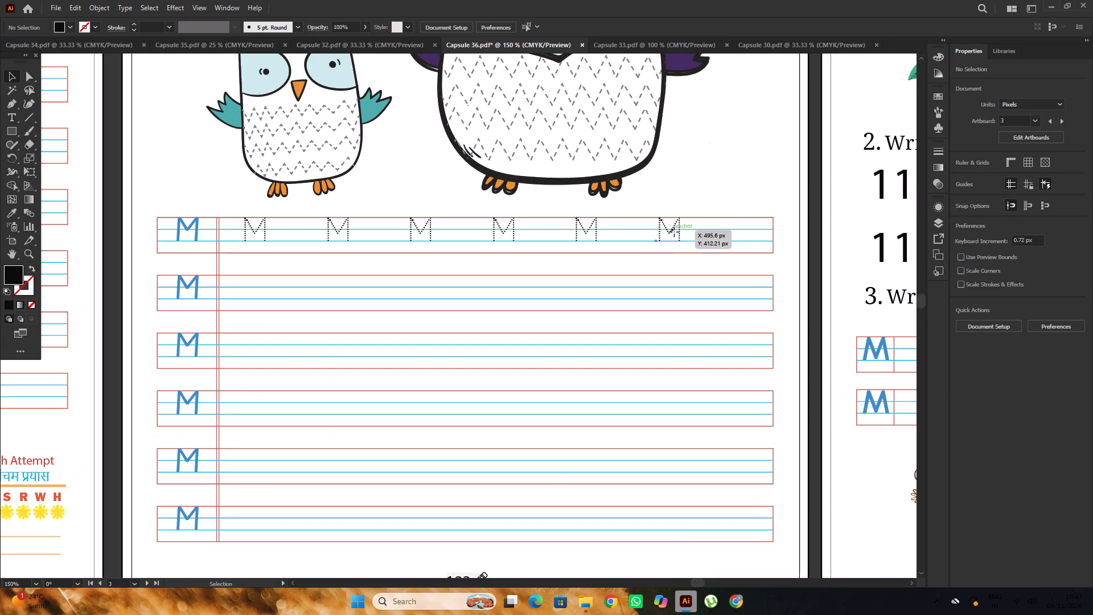
drag(674, 232, 730, 235)
alt+scroll(578, 232, down, 1)
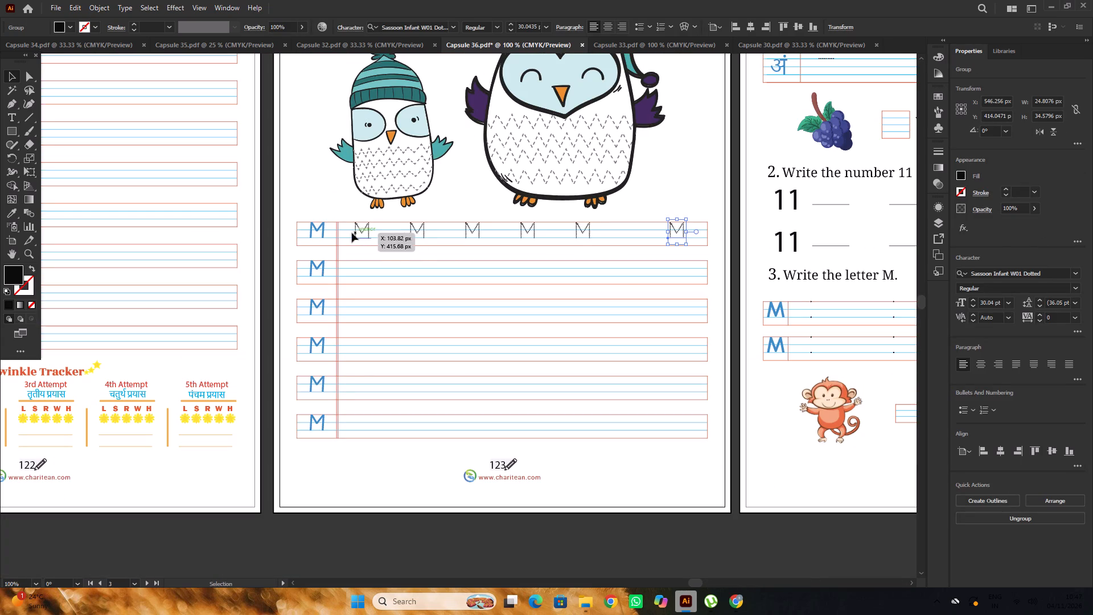
drag(351, 232, 691, 236)
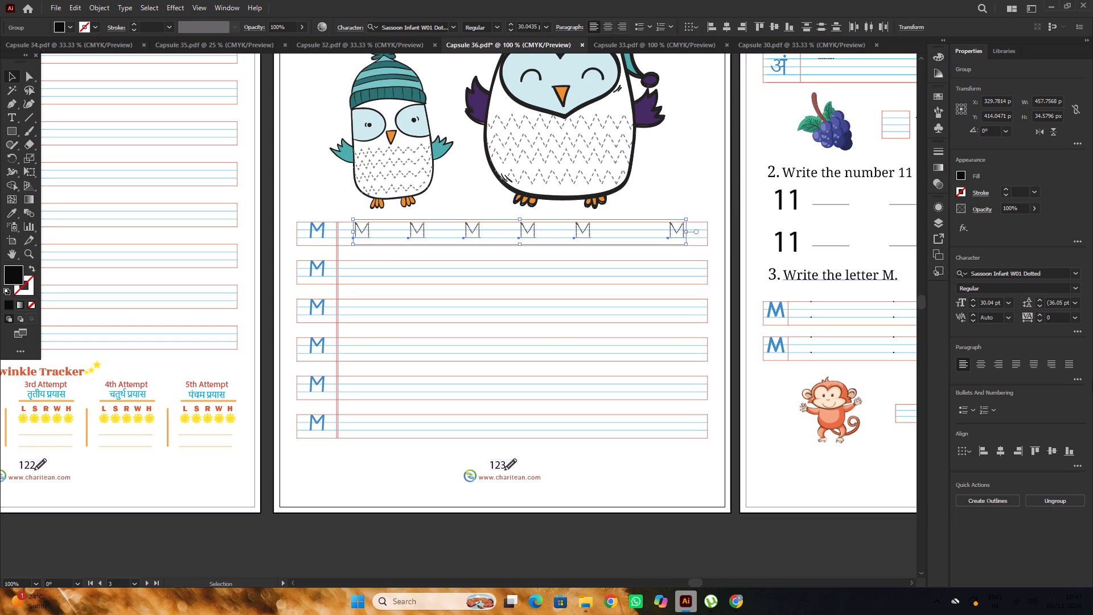
click(1074, 465)
click(972, 567)
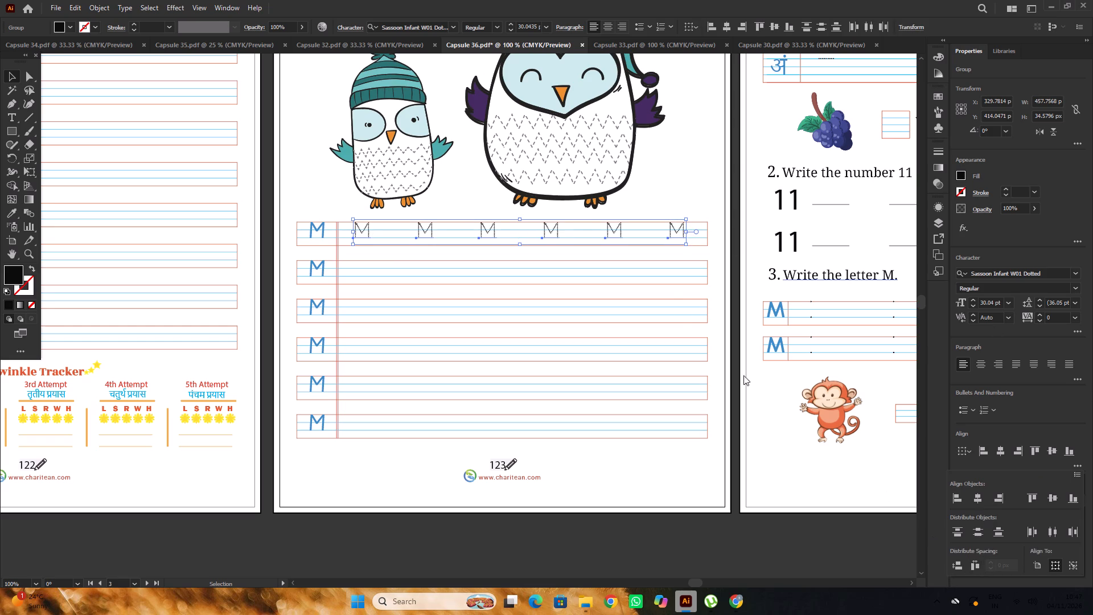
scroll(504, 220, down, 4)
scroll(484, 252, up, 3)
scroll(568, 346, down, 5)
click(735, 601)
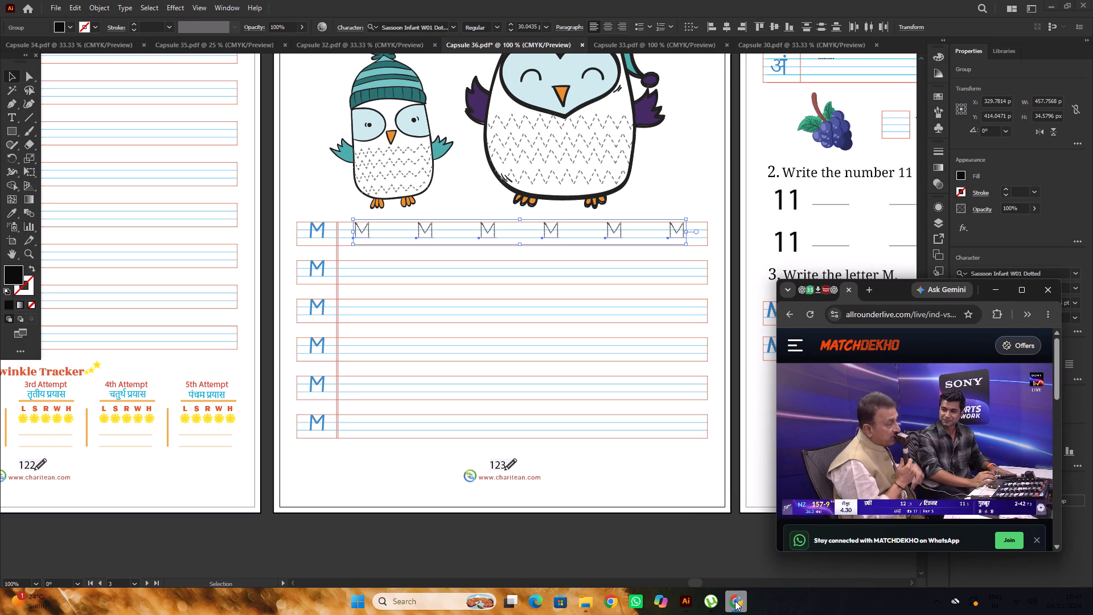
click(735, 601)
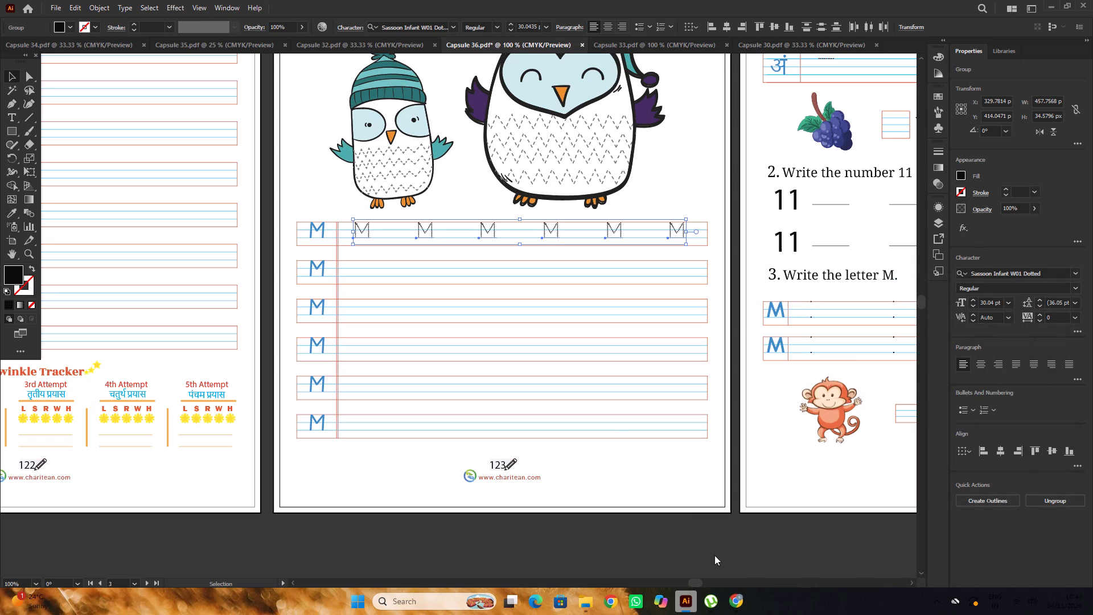
Copy the row of six dotted Ms down onto the second writing line on page 123.
scroll(449, 248, down, 4)
alt+scroll(432, 198, up, 2)
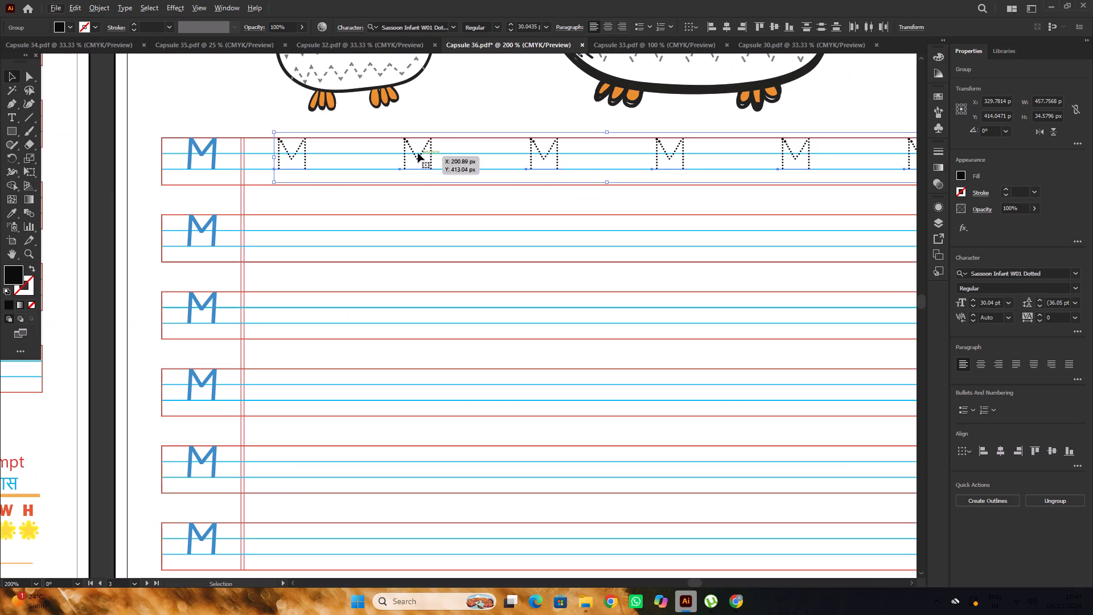
alt+drag(418, 152, 418, 229)
alt+scroll(418, 228, down, 5)
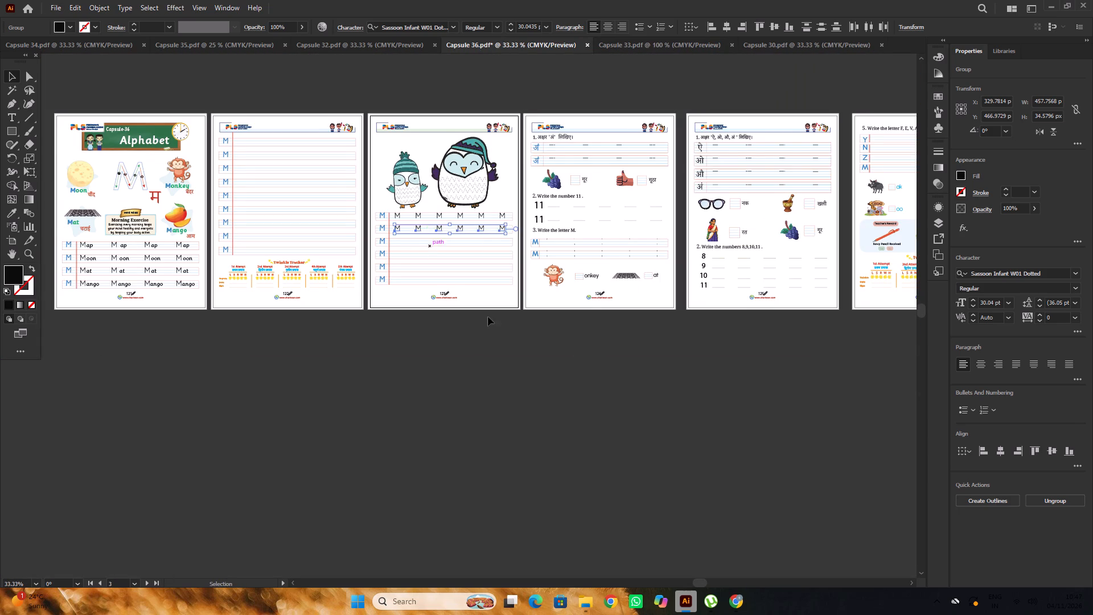
click(523, 345)
key(space)
drag(480, 346, 513, 356)
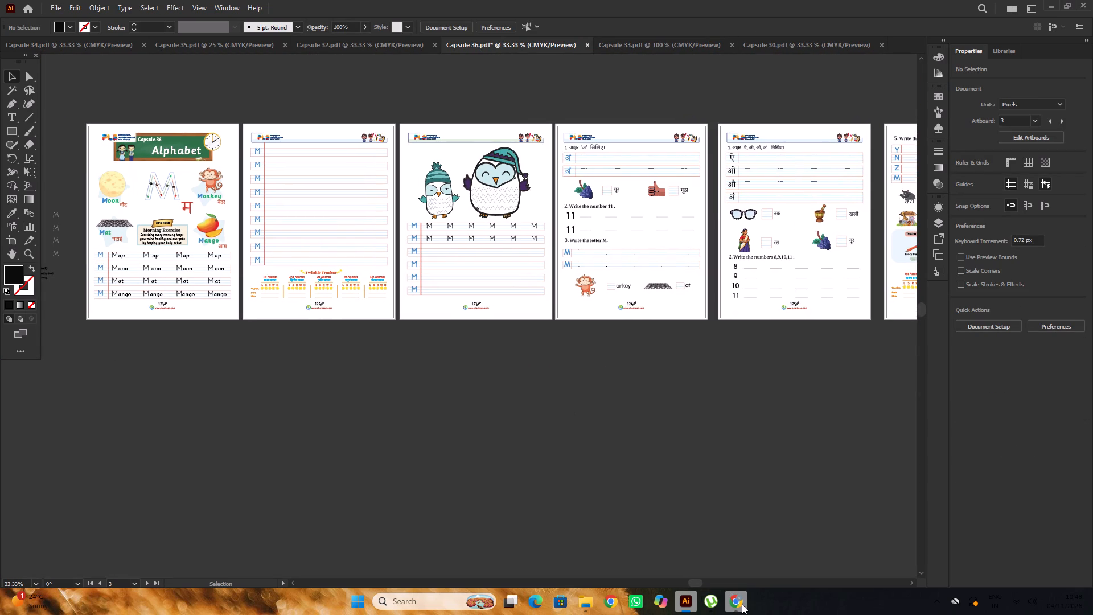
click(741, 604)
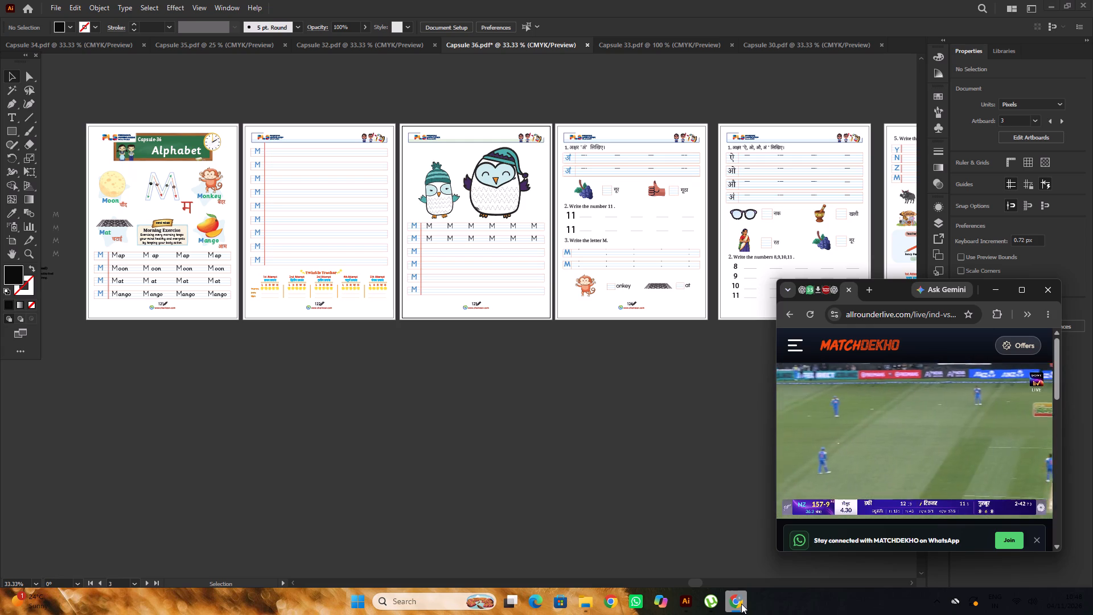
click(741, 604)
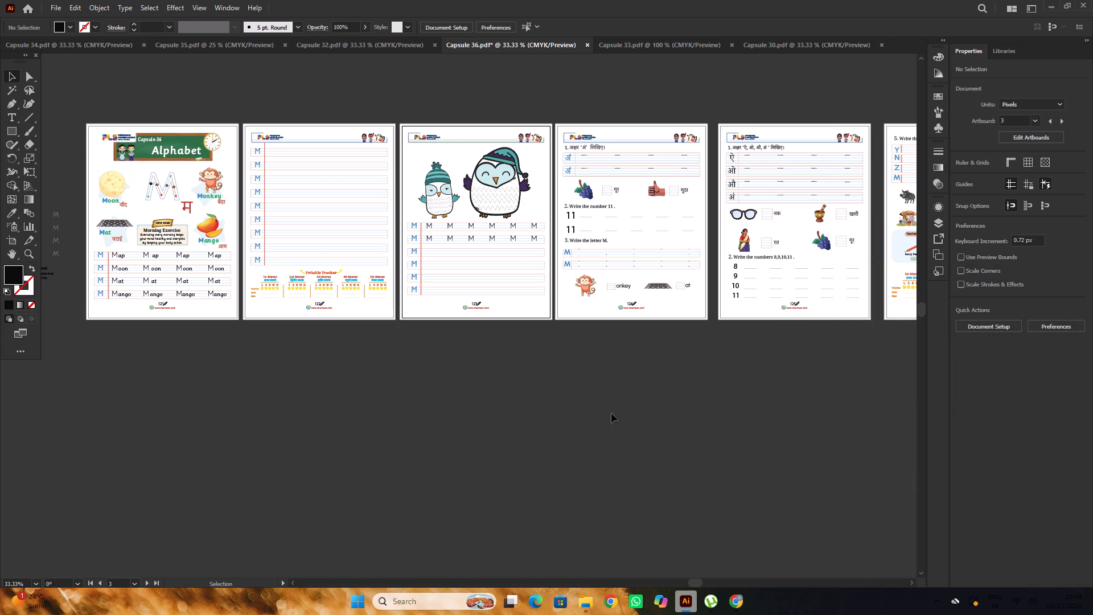
Set the page 124 heading text "अक्षर 'अं' लिखिए।" in Capsule 36 to Noto Serif Devanagari Light.
alt+scroll(523, 288, up, 3)
alt+scroll(515, 273, down, 2)
key(space)
key(space)
key(space)
key(space)
key(space)
key(space)
key(space)
key(space)
key(space)
key(space)
drag(710, 418, 614, 440)
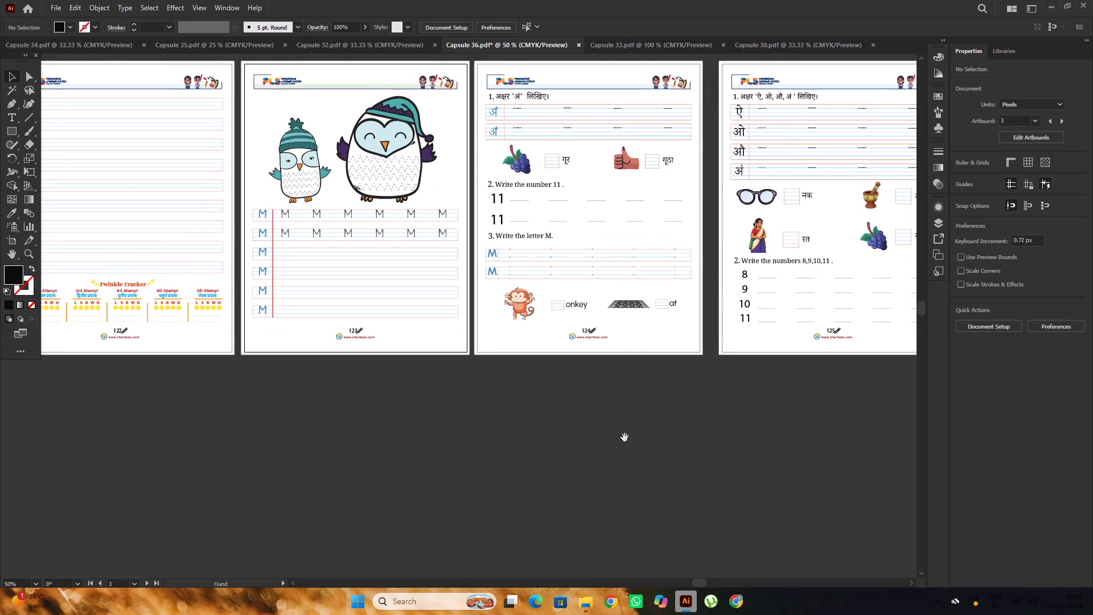
drag(659, 423, 553, 444)
alt+scroll(599, 407, down, 2)
alt+scroll(511, 268, up, 2)
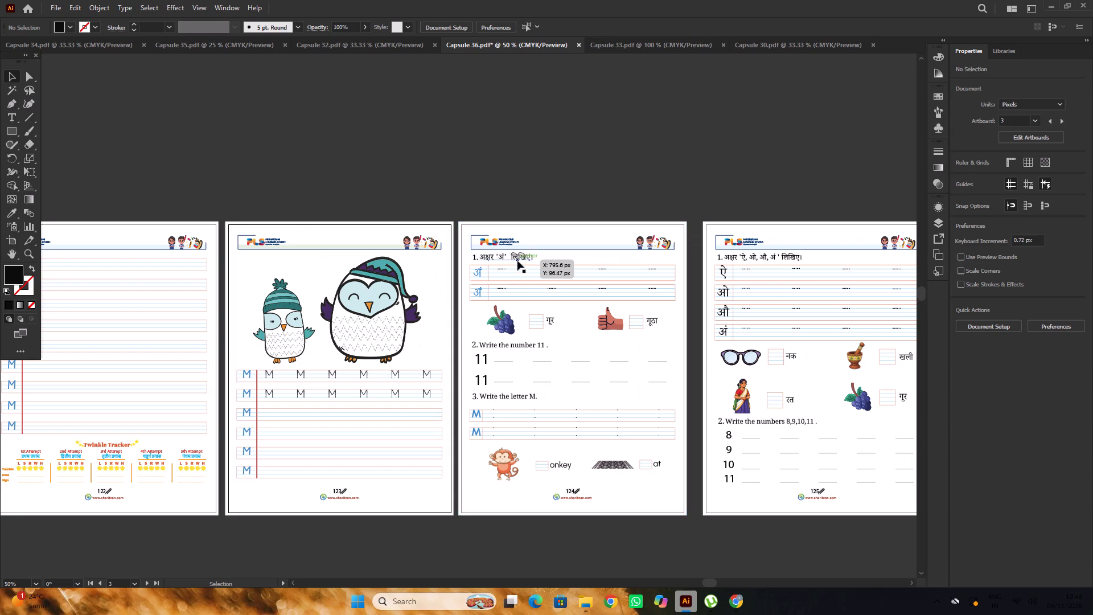
click(517, 261)
click(1032, 276)
key(s)
key(a)
key(s)
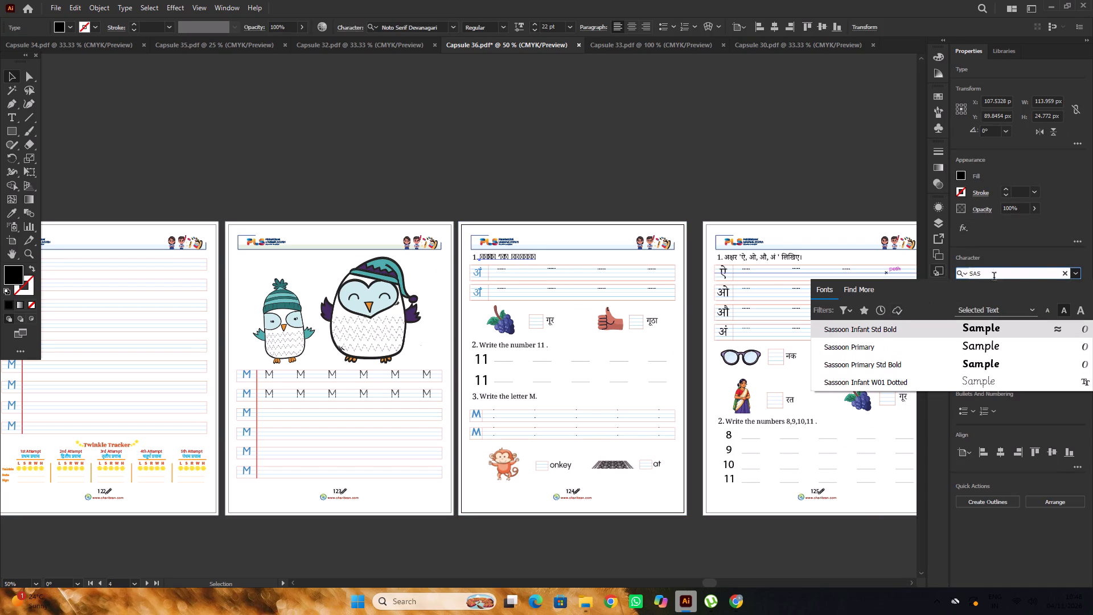
click(995, 274)
key(BackSpace)
key(BackSpace)
key(BackSpace)
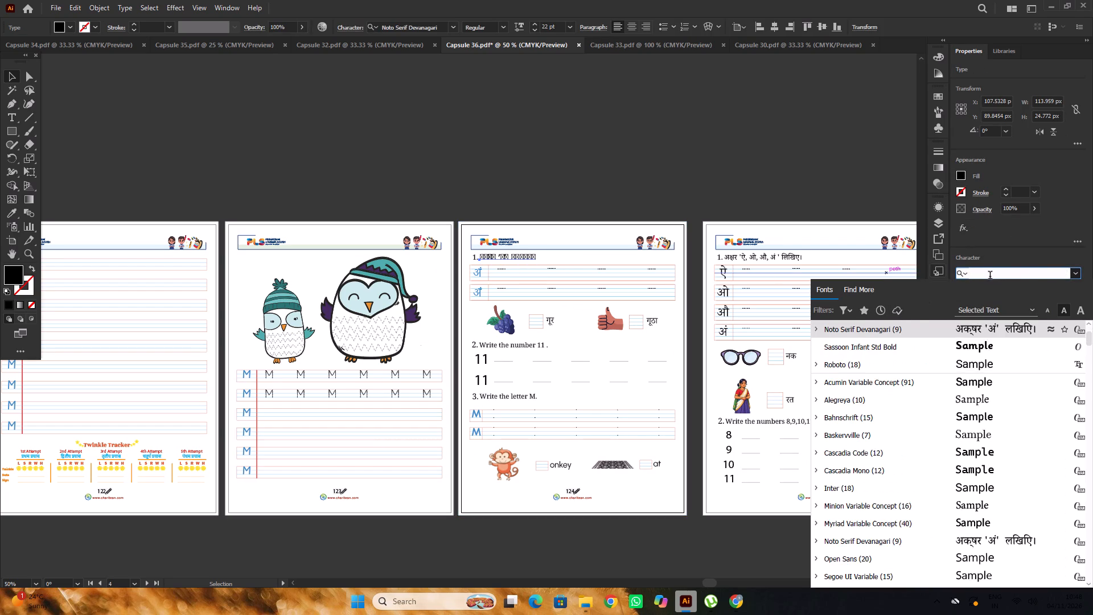
text(NO)
click(932, 382)
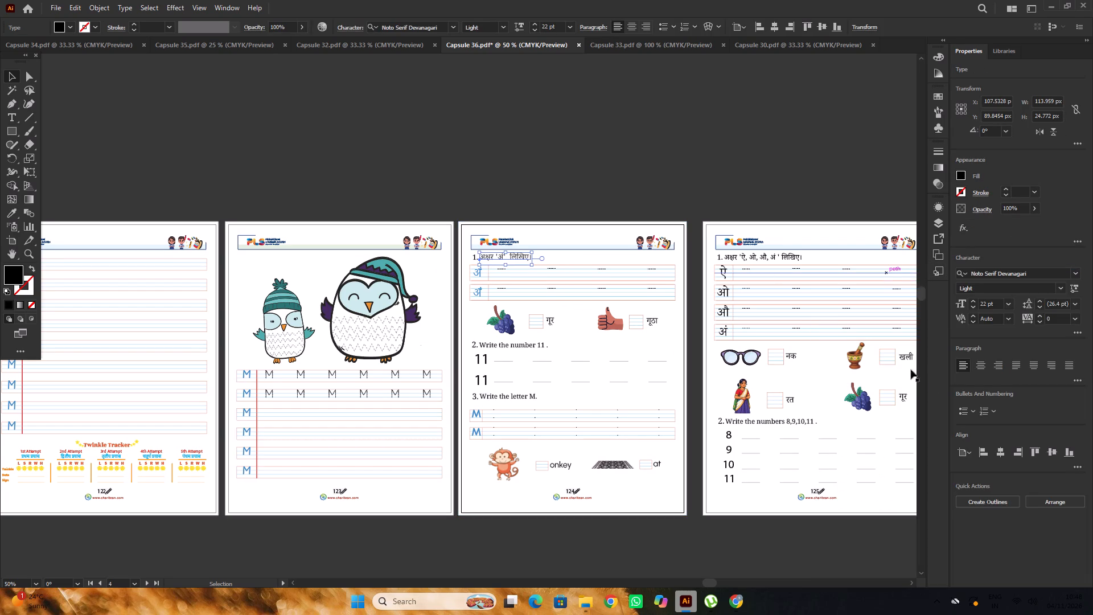
double_click(615, 163)
Change the question number "1." before the Hindi heading on page 124 to the Sassoon Primary font.
scroll(614, 162, down, 5)
alt+scroll(494, 195, up, 3)
click(439, 187)
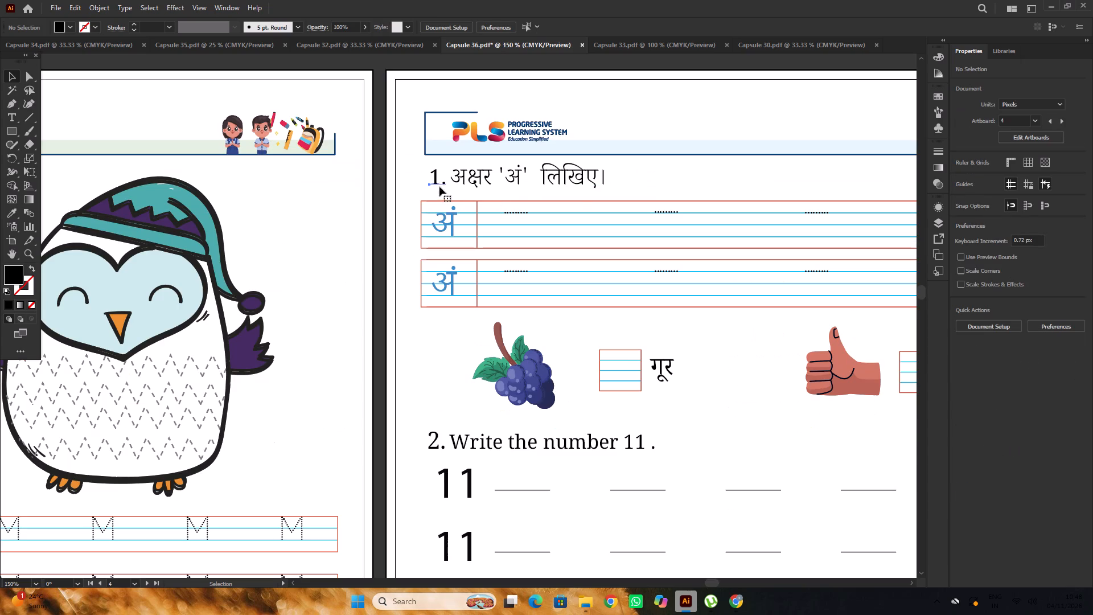
click(1034, 276)
text(SA)
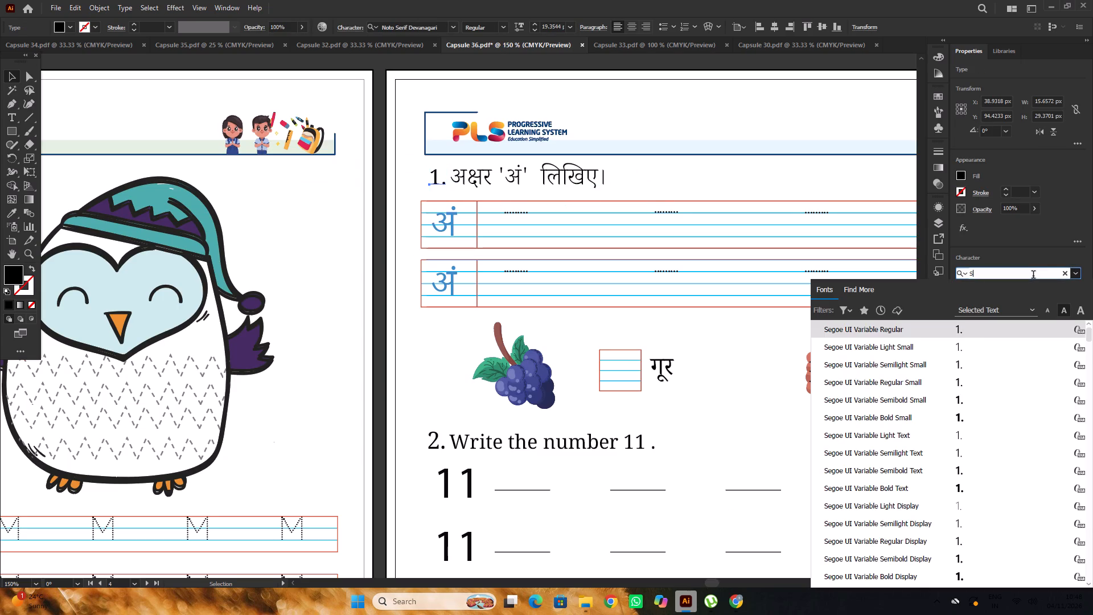
key(s)
click(902, 348)
alt+scroll(624, 191, down, 2)
scroll(623, 191, up, 4)
double_click(610, 153)
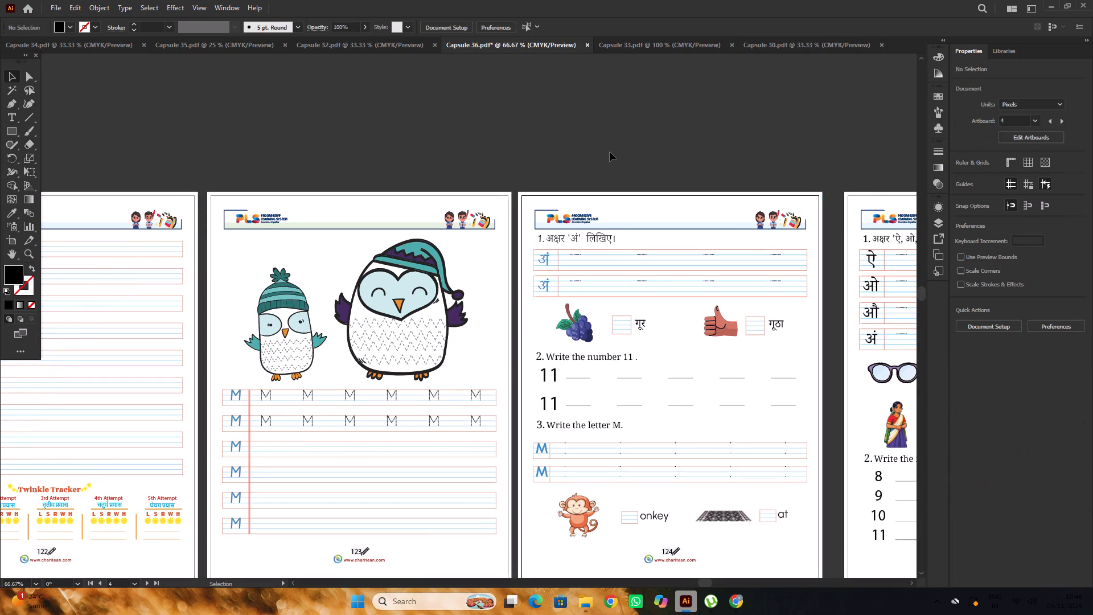
Delete the two blue अं letters at the start of page 124's Hindi writing lines.
scroll(610, 152, down, 8)
alt+scroll(551, 167, up, 1)
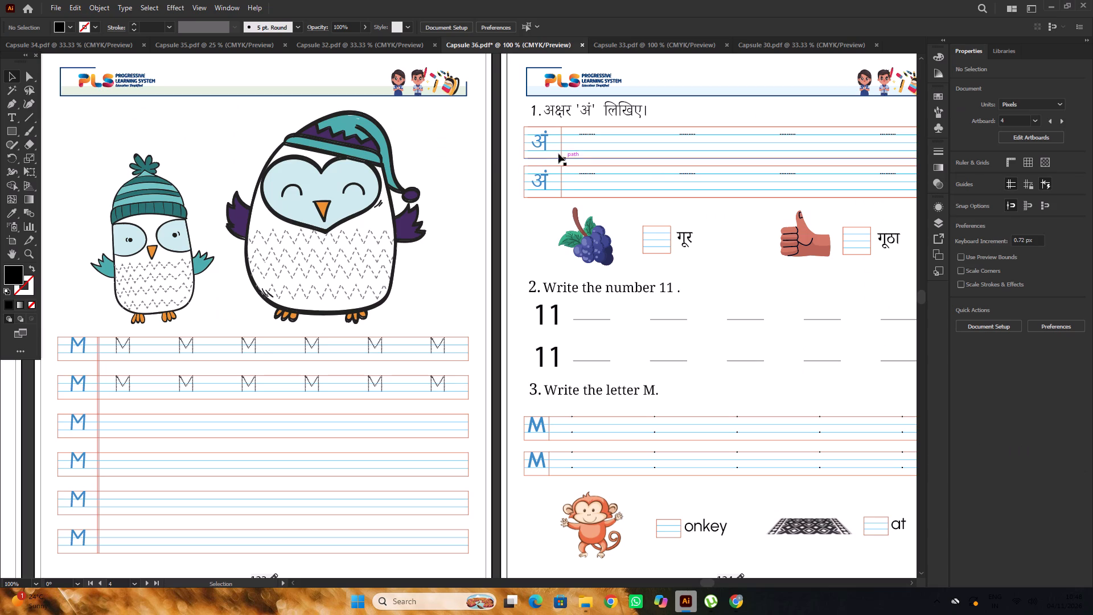
click(543, 145)
shift+click(544, 179)
alt+scroll(544, 179, down, 2)
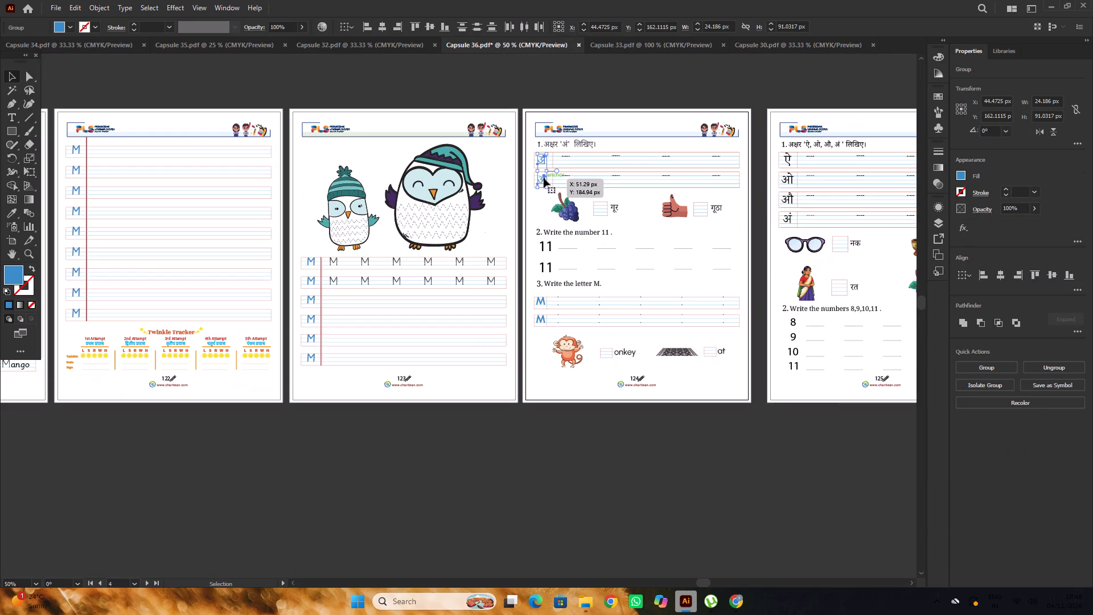
key(Delete)
Copy an अं letter from Capsule 34's आकलन page into page 124's first Hindi writing line, at about X 46, Y 141 px.
alt+scroll(548, 178, down, 2)
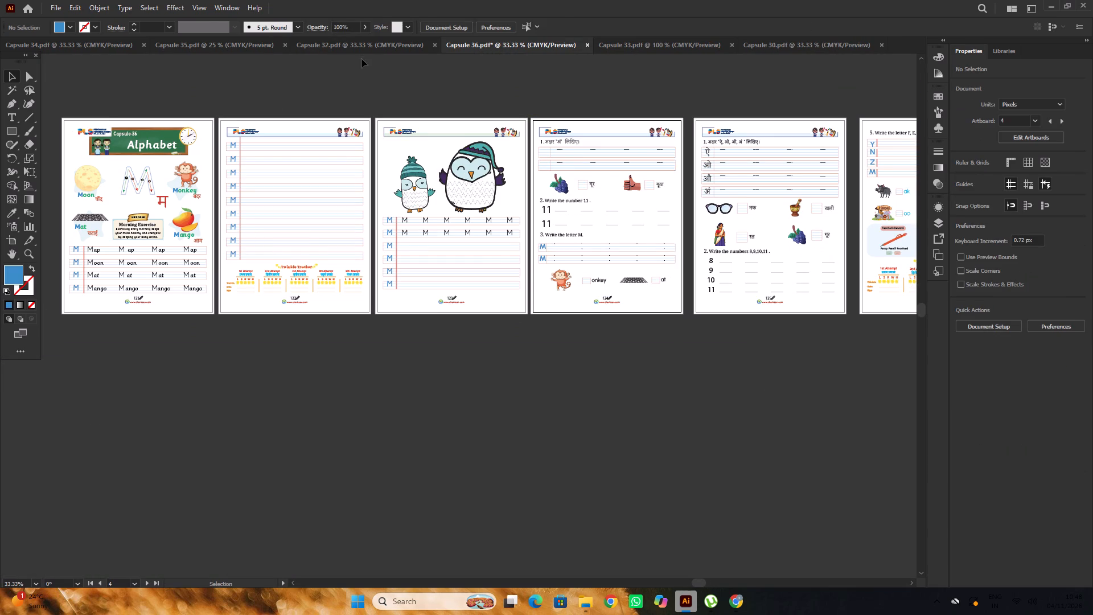
click(360, 50)
click(200, 47)
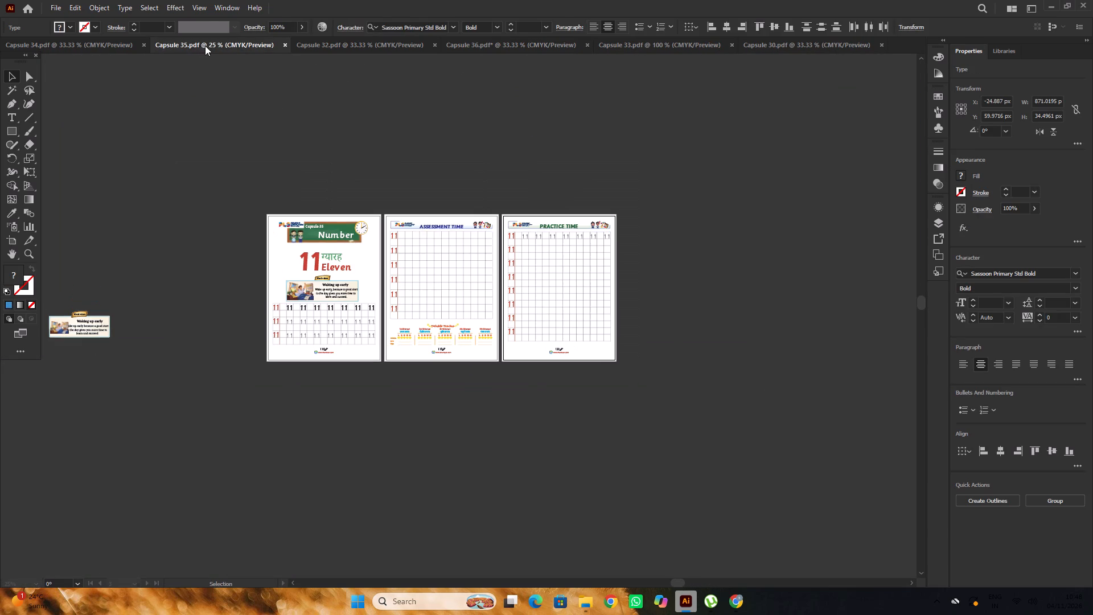
click(94, 50)
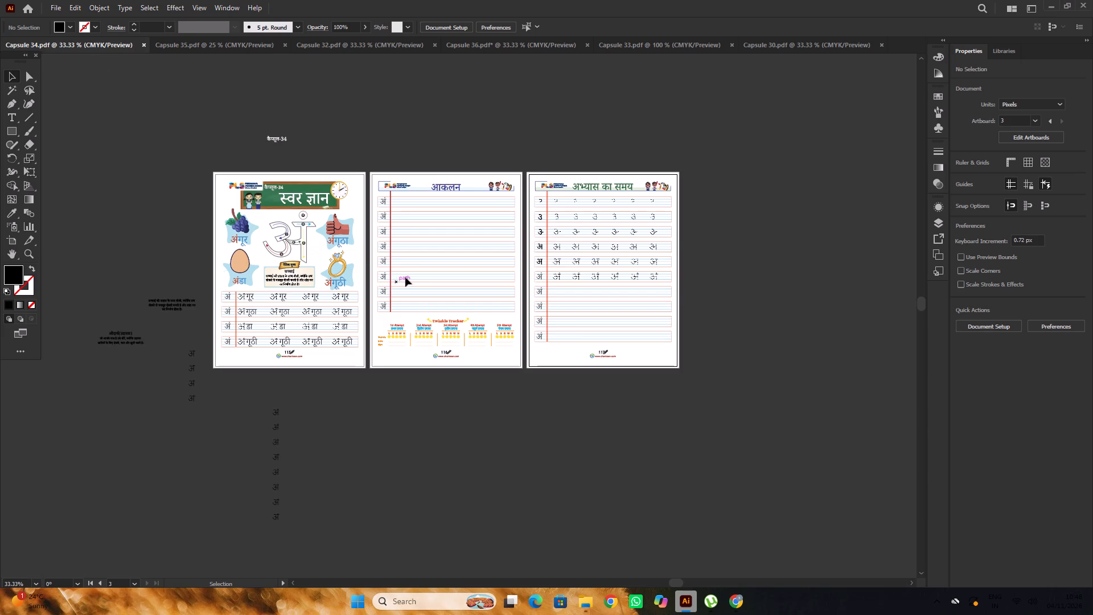
alt+scroll(408, 275, up, 2)
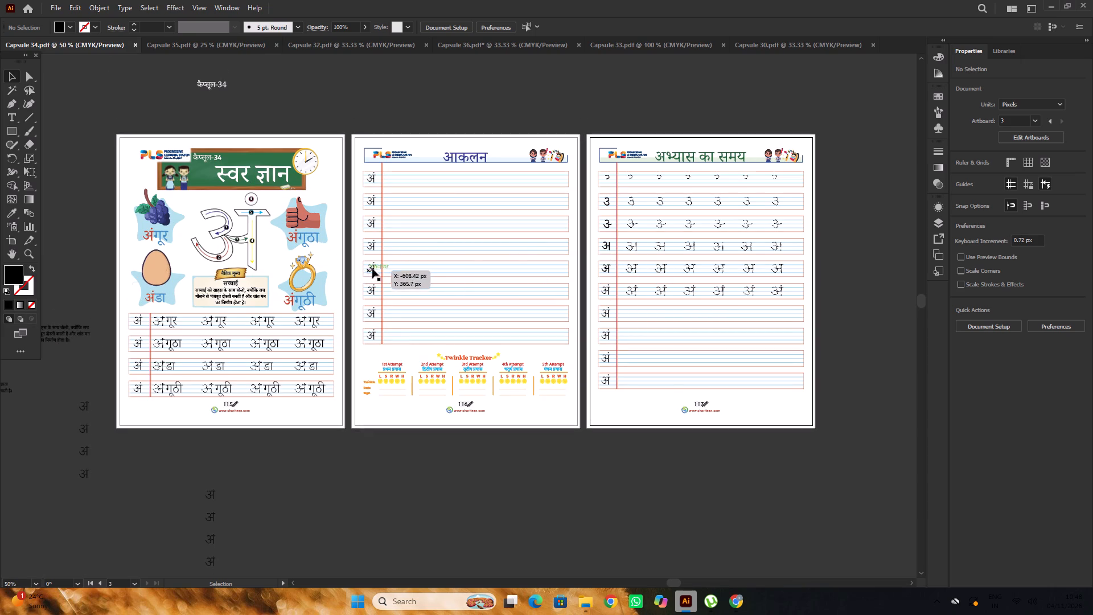
click(373, 269)
key(ctrl+c)
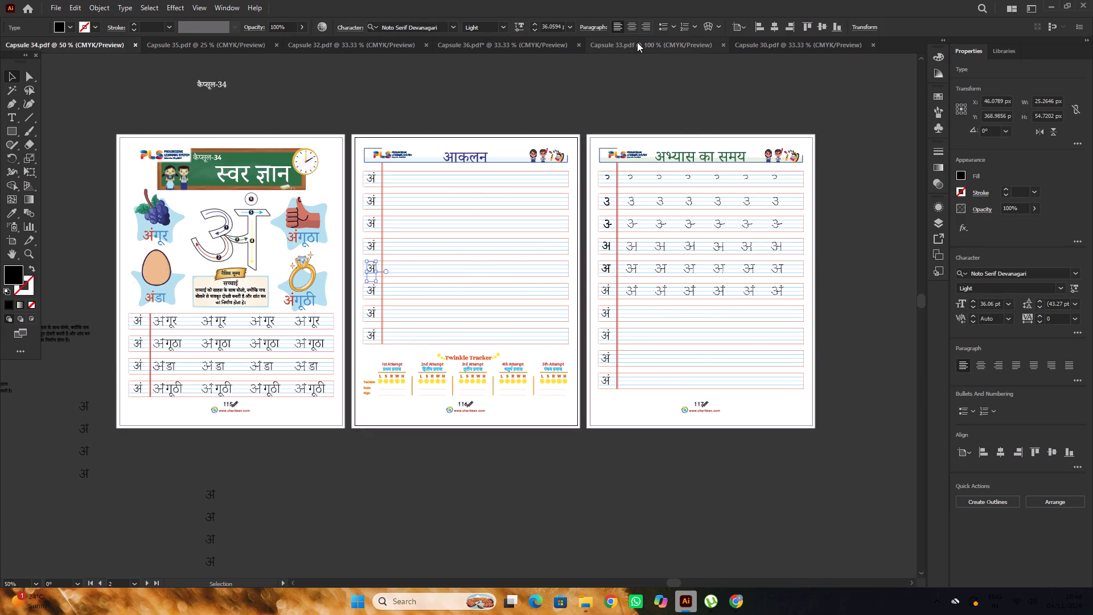
click(507, 47)
scroll(592, 164, up, 4)
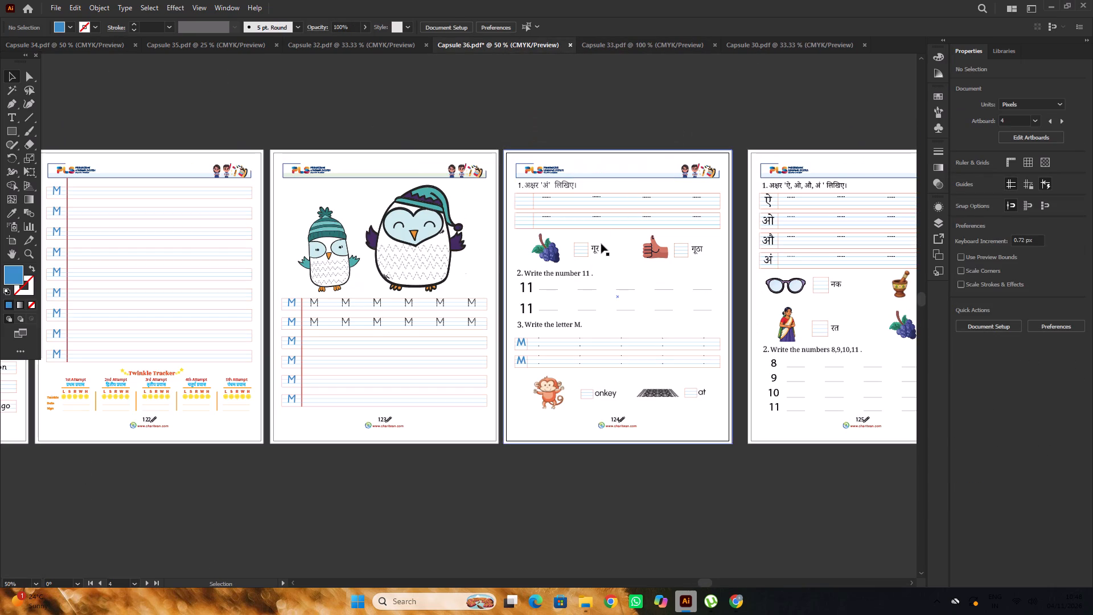
key(ctrl+f)
alt+scroll(542, 285, up, 2)
scroll(518, 280, up, 1)
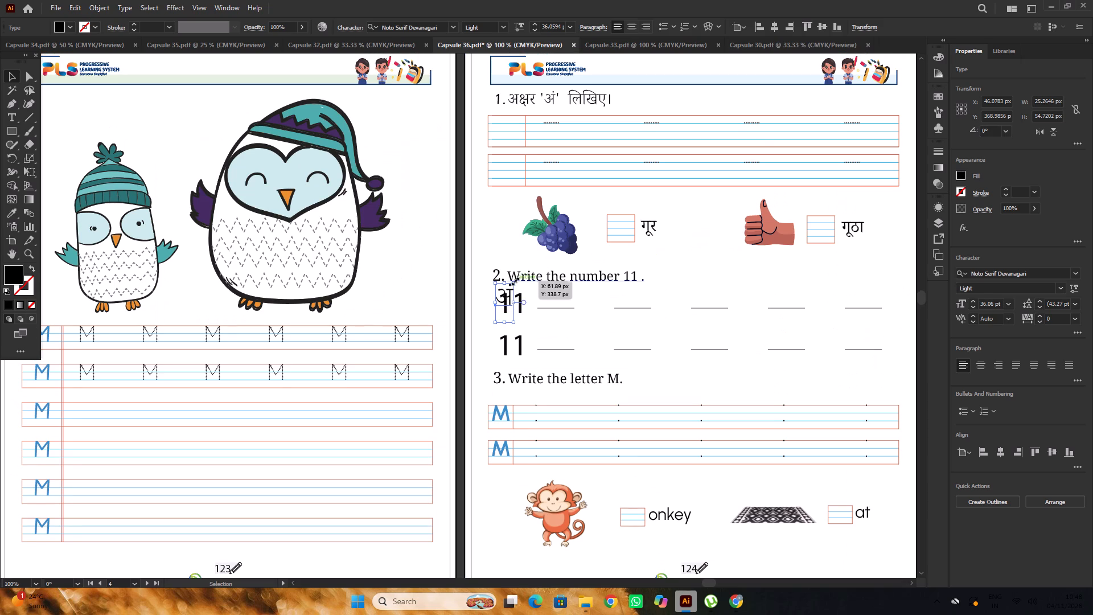
drag(510, 289, 509, 125)
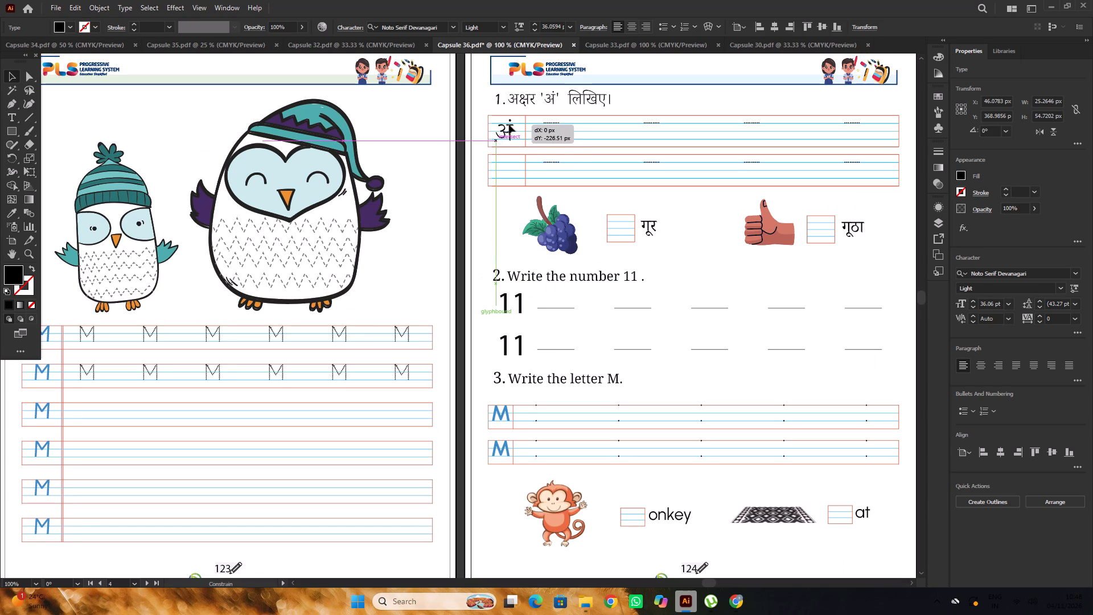
drag(509, 125, 509, 124)
alt+scroll(508, 126, down, 3)
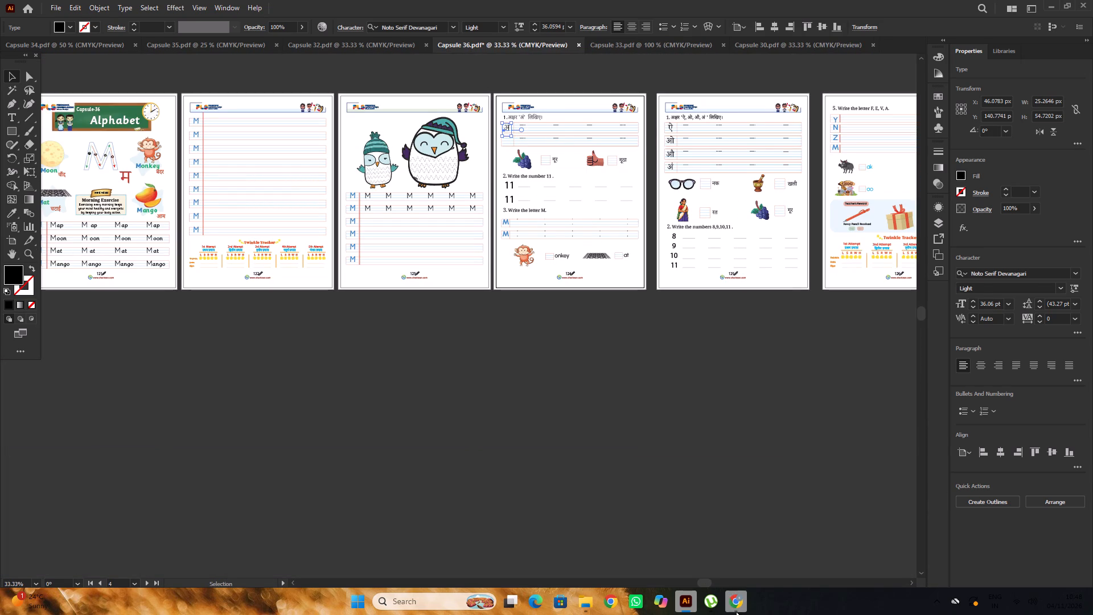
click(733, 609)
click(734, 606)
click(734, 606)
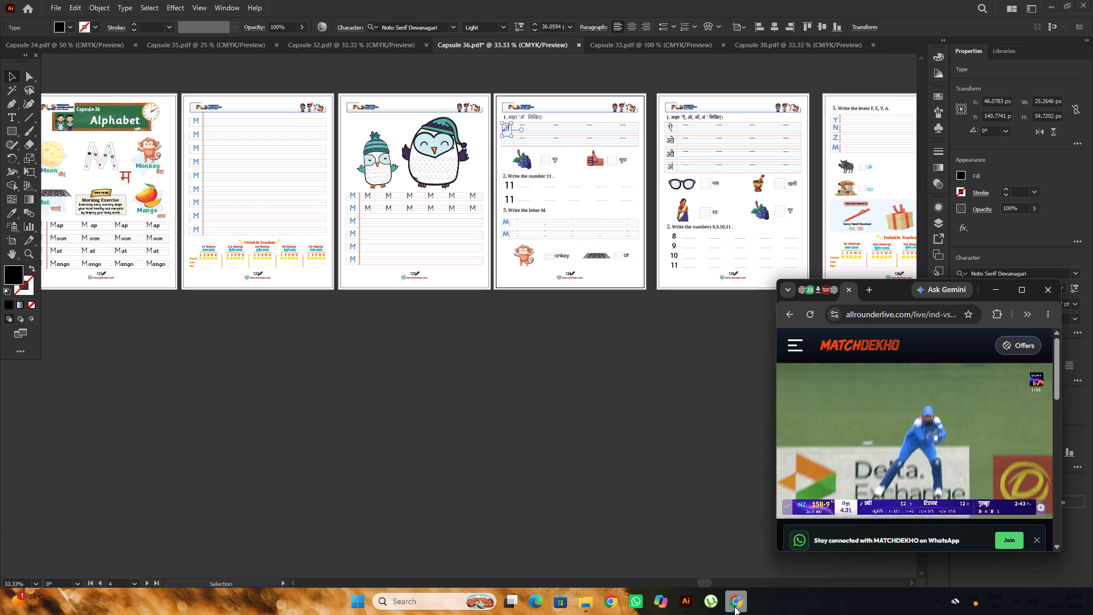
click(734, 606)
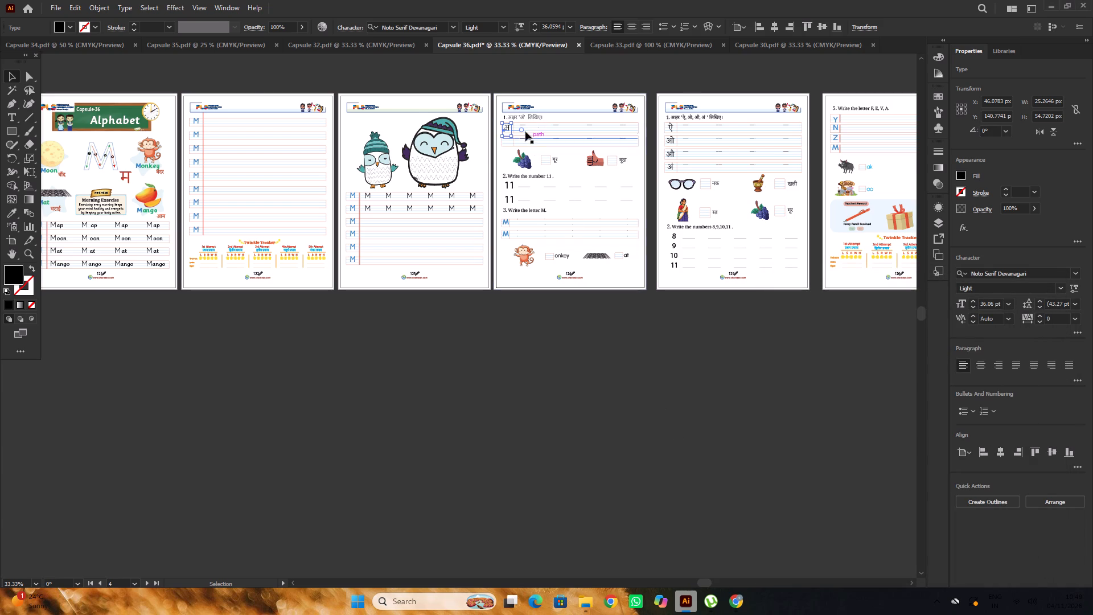
Recolour the pasted अं with the blue fill 248bcb copied from the letter M under question 3 on page 124.
alt+scroll(524, 130, up, 2)
click(11, 276)
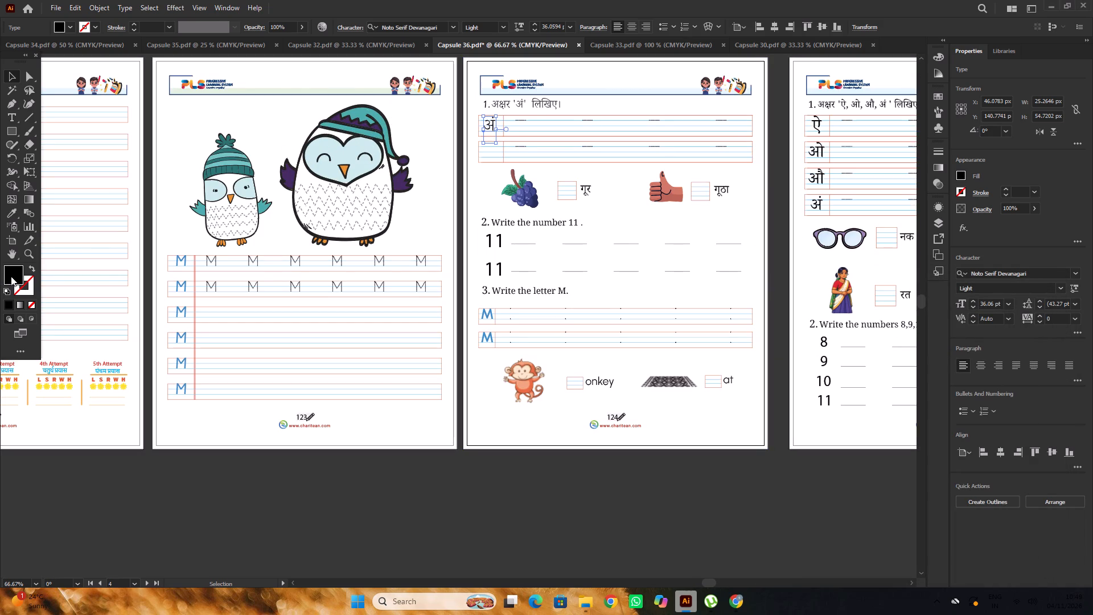
click(488, 312)
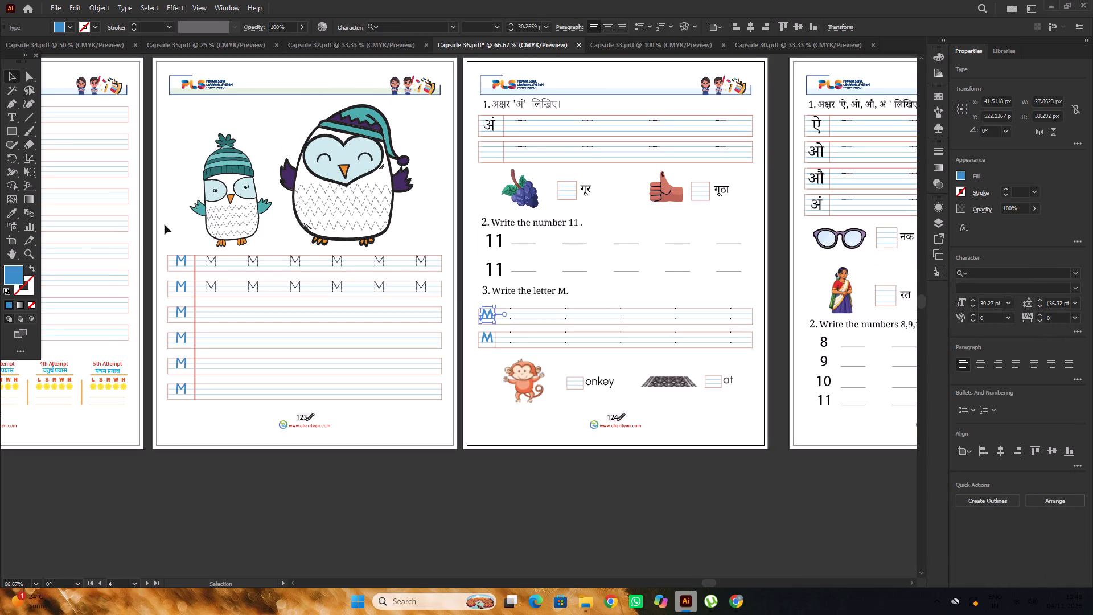
double_click(18, 275)
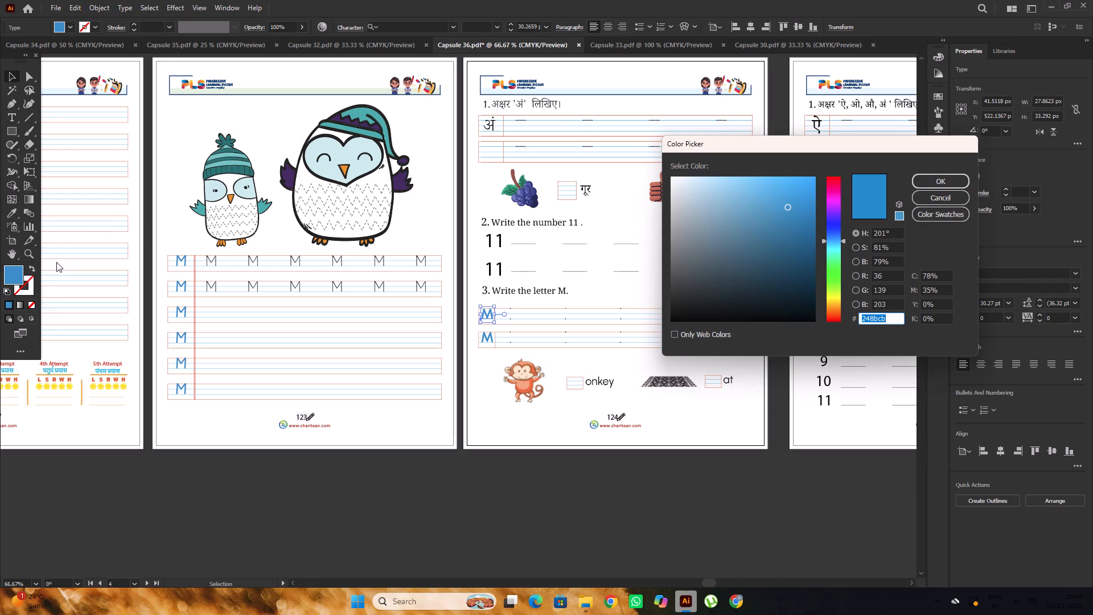
key(ctrl+c)
click(940, 185)
alt+scroll(489, 115, up, 2)
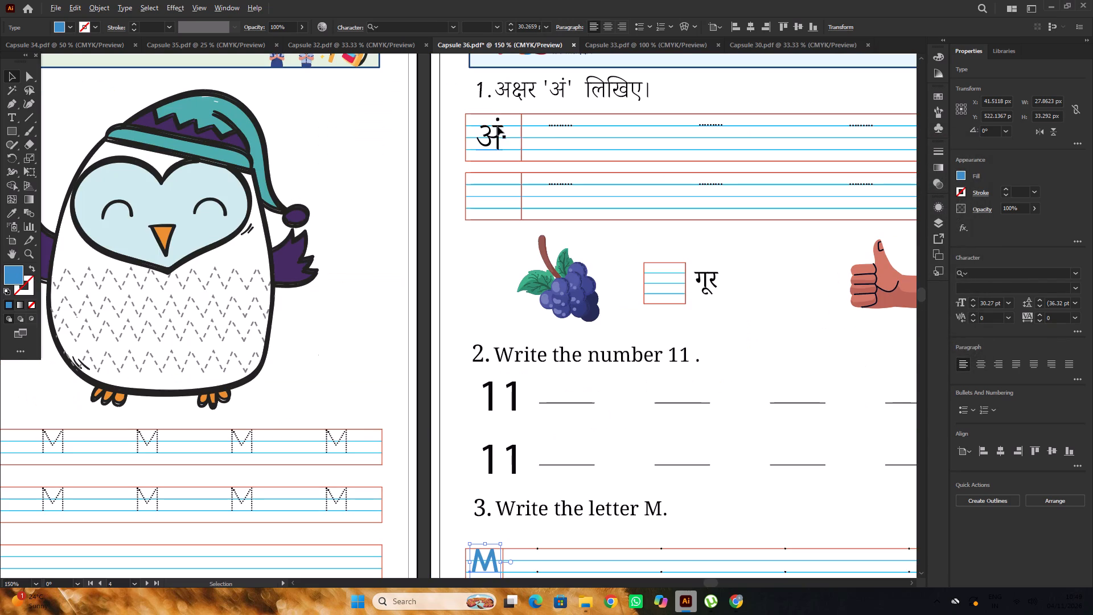
click(494, 138)
double_click(6, 278)
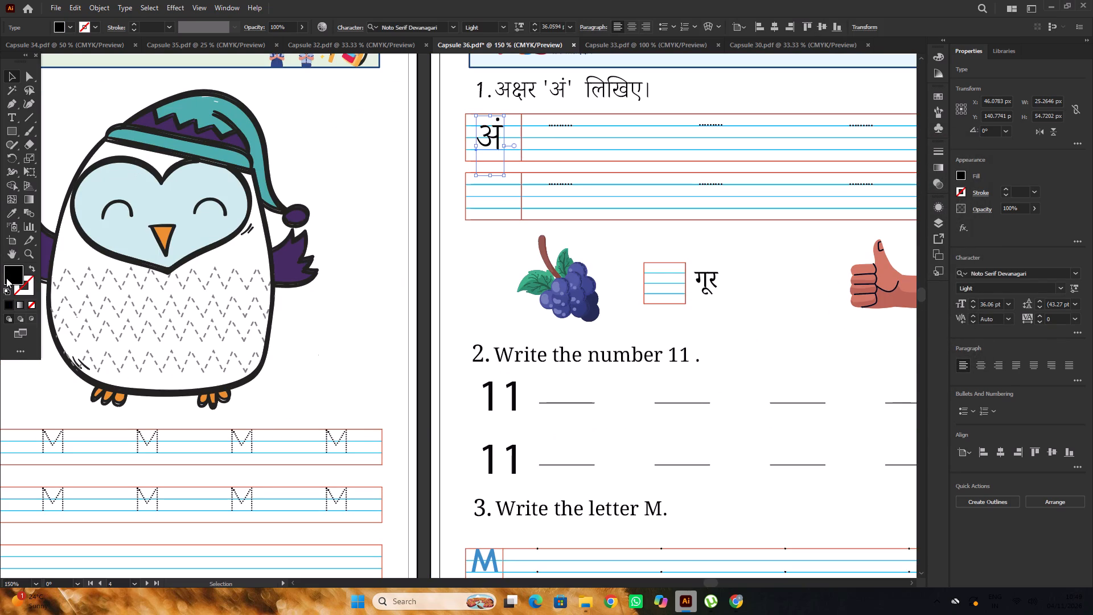
key(ctrl+v)
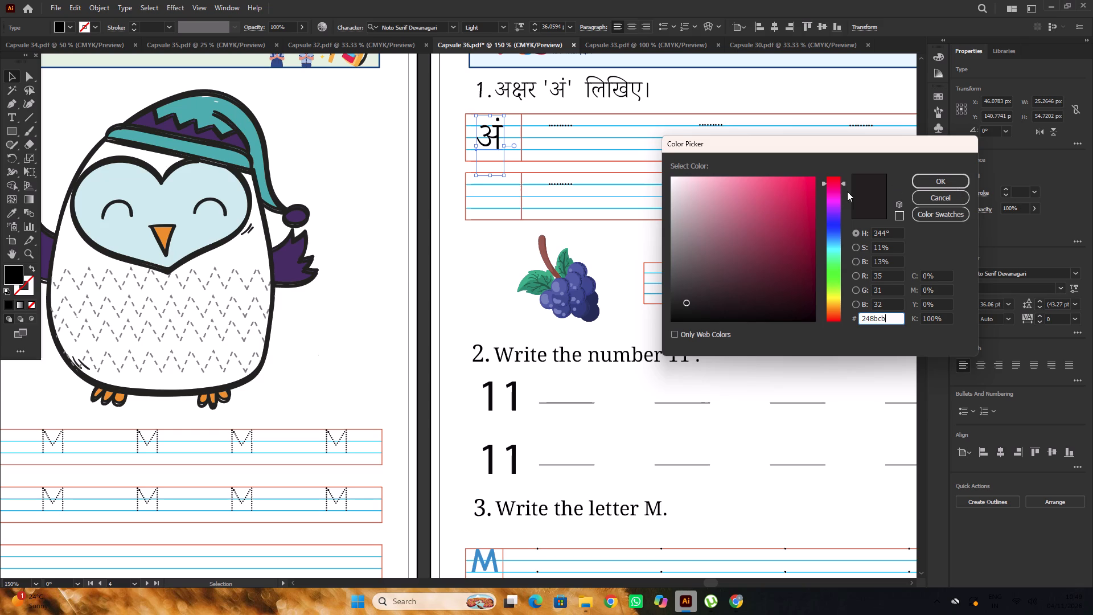
click(948, 181)
alt+scroll(635, 203, down, 1)
scroll(635, 203, up, 4)
click(555, 92)
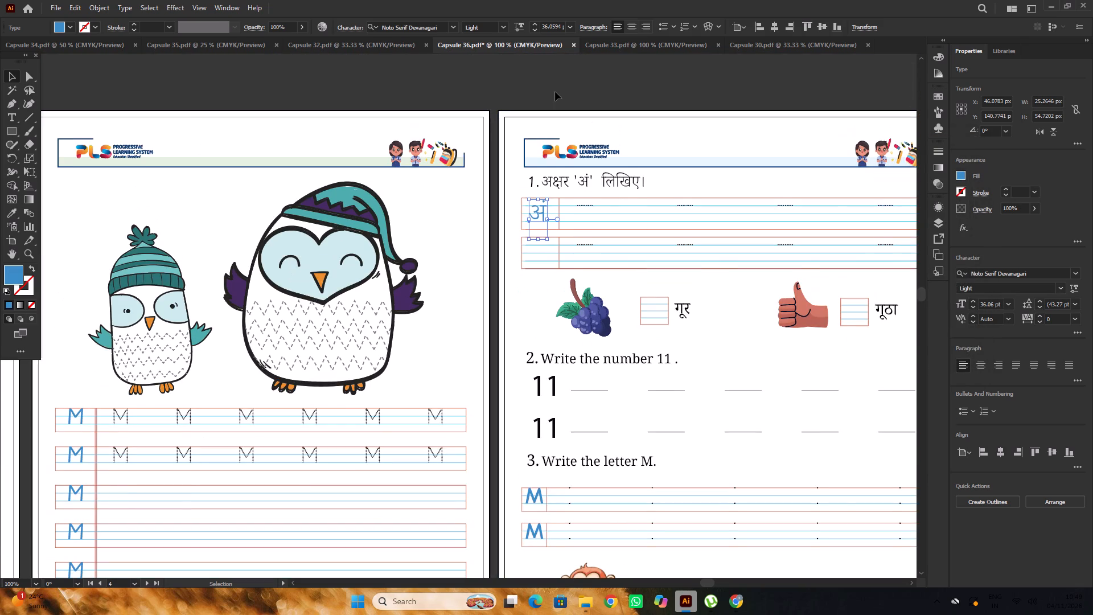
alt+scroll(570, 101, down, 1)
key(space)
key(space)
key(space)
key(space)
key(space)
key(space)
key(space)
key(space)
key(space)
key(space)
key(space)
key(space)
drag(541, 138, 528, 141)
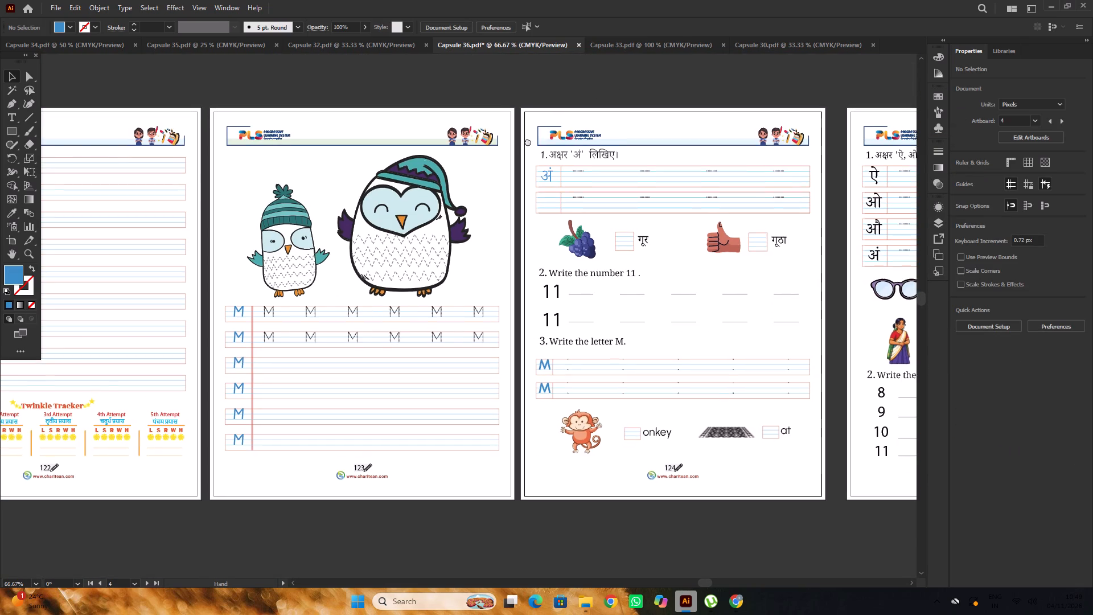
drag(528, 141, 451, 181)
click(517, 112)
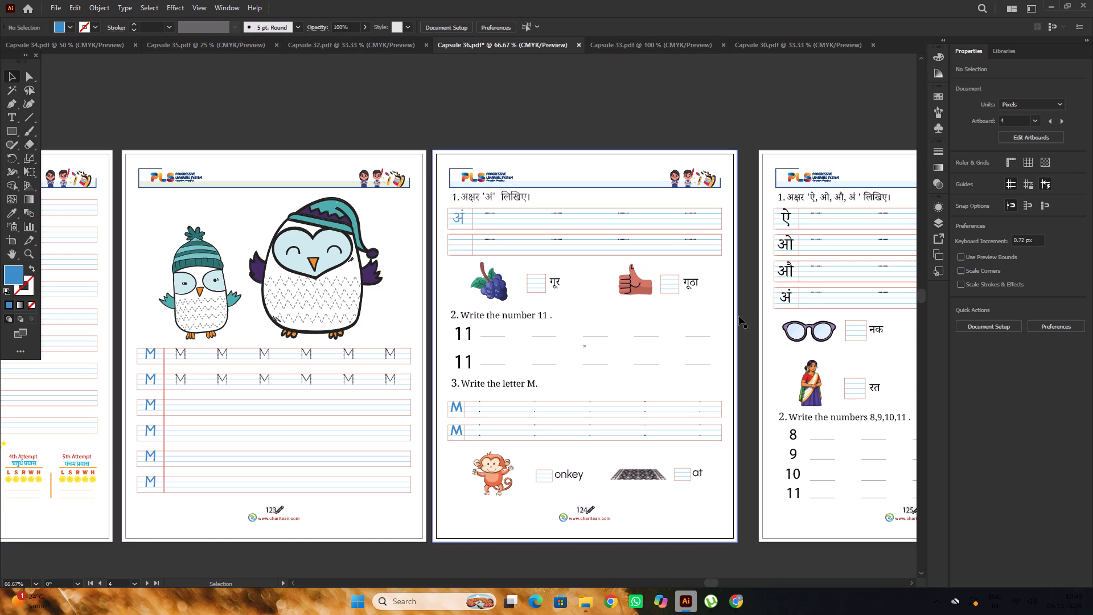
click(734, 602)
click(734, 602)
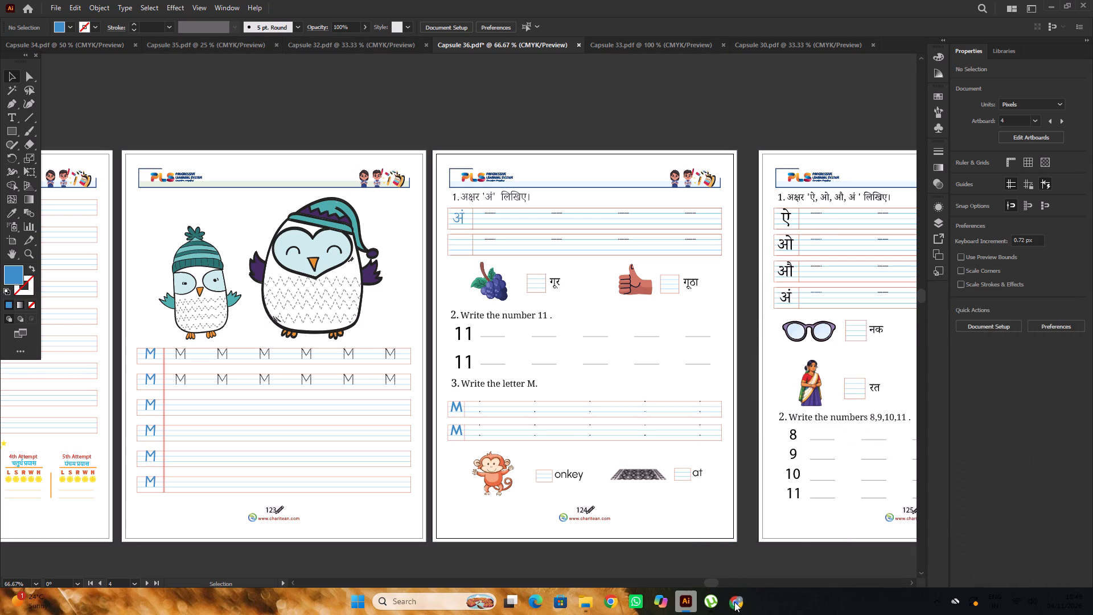
Close the Capsule 30 and Capsule 33 PDFs.
click(772, 47)
scroll(720, 124, up, 3)
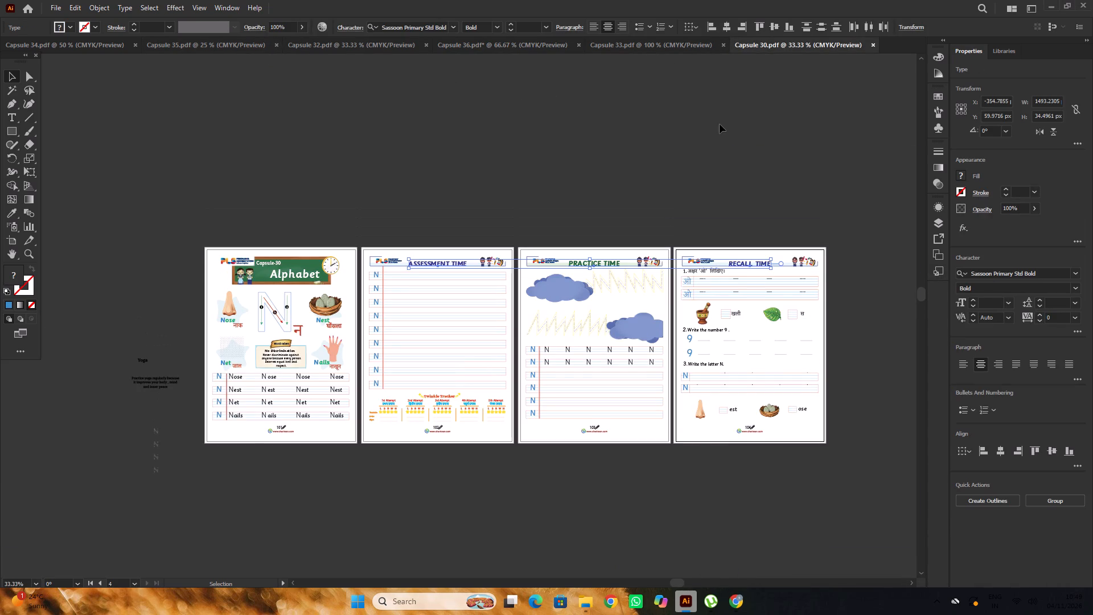
click(690, 116)
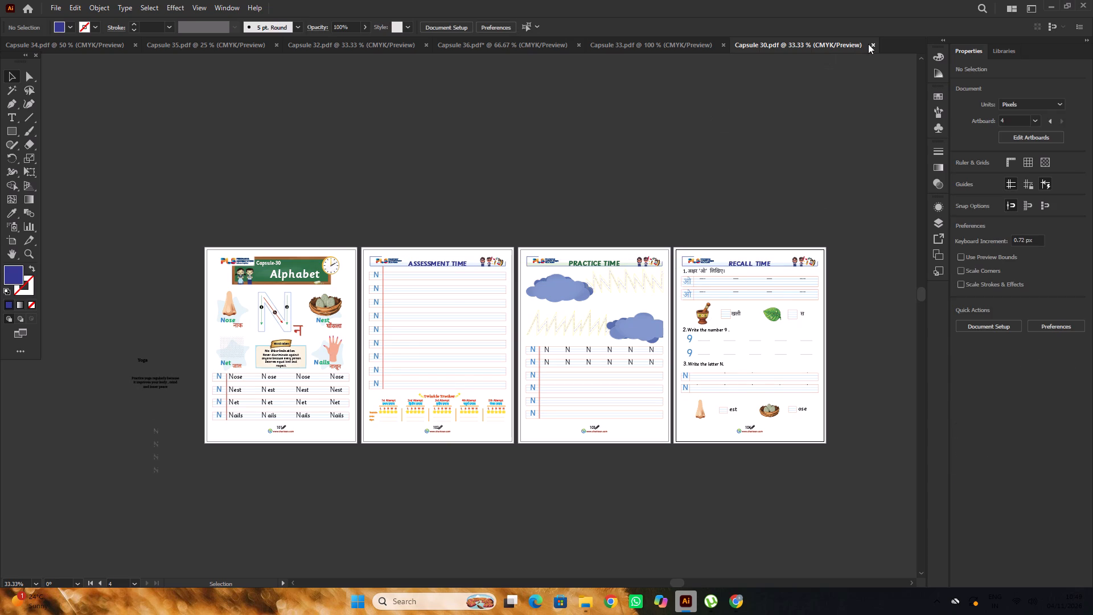
click(873, 46)
click(690, 46)
click(723, 46)
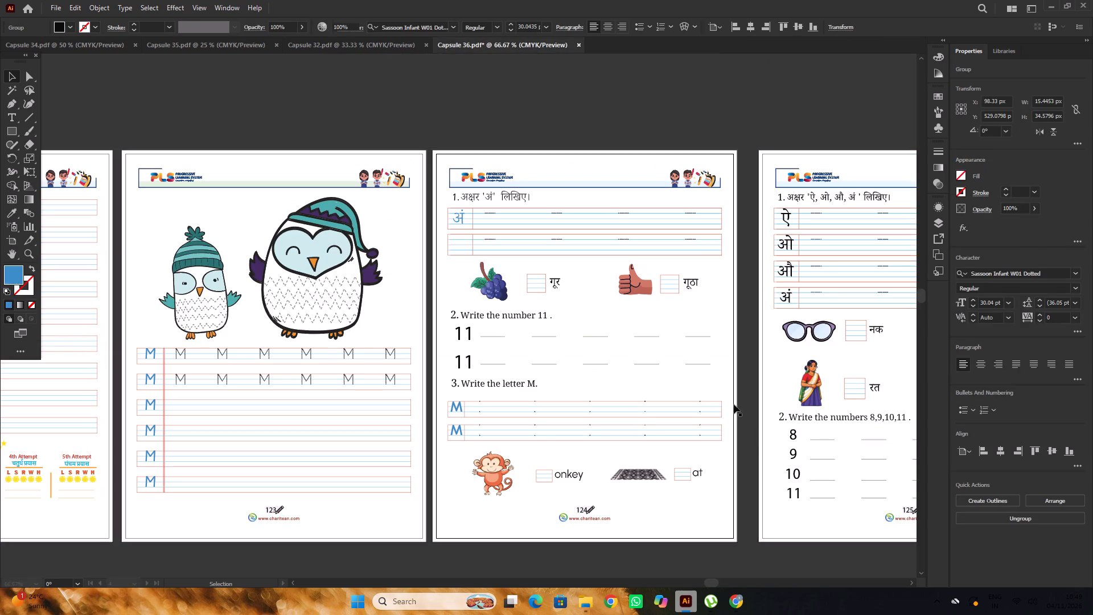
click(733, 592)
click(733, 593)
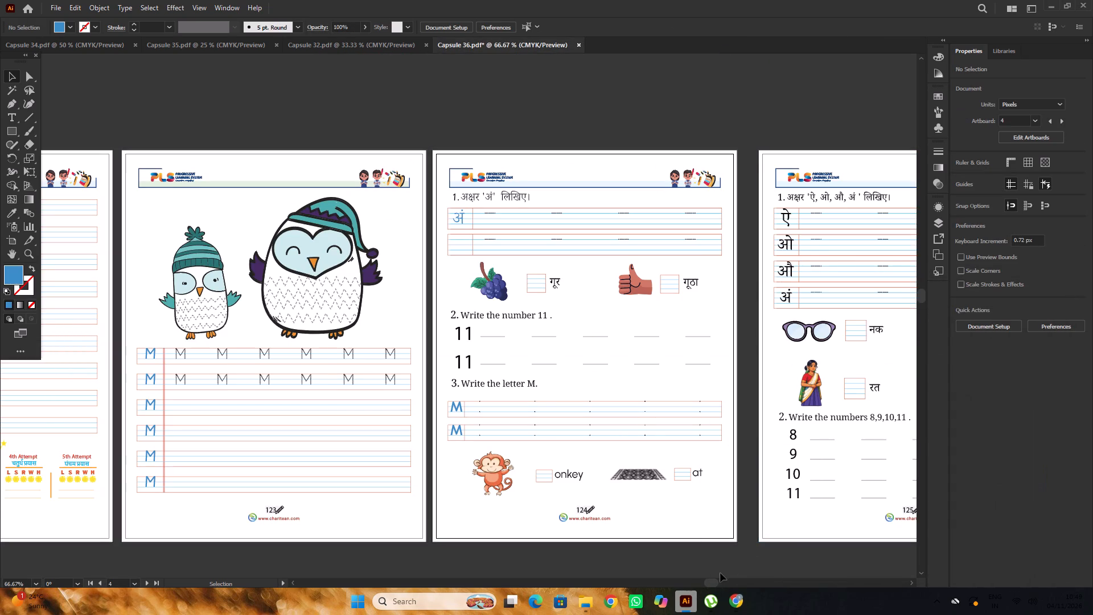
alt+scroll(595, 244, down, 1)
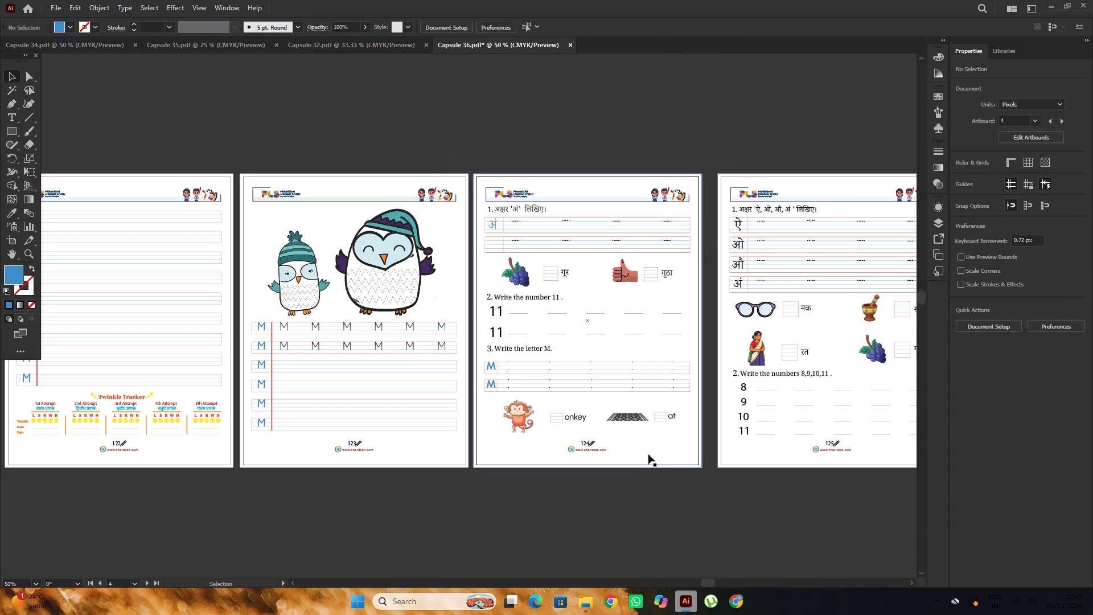
Open the Capsule 24 PDF from the PRINT A 1 folder in Illustrator.
click(585, 555)
scroll(404, 347, up, 1)
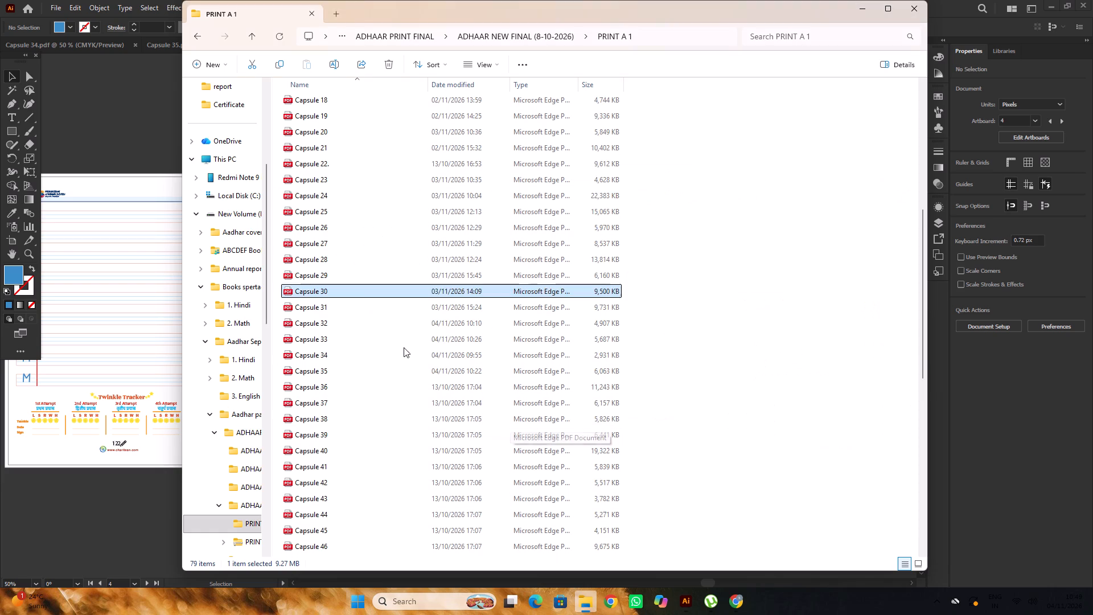
scroll(404, 347, up, 1)
click(337, 195)
right_click(337, 195)
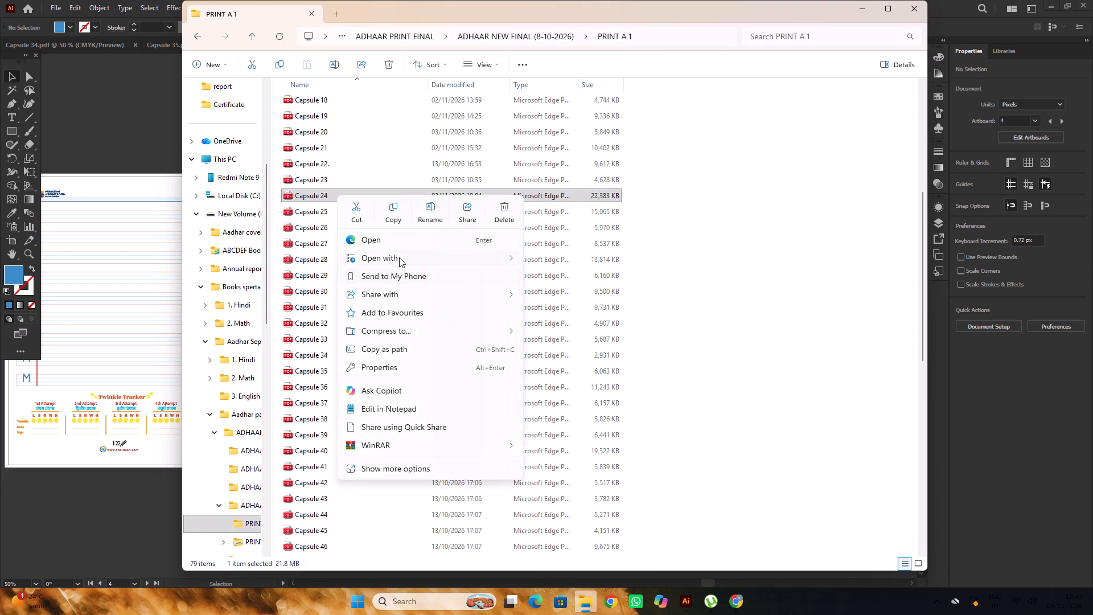
click(568, 257)
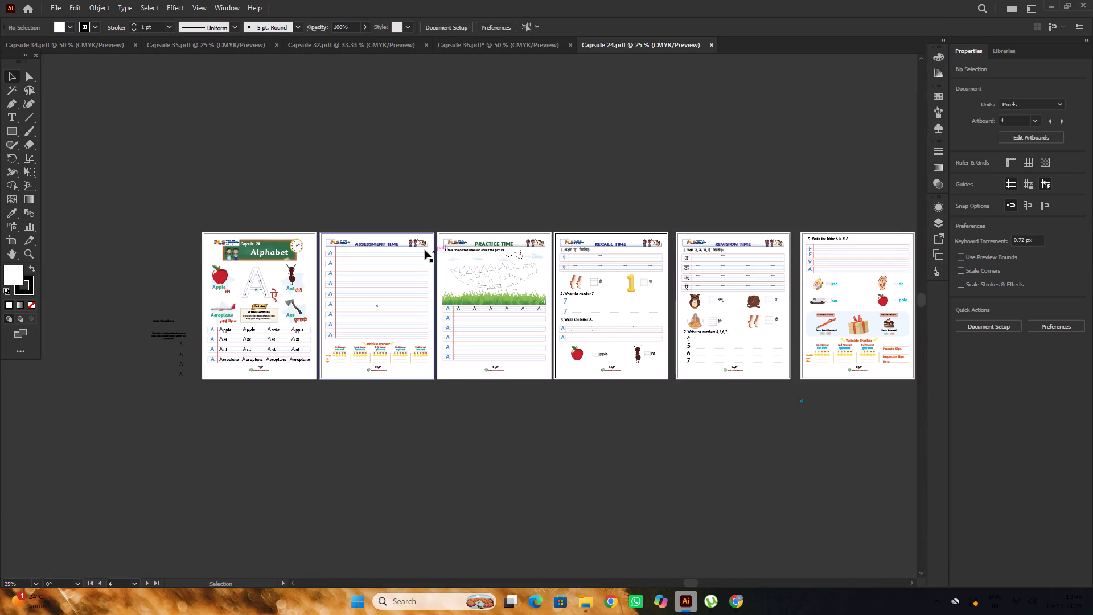
Copy the ASSESSMENT TIME, PRACTICE TIME, RECALL TIME and REVISION TIME headings together from Capsule 24's pages 80 to 83.
alt+scroll(424, 250, up, 2)
click(355, 238)
shift+click(544, 239)
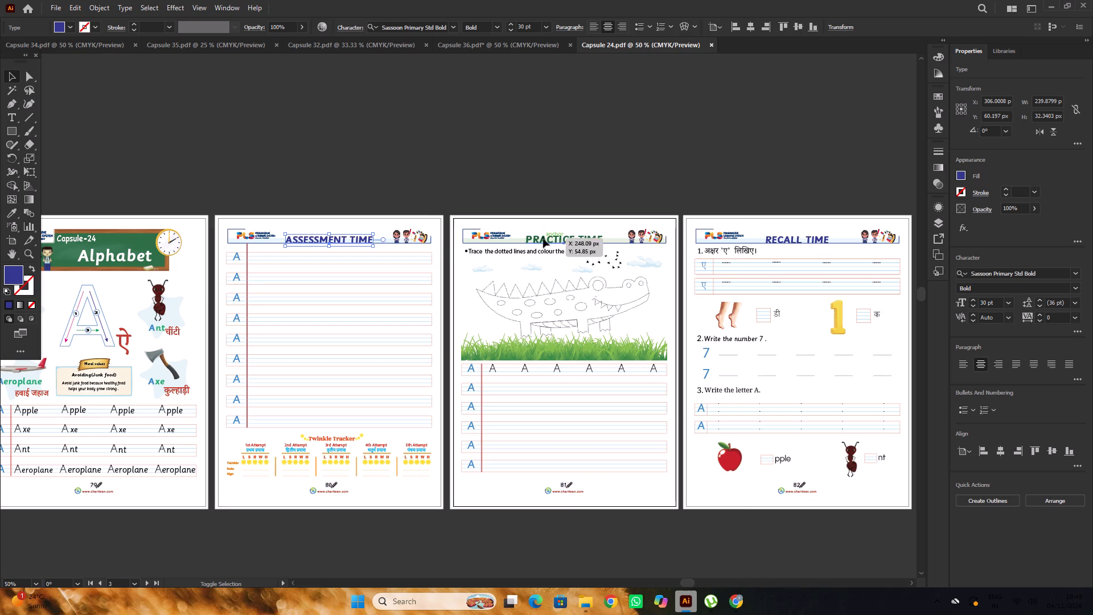
alt+scroll(384, 233, down, 1)
alt+scroll(629, 240, up, 1)
shift+click(668, 237)
alt+scroll(501, 235, down, 1)
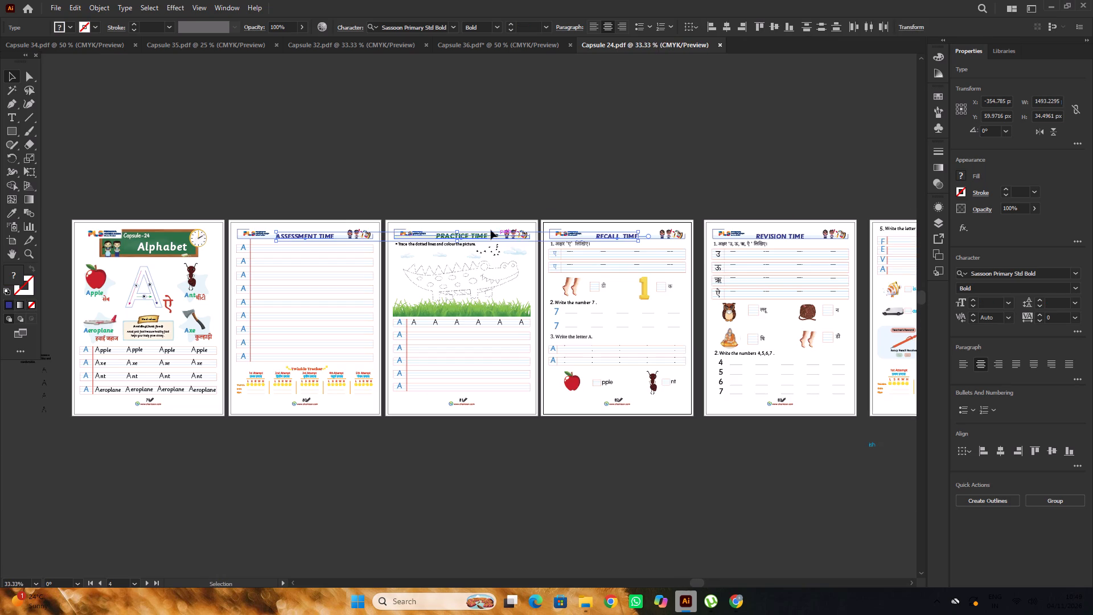
alt+scroll(770, 239, up, 1)
shift+click(776, 233)
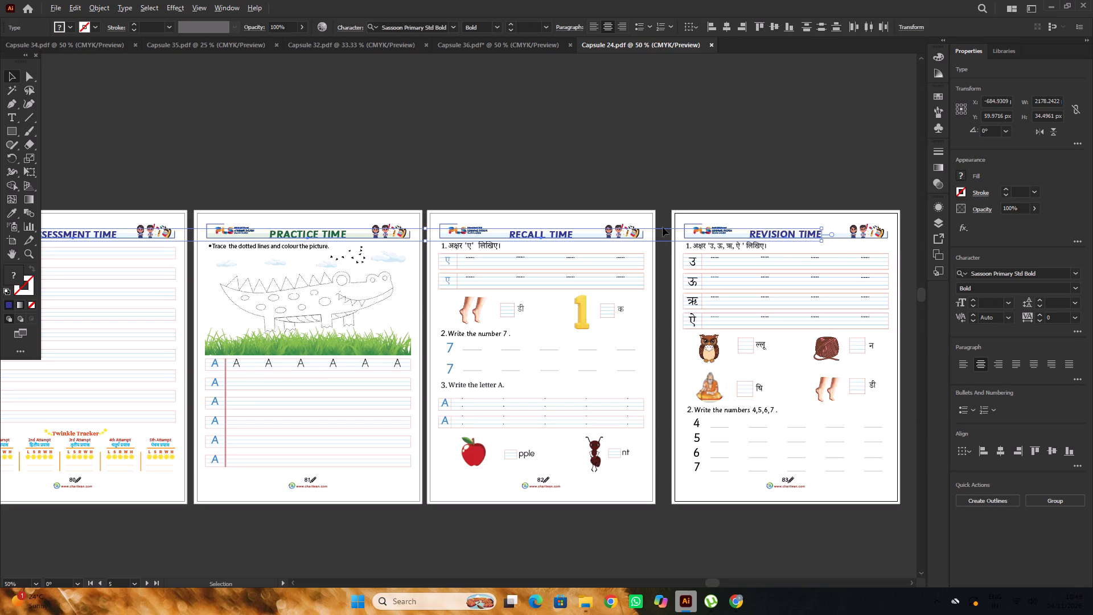
key(ctrl+c)
Lock the object at the top of Capsule 36's page 125 and paste the four copied headings in front, with that page active.
click(476, 48)
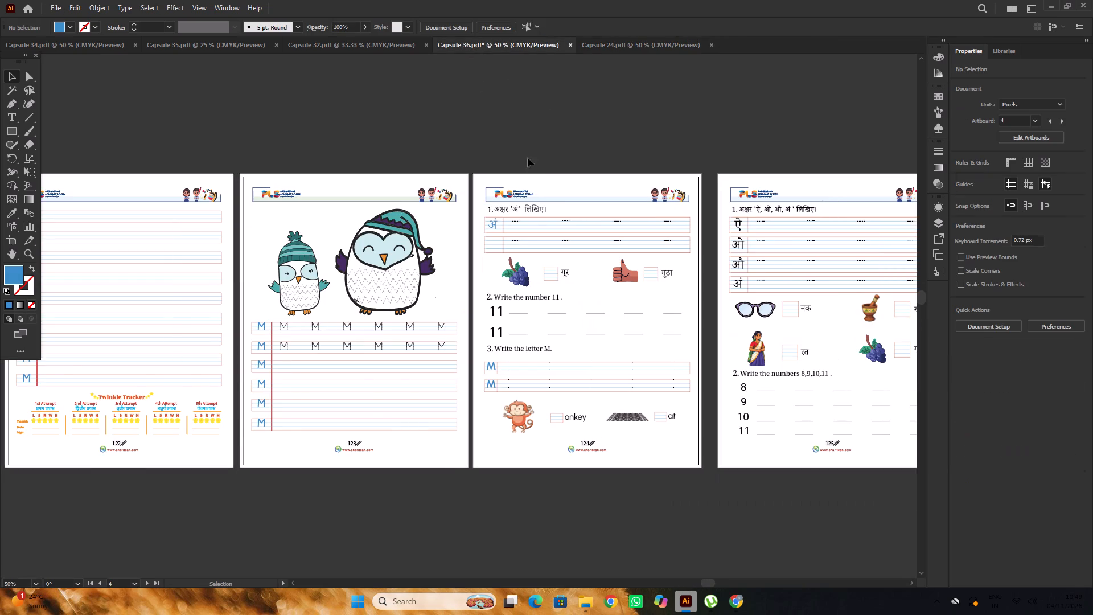
alt+scroll(624, 160, down, 3)
click(667, 129)
alt+scroll(698, 147, up, 1)
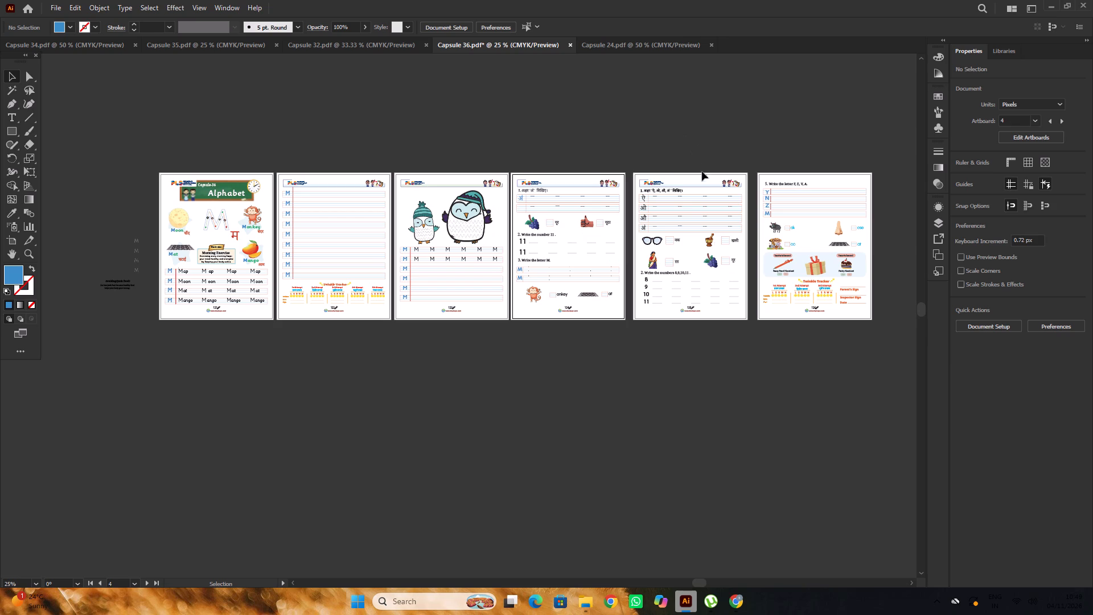
click(695, 178)
key(ctrl+2)
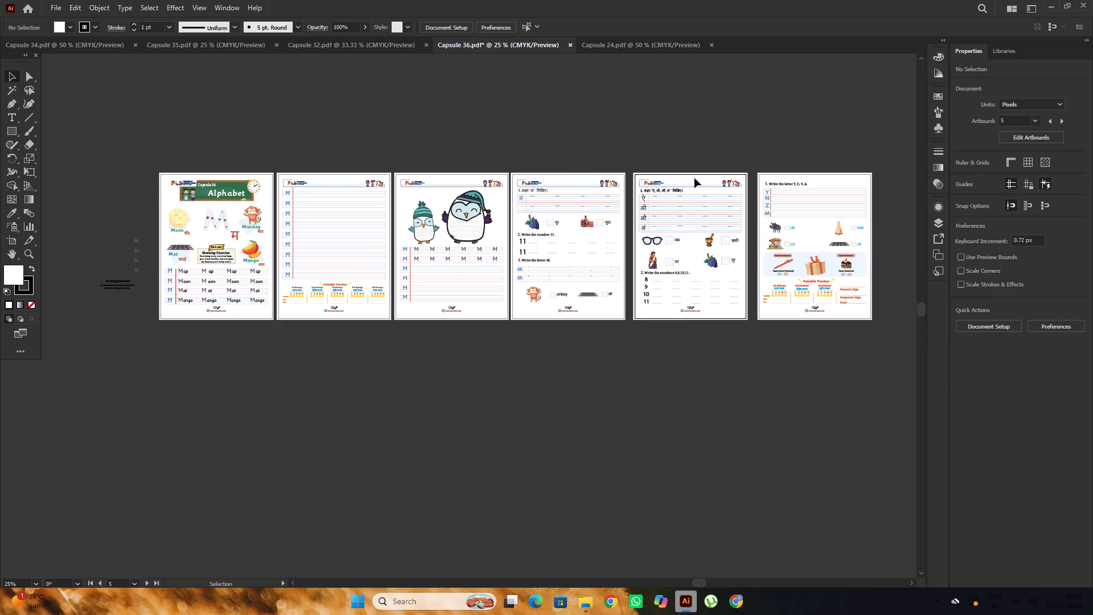
alt+scroll(694, 178, up, 2)
click(692, 178)
key(ctrl+f)
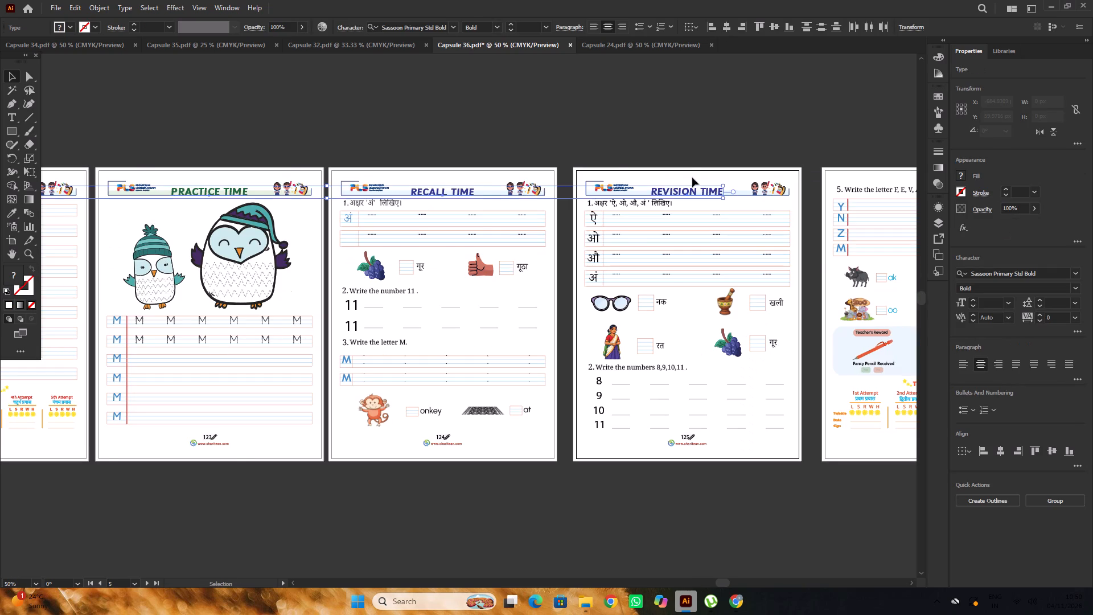
alt+scroll(692, 178, down, 1)
click(615, 124)
alt+scroll(163, 210, up, 2)
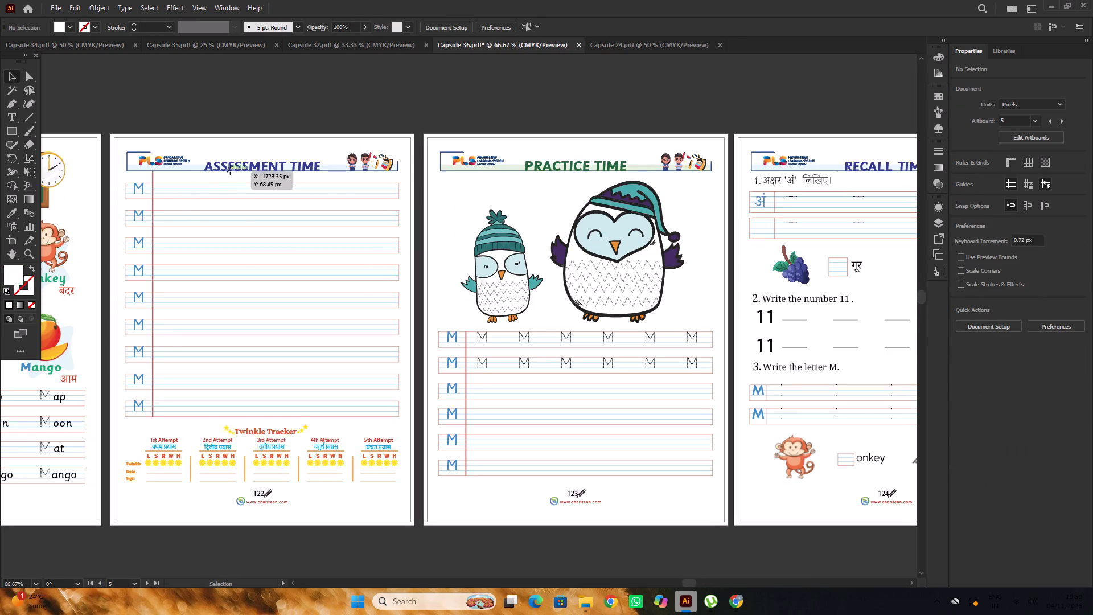
Centre the ASSESSMENT TIME heading horizontally on page 122 of Capsule 36.
click(230, 170)
click(1000, 451)
alt+scroll(291, 257, down, 1)
click(417, 118)
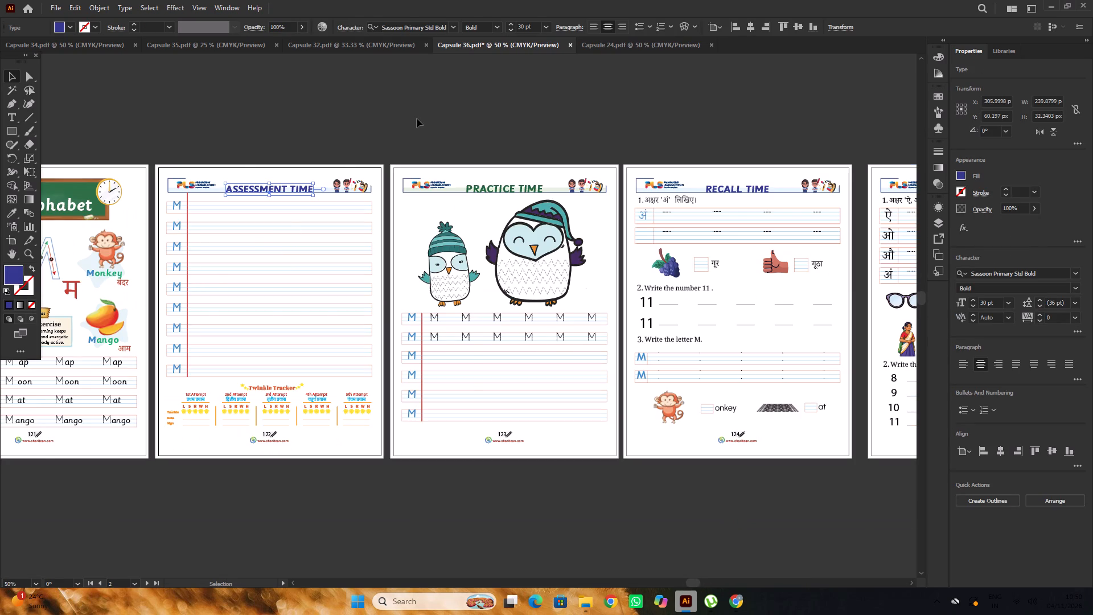
alt+scroll(417, 118, down, 1)
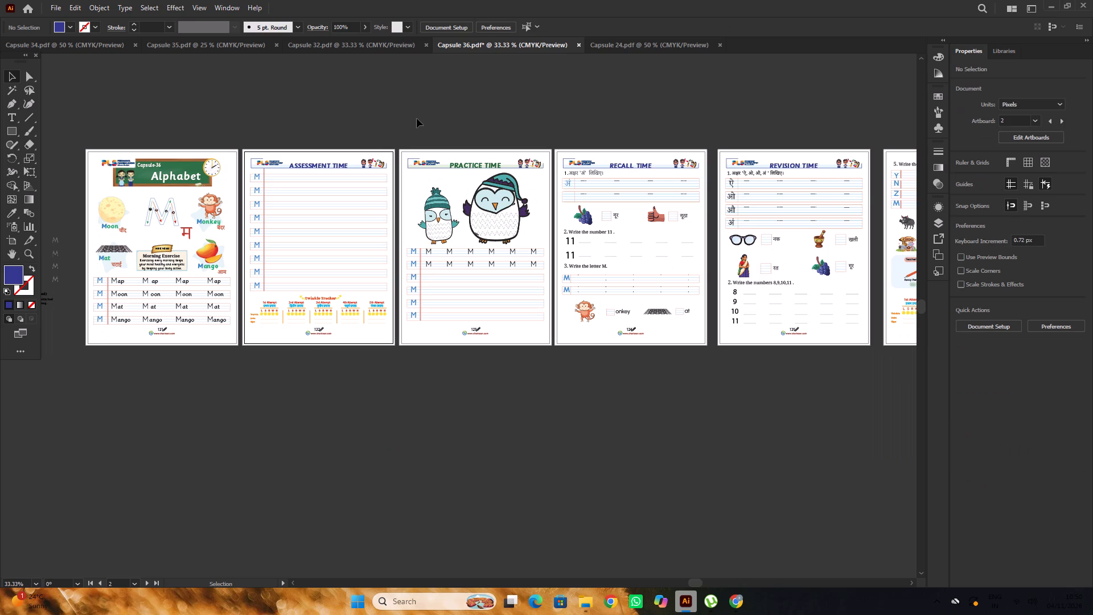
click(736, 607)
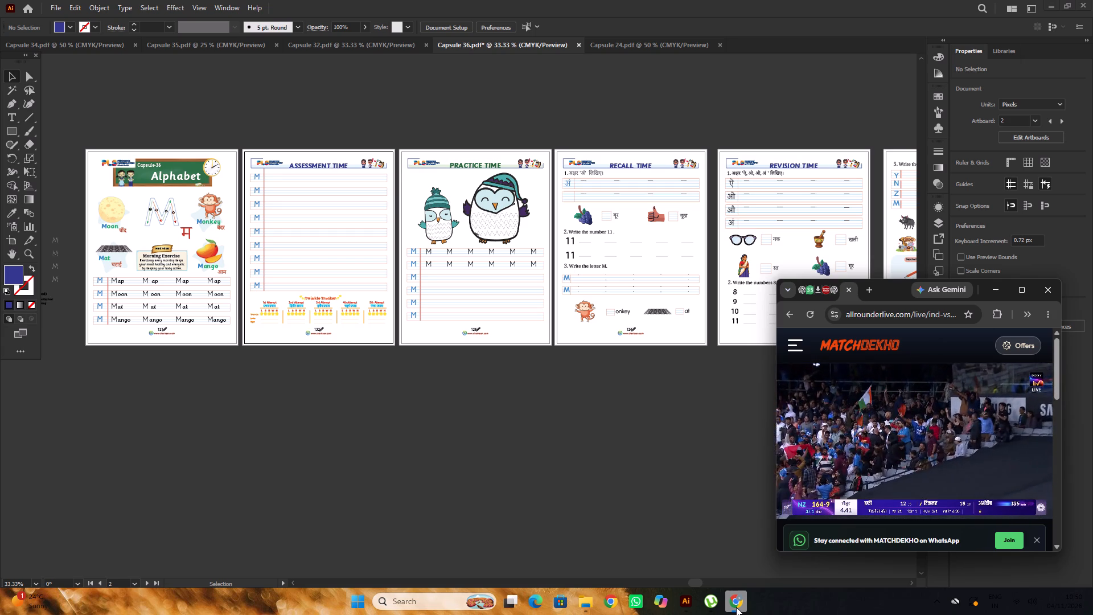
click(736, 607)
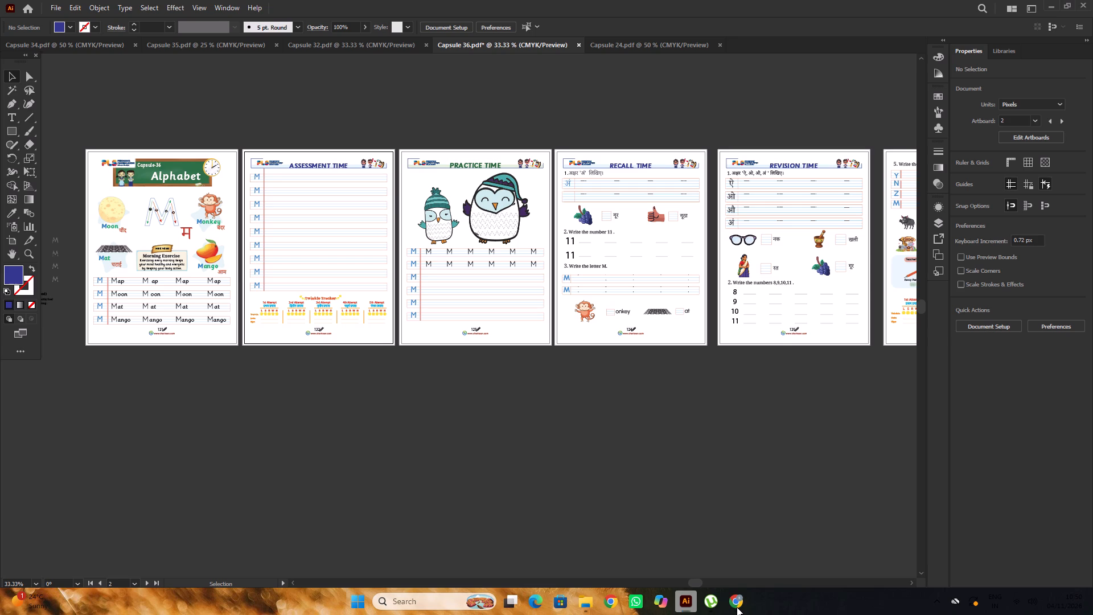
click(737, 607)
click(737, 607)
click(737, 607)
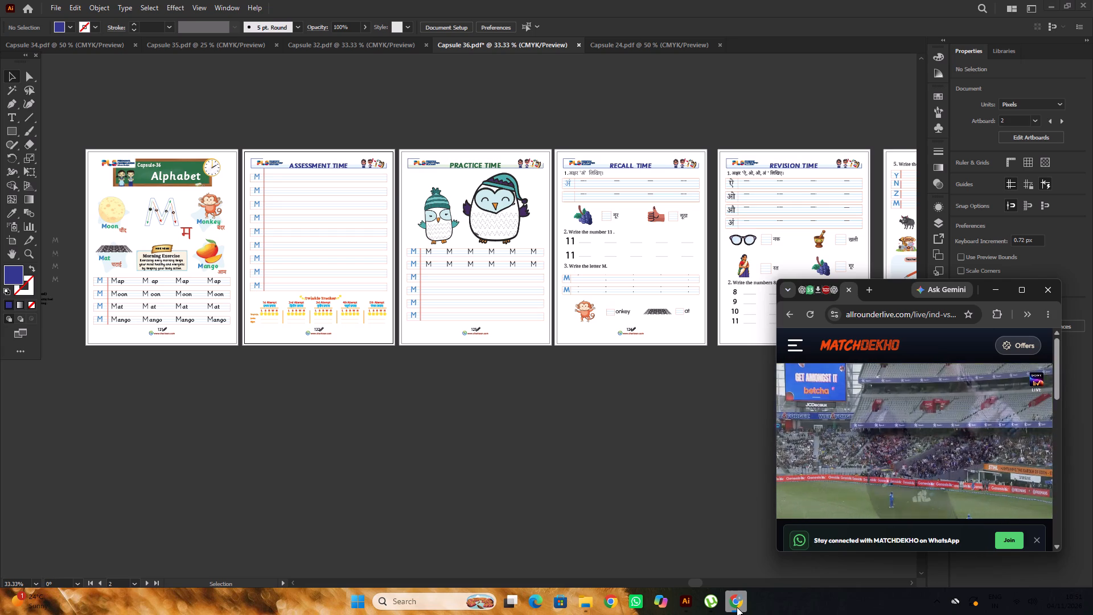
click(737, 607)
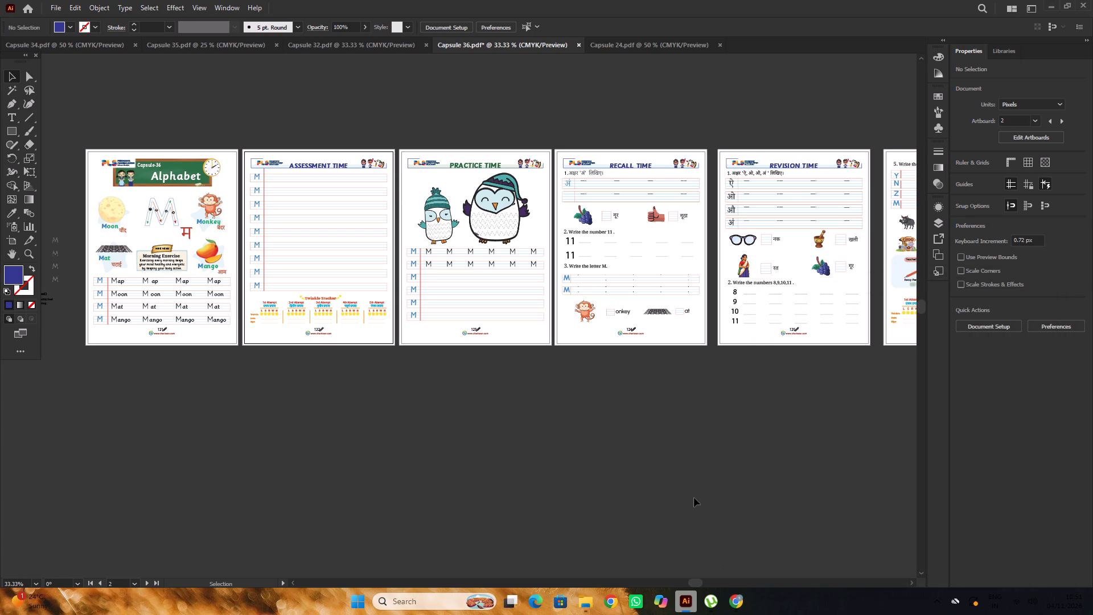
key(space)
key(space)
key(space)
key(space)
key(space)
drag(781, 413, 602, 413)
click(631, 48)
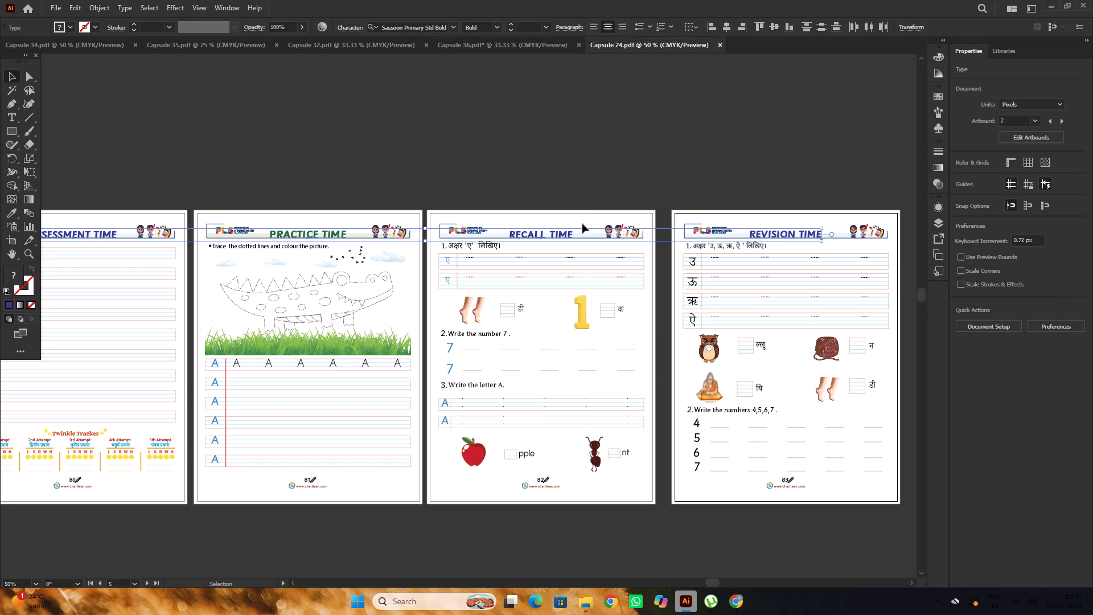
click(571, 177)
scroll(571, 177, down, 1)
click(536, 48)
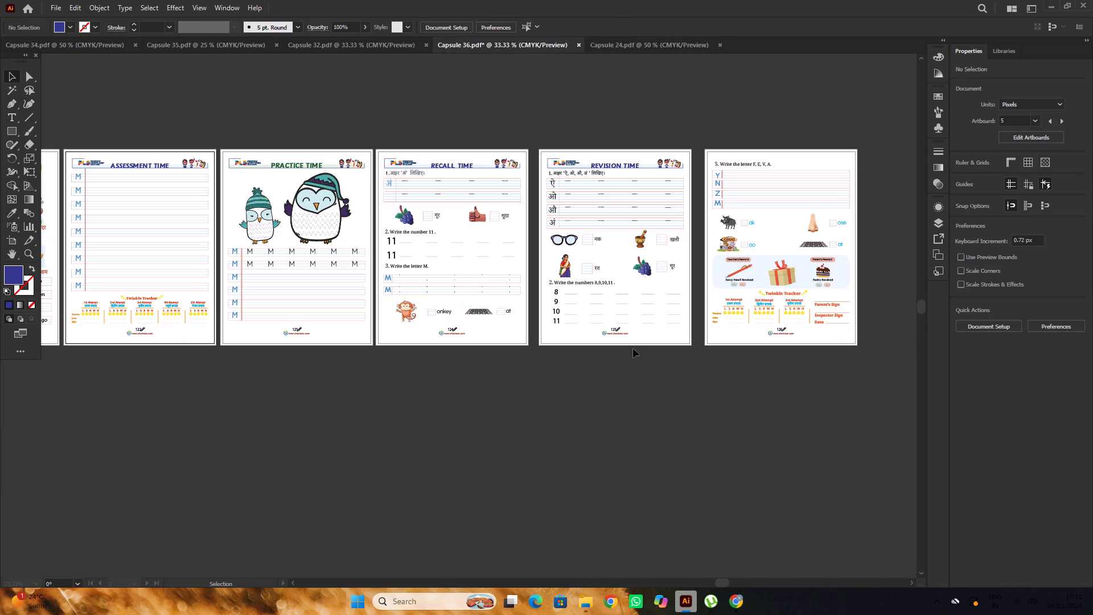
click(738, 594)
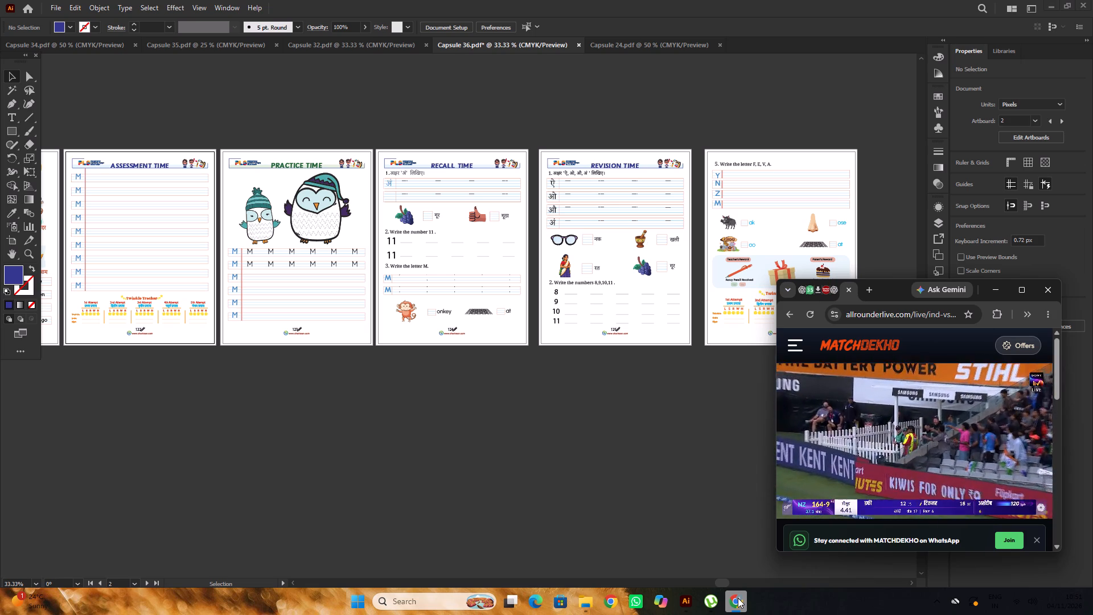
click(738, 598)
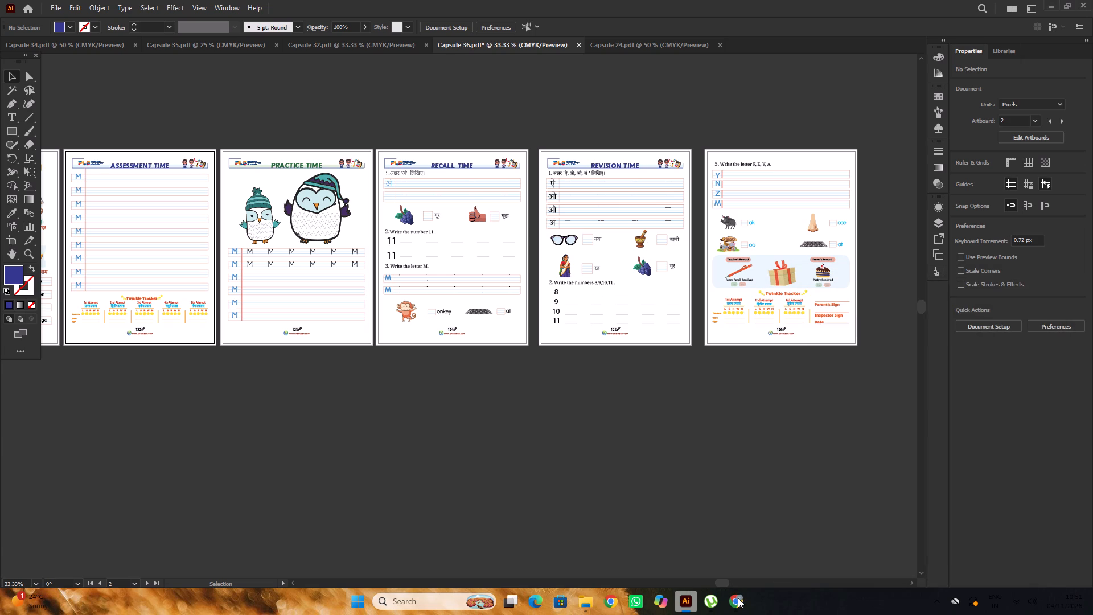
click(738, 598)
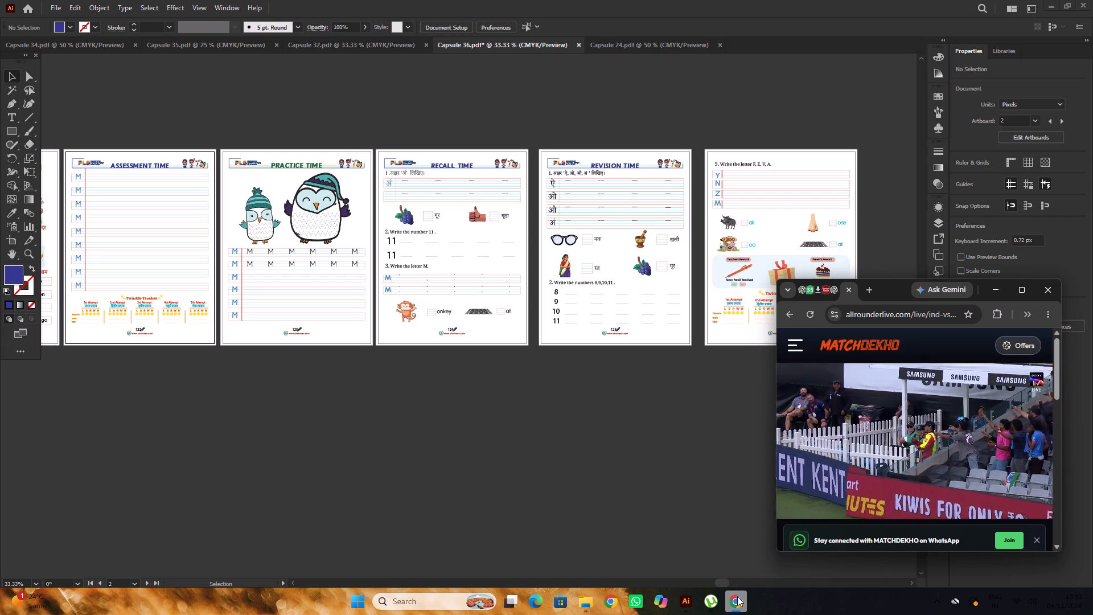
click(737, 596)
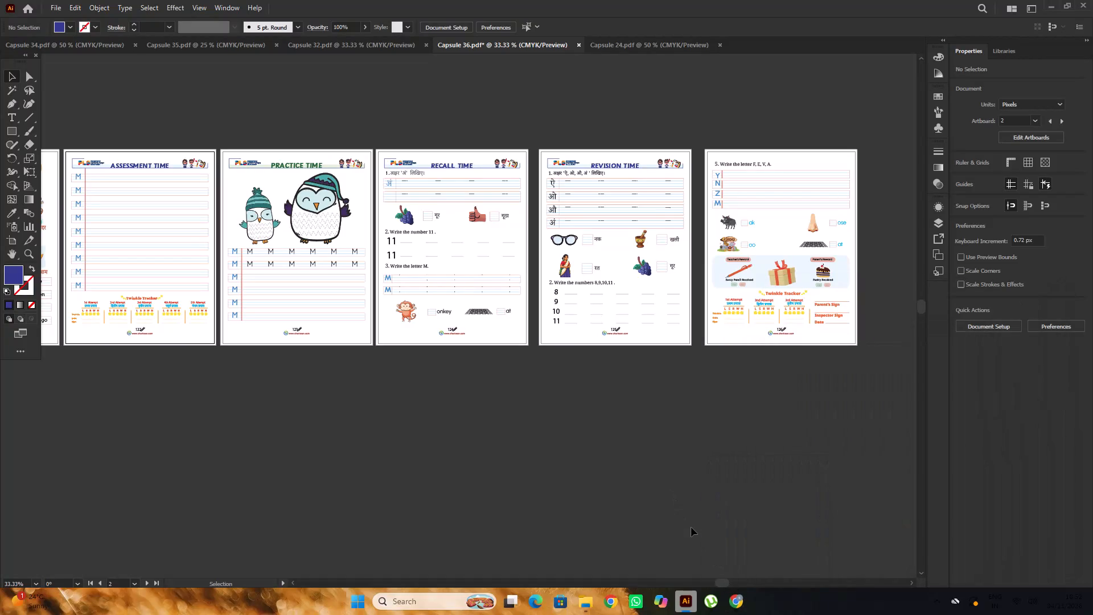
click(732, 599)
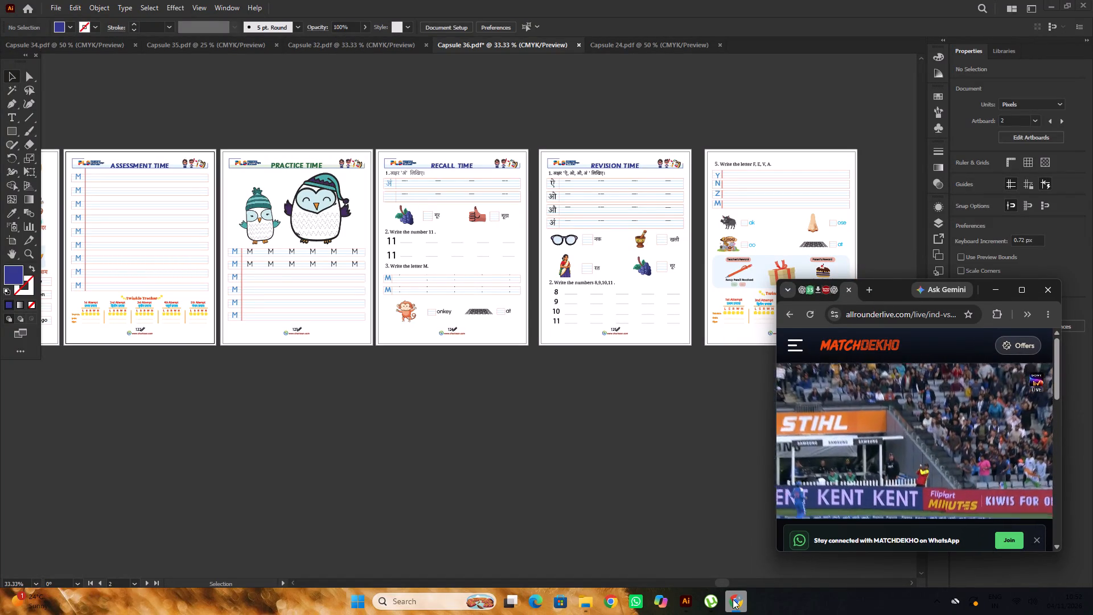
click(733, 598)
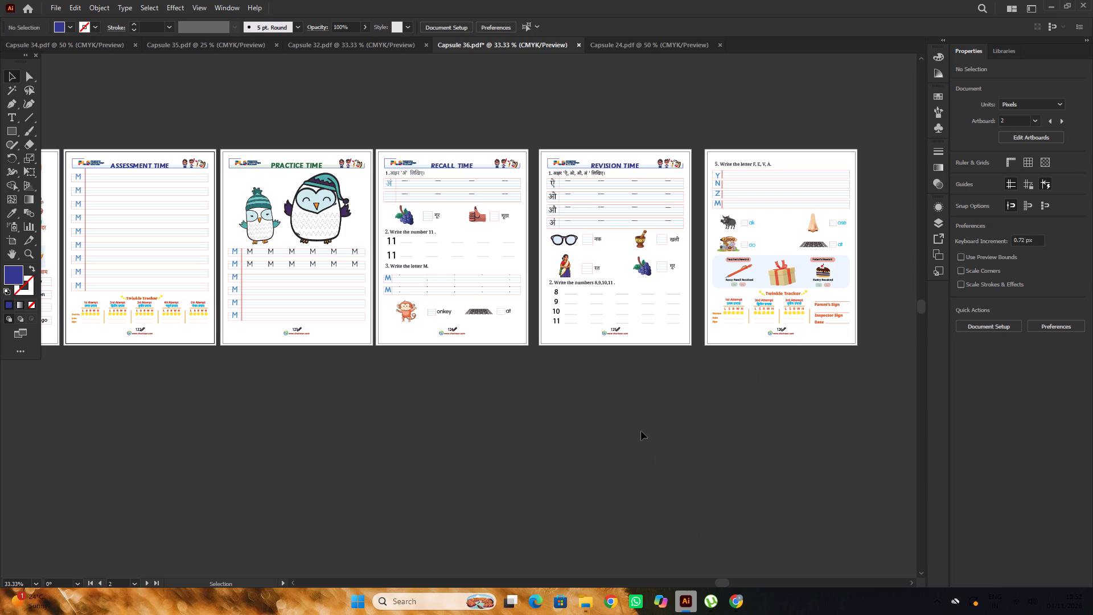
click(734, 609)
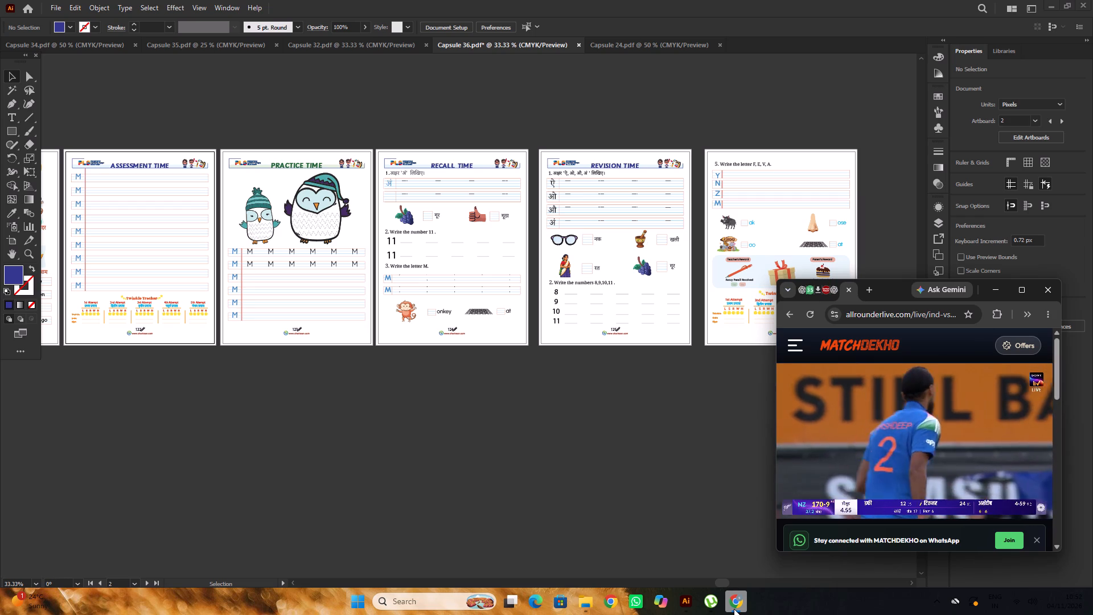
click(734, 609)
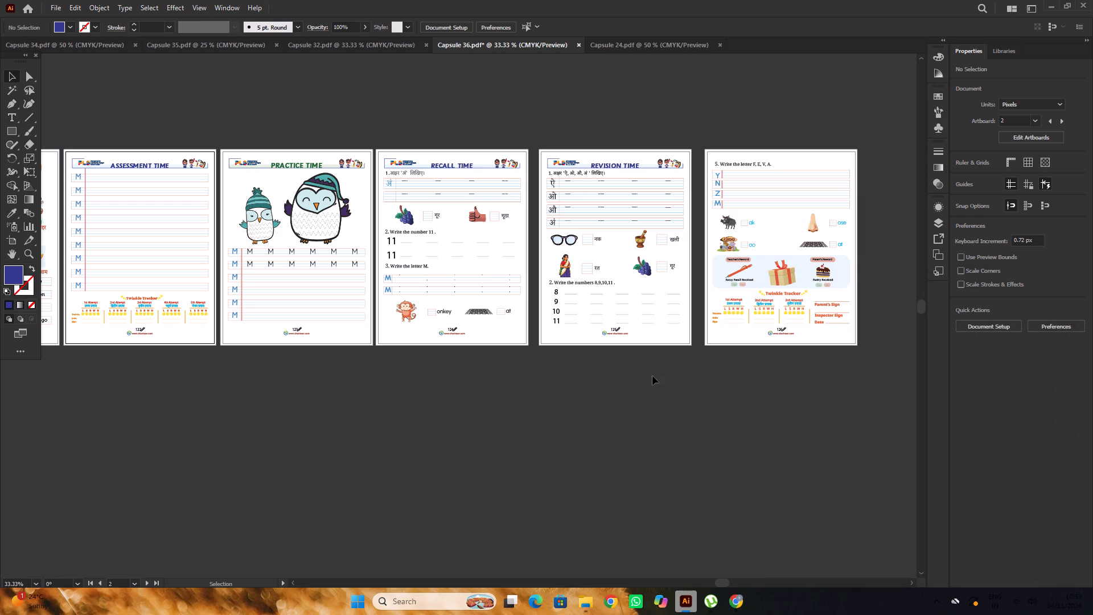
Duplicate the blue अं straight down into the start of page 124's second Hindi writing line.
alt+scroll(398, 195, up, 3)
alt+scroll(364, 165, up, 1)
alt+drag(376, 164, 378, 225)
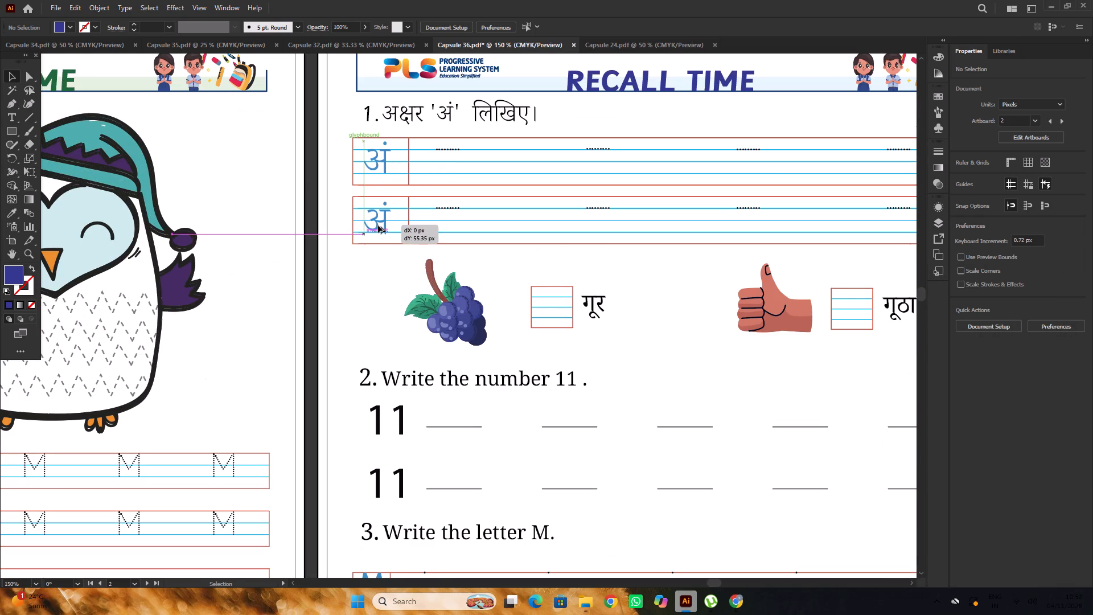
alt+drag(378, 225, 375, 223)
alt+scroll(375, 223, down, 2)
click(411, 87)
Check the font settings of the picture words गूर and गूठा on page 124 of Capsule 36.
scroll(413, 91, down, 4)
click(475, 207)
triple_click(475, 206)
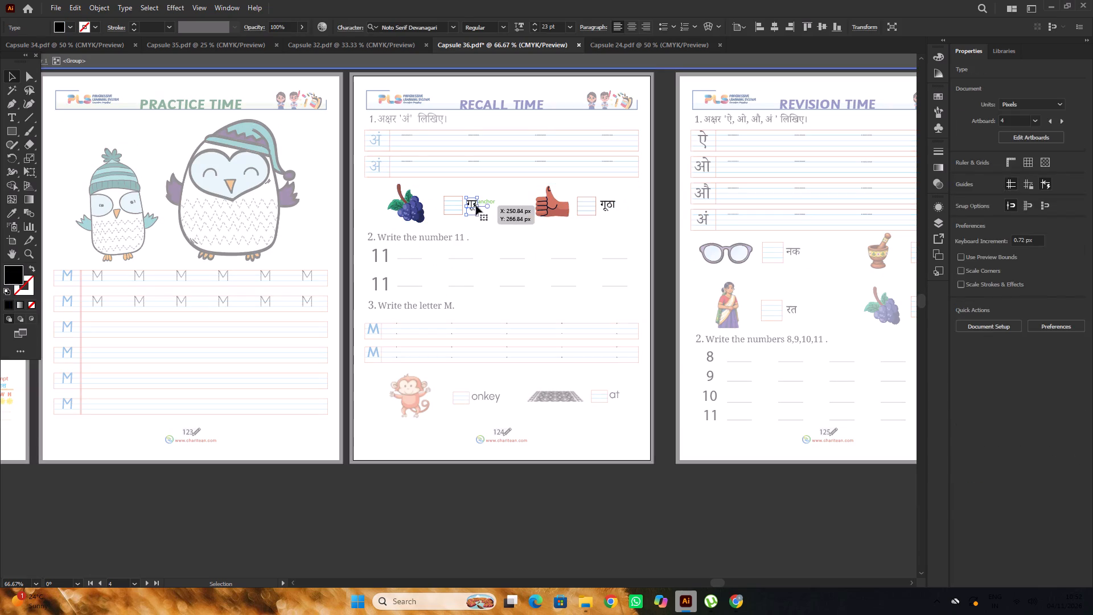
scroll(587, 207, down, 1)
alt+scroll(588, 207, up, 1)
shift+click(623, 185)
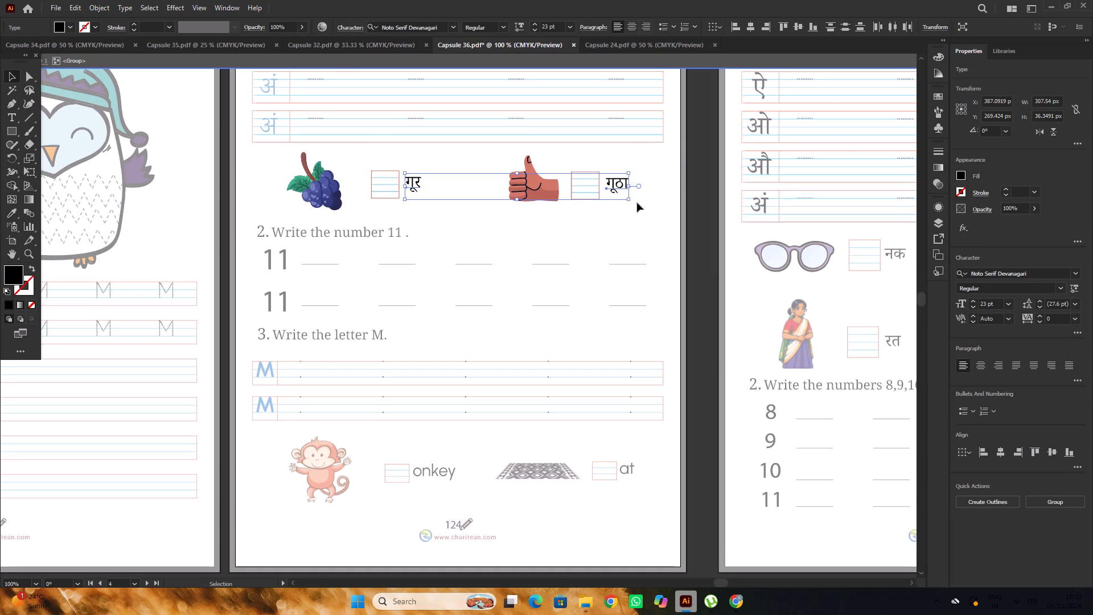
alt+scroll(567, 206, down, 2)
triple_click(658, 450)
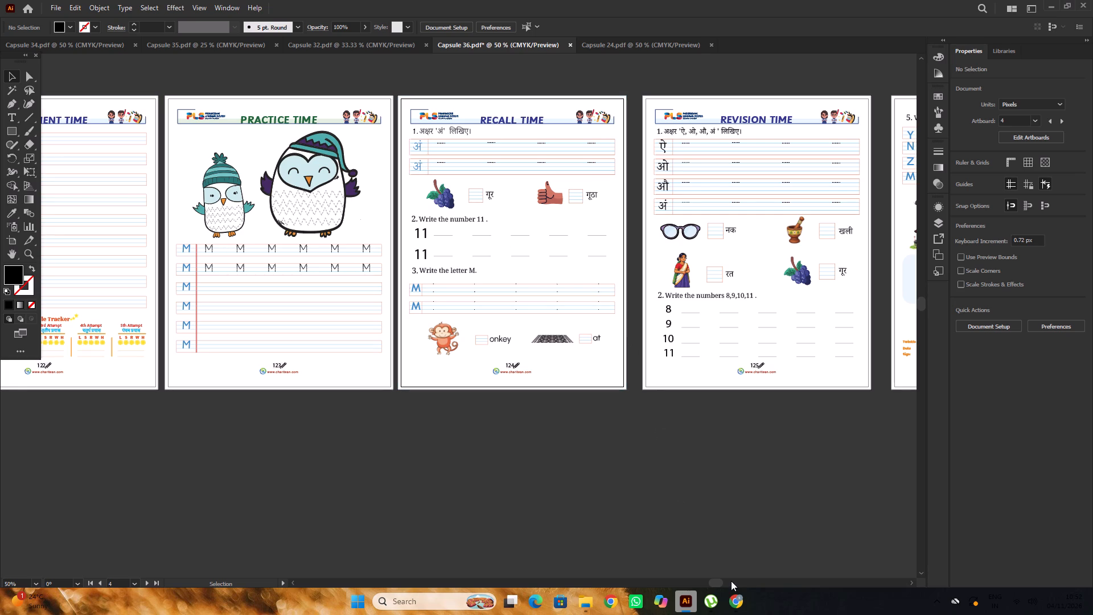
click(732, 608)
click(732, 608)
Set the instruction "2. Write the number 11." on page 124, including its question number, in the Sassoon Primary font.
click(446, 220)
alt+scroll(446, 219, up, 2)
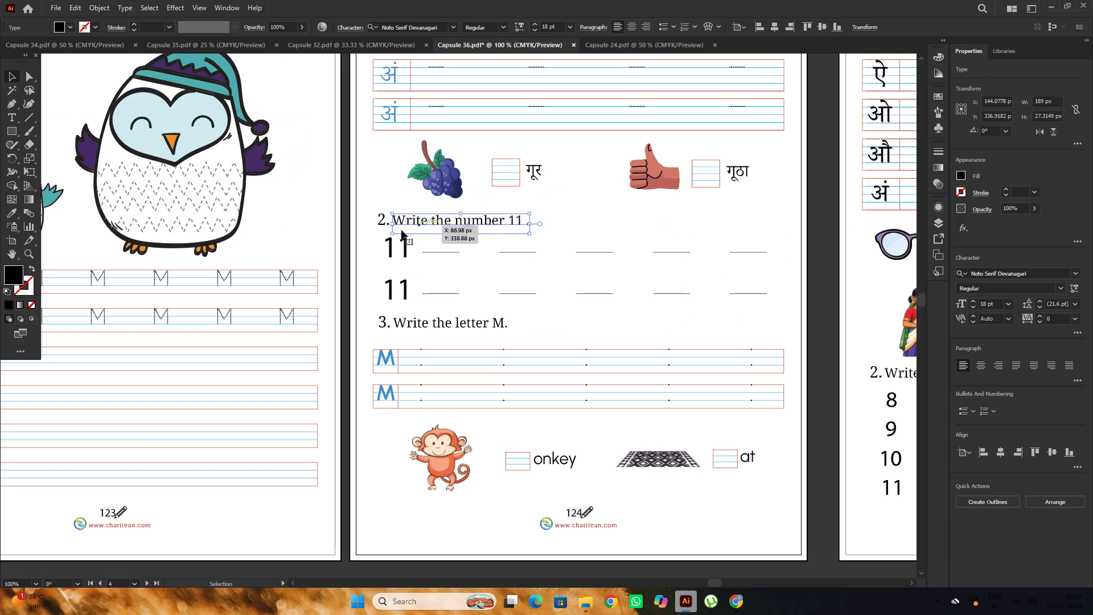
shift+click(385, 225)
click(1028, 277)
key(s)
key(a)
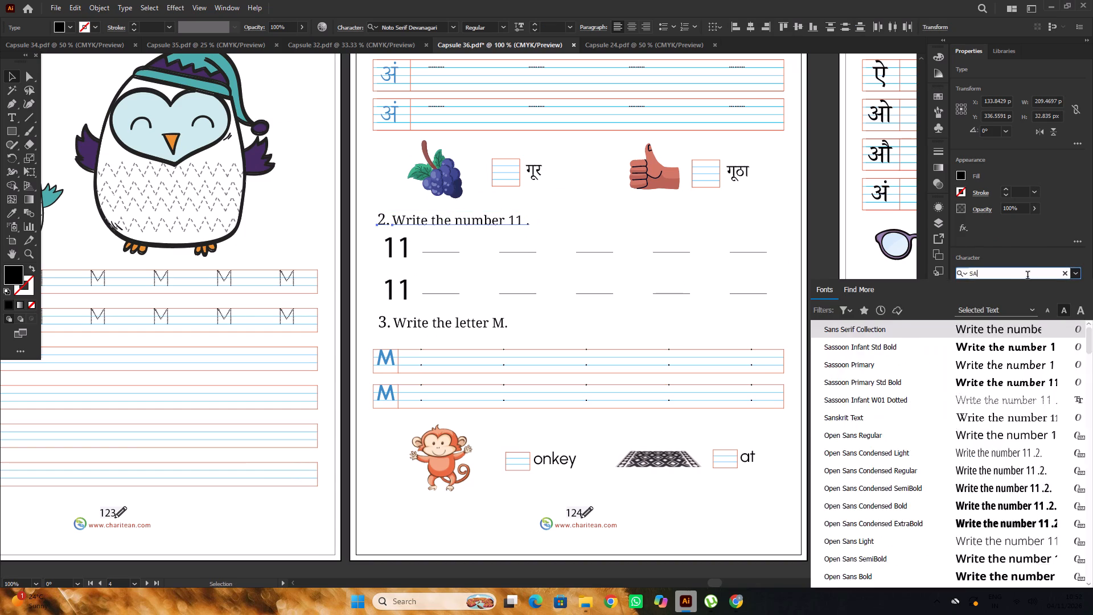
key(s)
click(910, 346)
Lock the page-sized border rectangle on page 124.
alt+scroll(535, 212, down, 1)
click(566, 218)
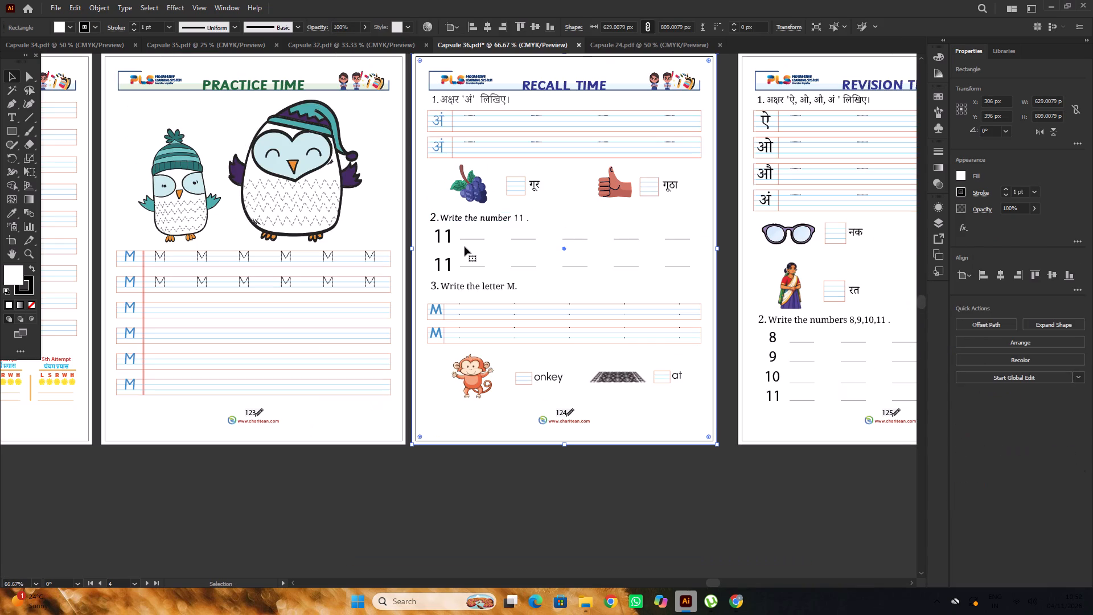
key(ctrl+2)
scroll(517, 258, down, 4)
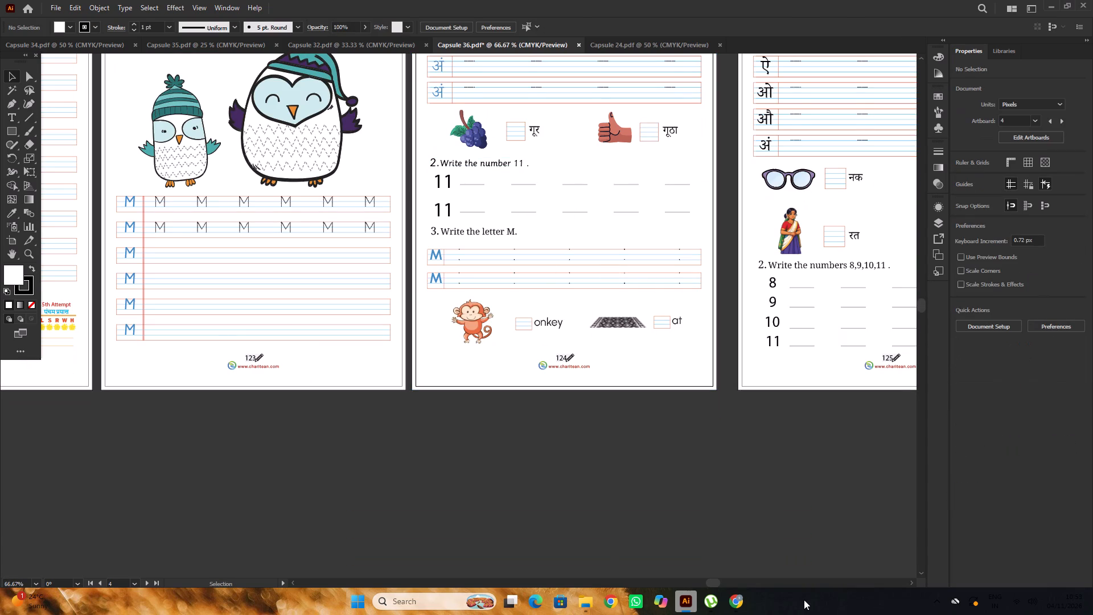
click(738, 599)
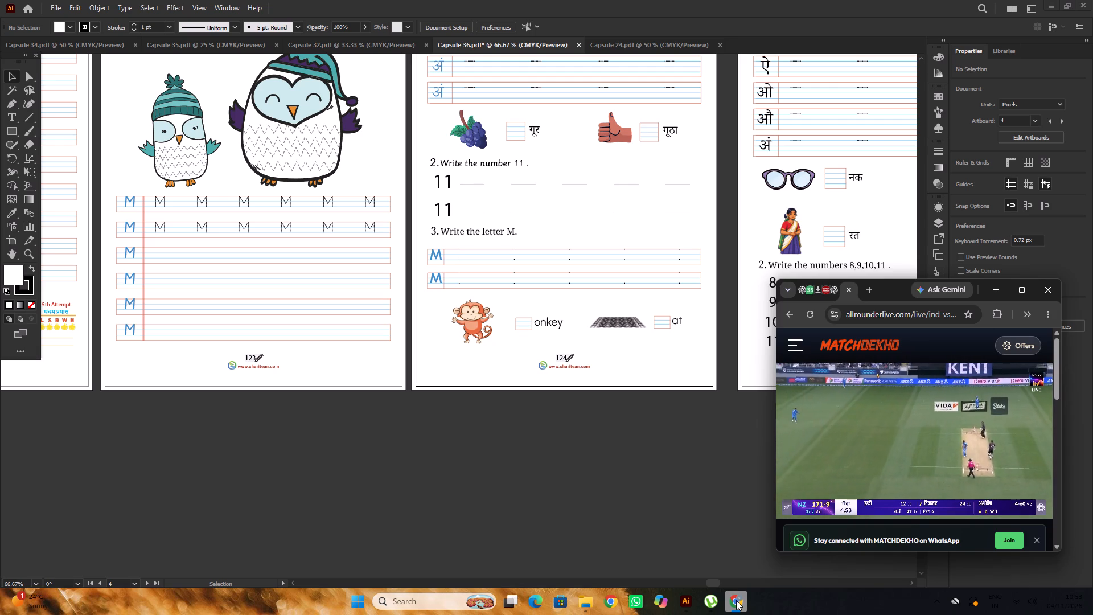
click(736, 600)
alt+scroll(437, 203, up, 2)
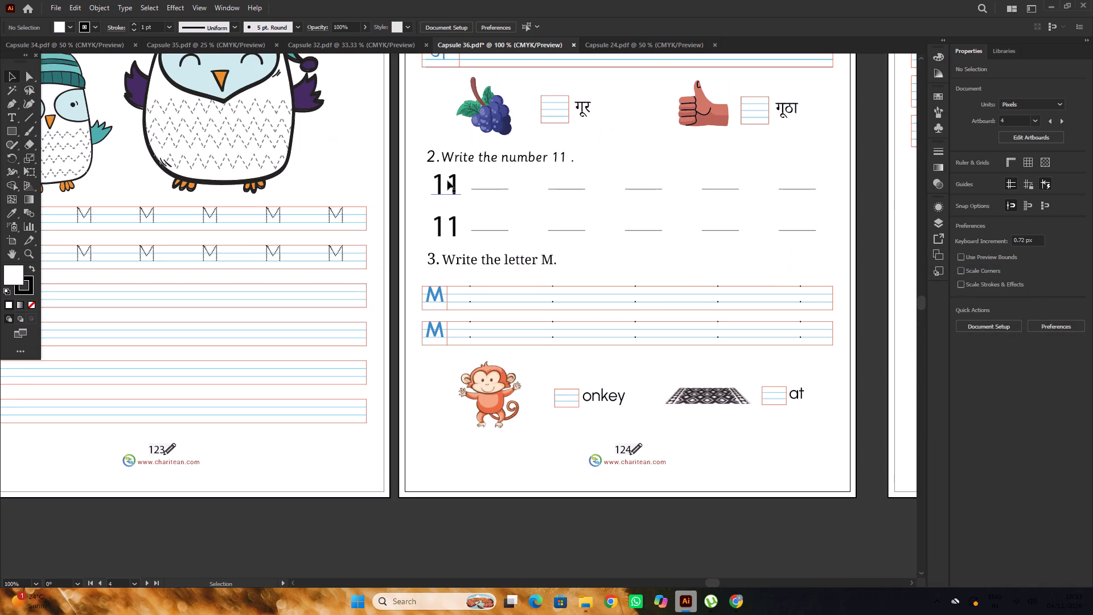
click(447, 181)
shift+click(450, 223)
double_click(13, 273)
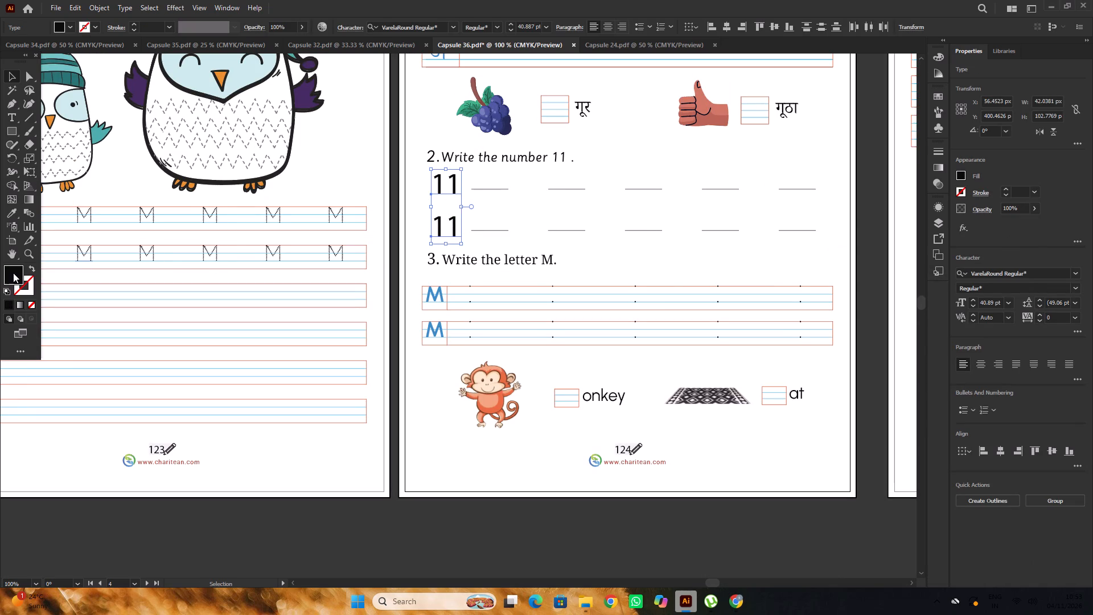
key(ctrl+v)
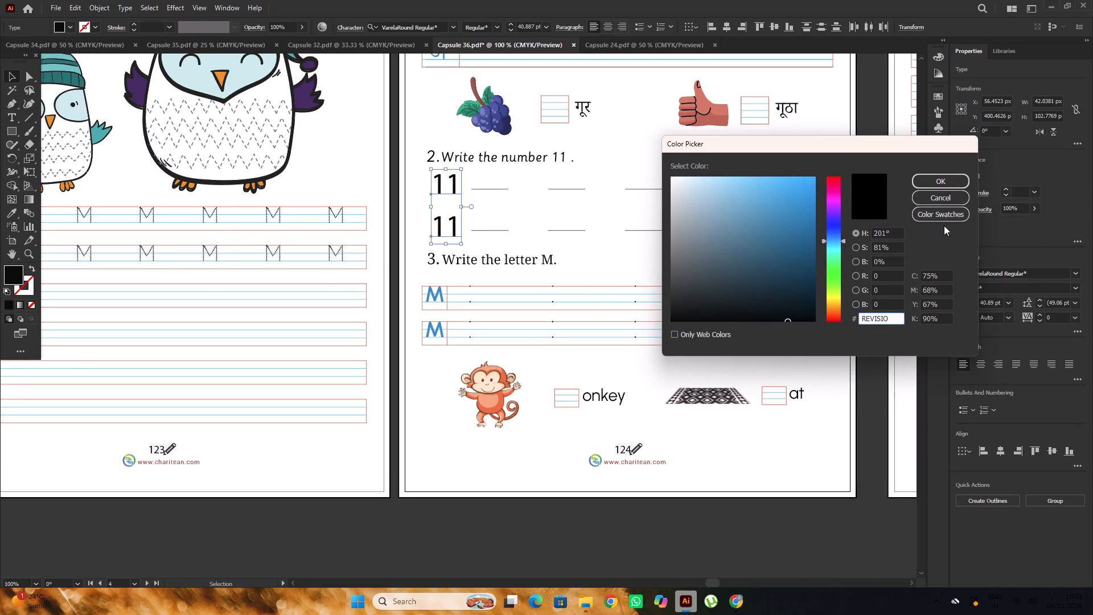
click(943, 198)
Recolour both example 11s on page 124 with the blue fill 248bcb copied from the second अं.
alt+scroll(504, 272, up, 1)
alt+scroll(504, 272, down, 3)
scroll(501, 263, up, 4)
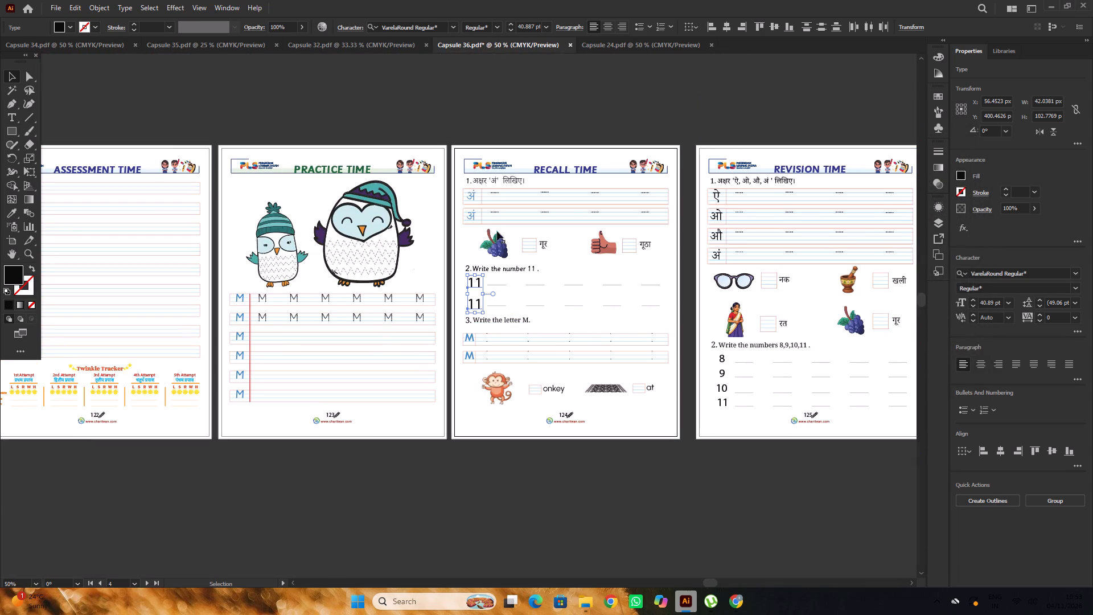
click(471, 215)
double_click(9, 274)
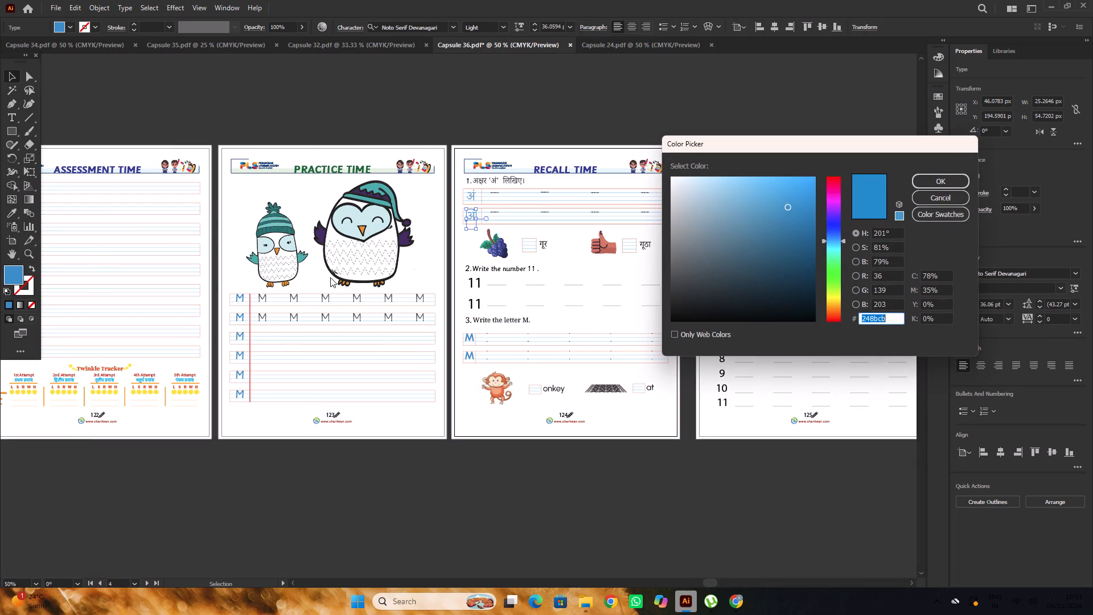
key(ctrl+c)
click(928, 175)
scroll(467, 220, down, 5)
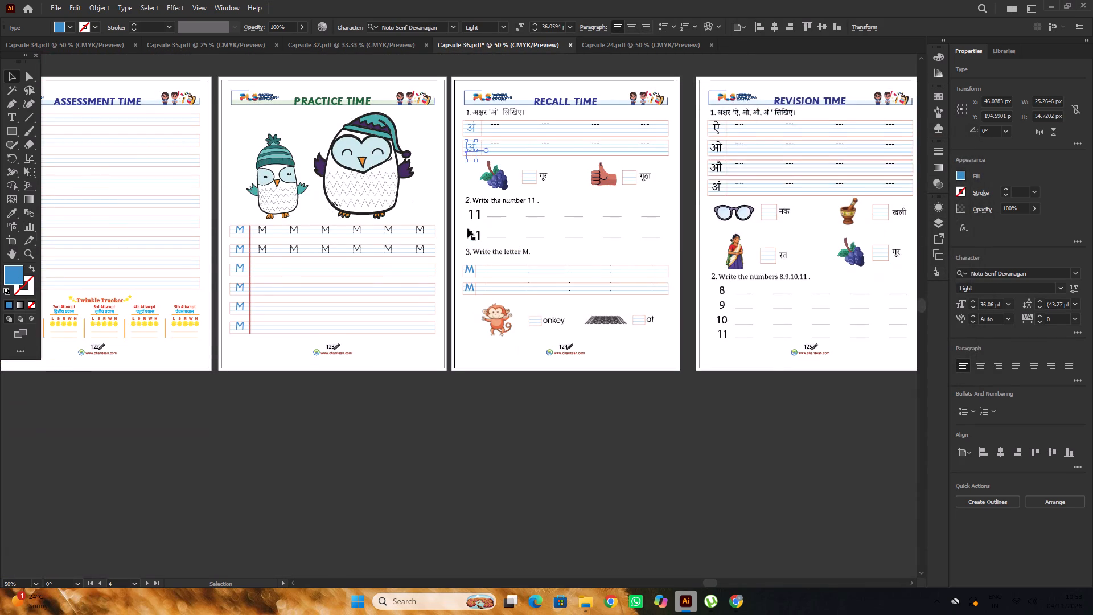
alt+scroll(467, 228, up, 3)
click(495, 202)
shift+click(499, 261)
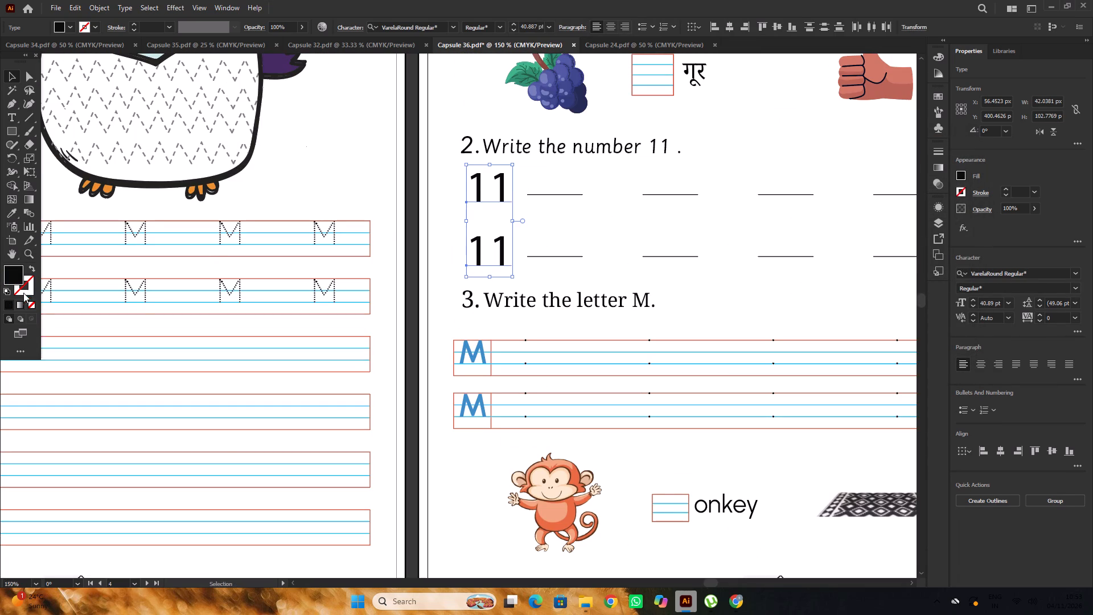
double_click(10, 275)
key(ctrl+v)
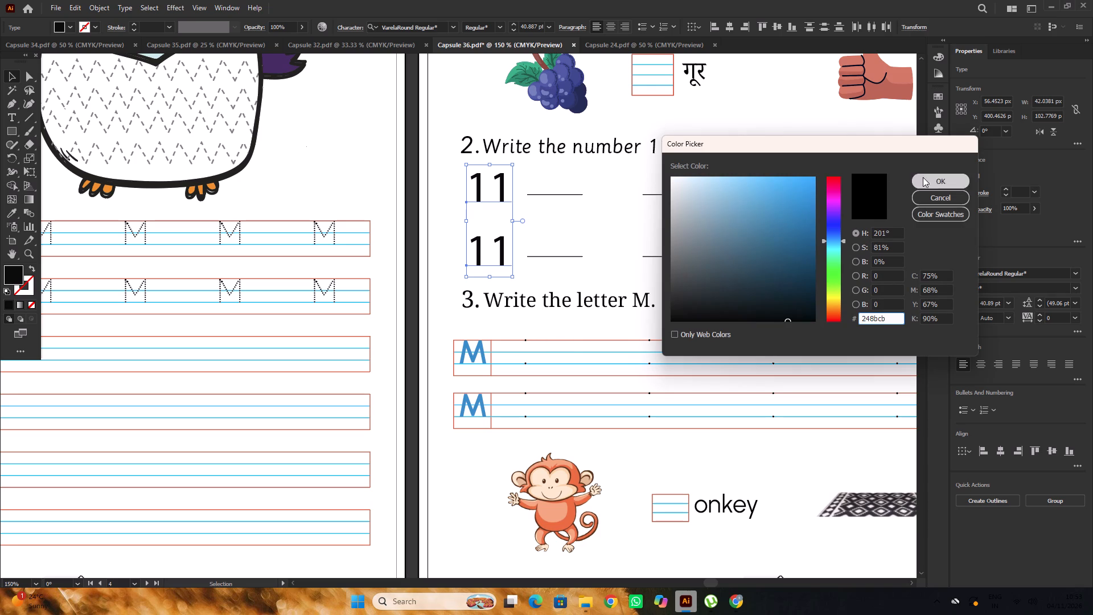
click(936, 177)
alt+scroll(442, 284, down, 4)
click(561, 441)
Set the instruction "3. Write the letter M." on page 124, including its question number, in the Sassoon Primary font.
scroll(502, 325, down, 4)
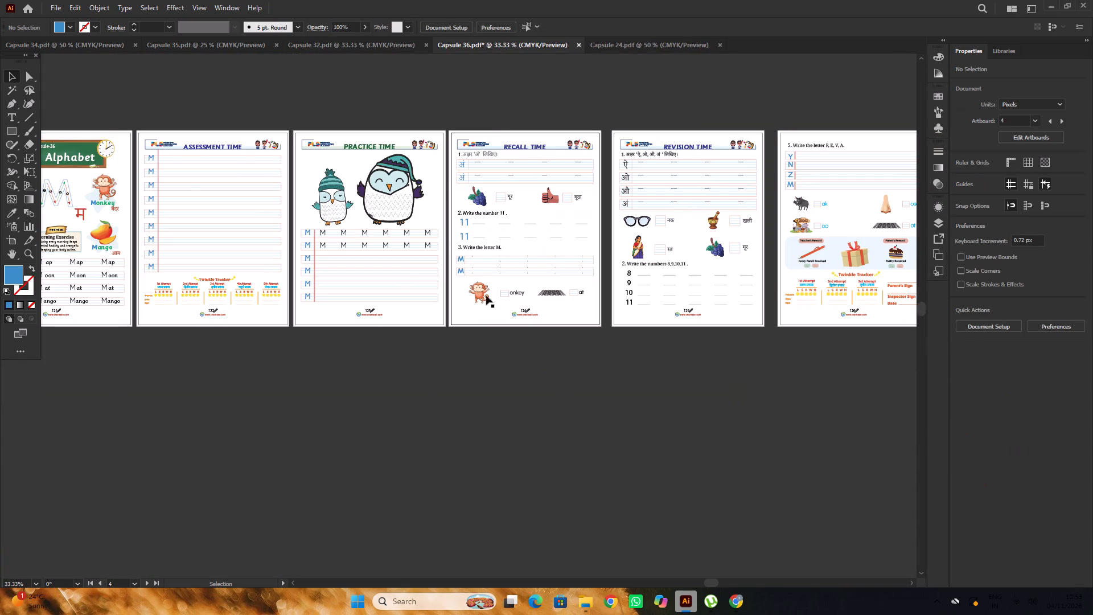
alt+scroll(483, 280, up, 3)
click(416, 187)
shift+click(471, 184)
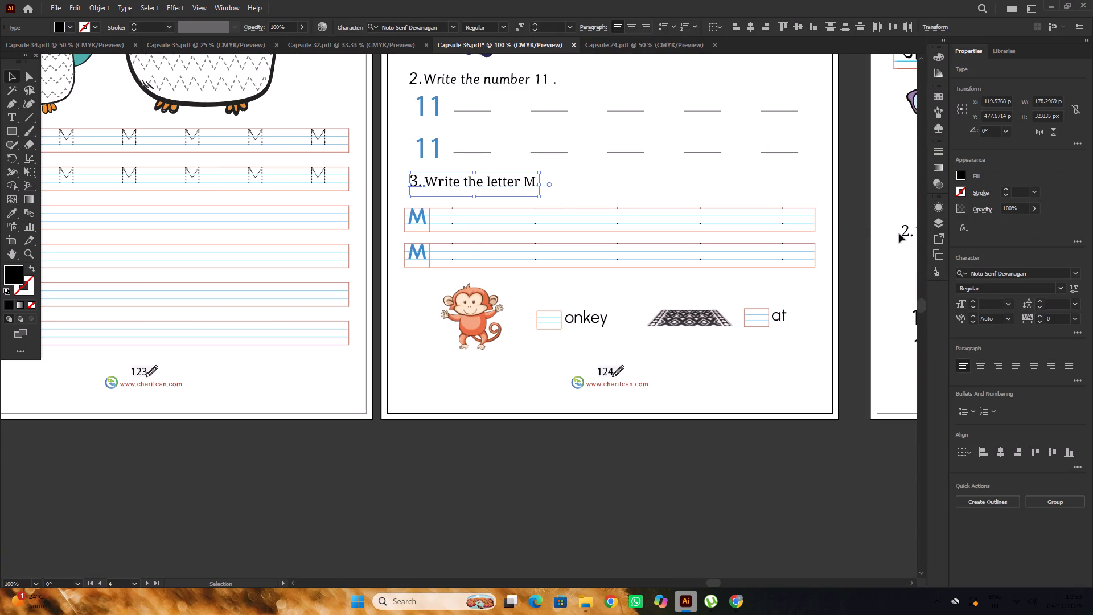
click(1045, 280)
click(1040, 274)
text(SA)
key(s)
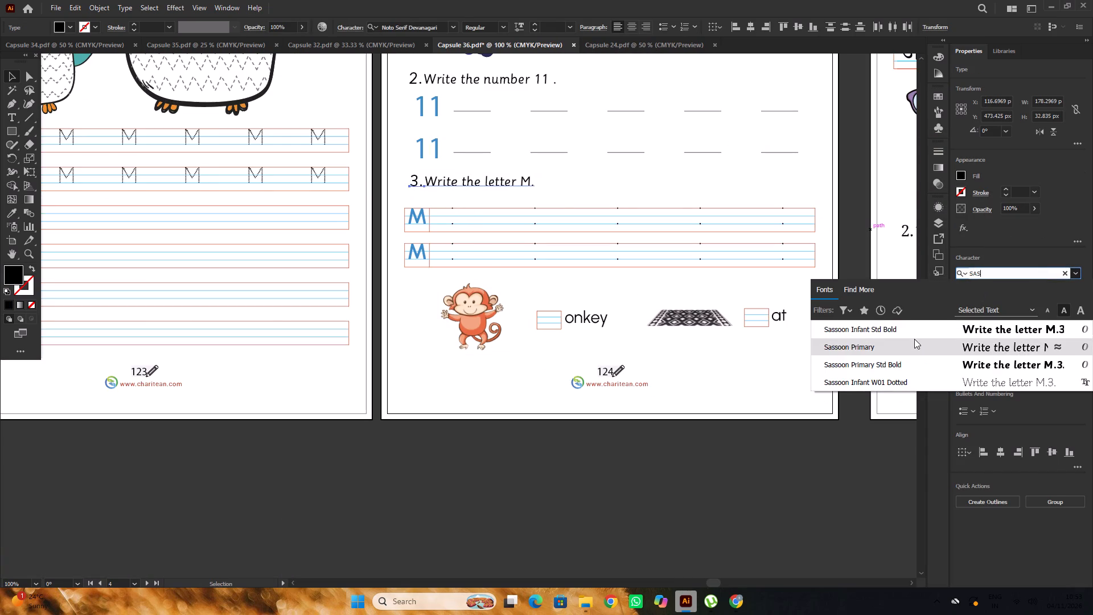
click(914, 339)
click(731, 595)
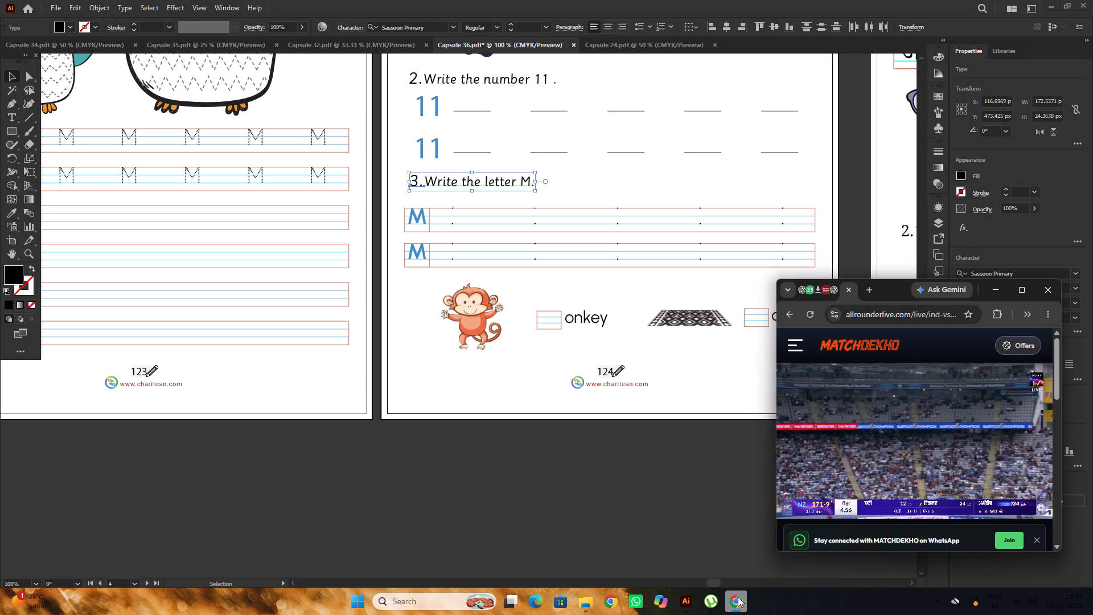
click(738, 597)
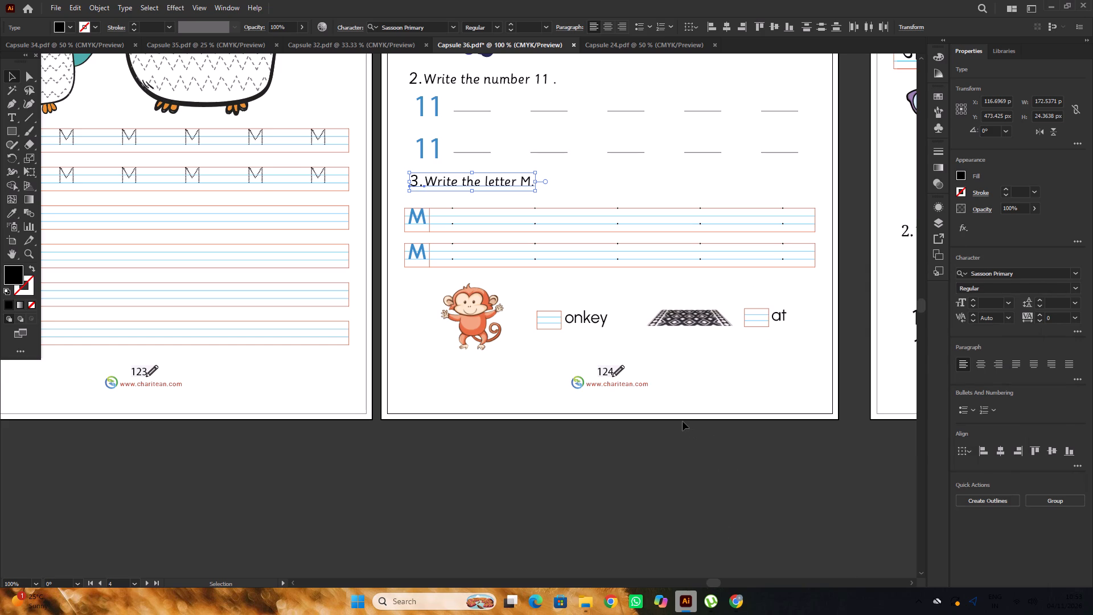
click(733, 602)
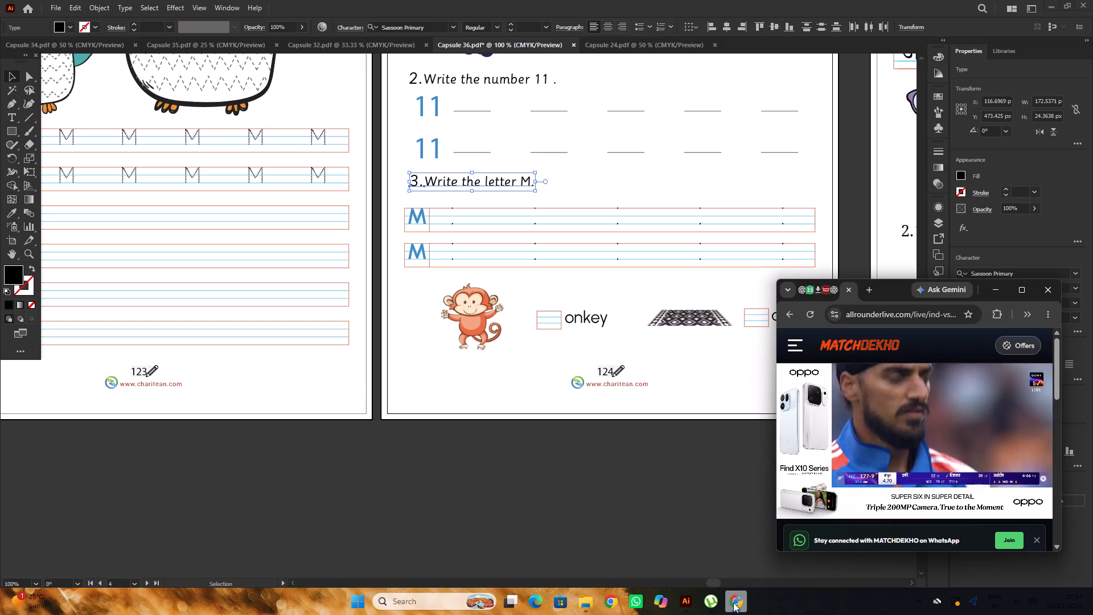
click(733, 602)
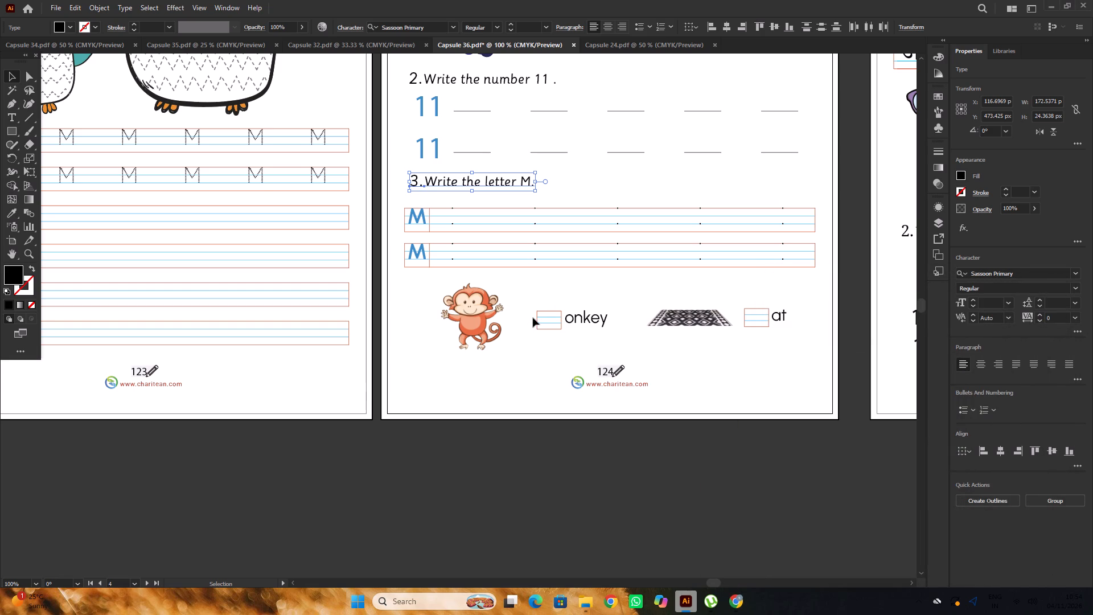
Set the grouped picture words "onkey" and "at" on page 124 in the Sassoon Primary font.
click(607, 326)
double_click(602, 316)
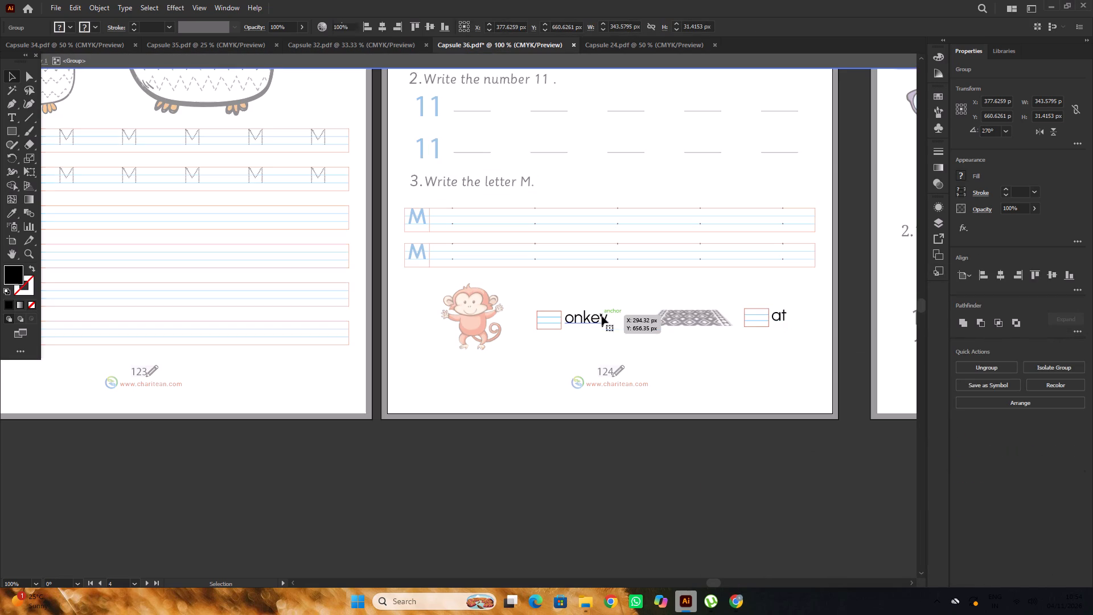
click(602, 316)
shift+click(782, 318)
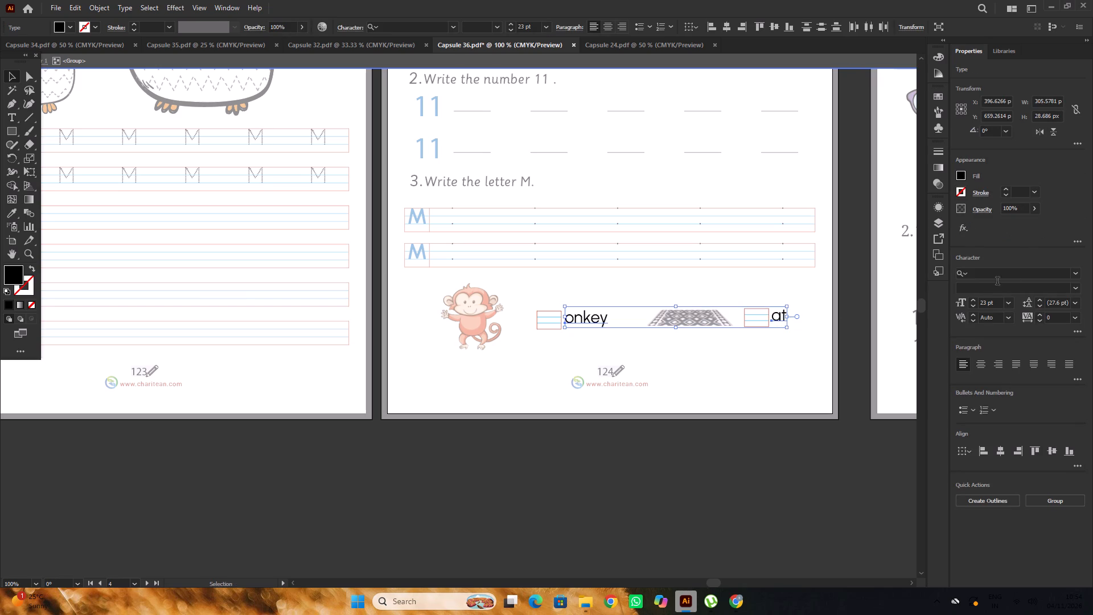
click(1018, 273)
key(s)
key(a)
key(s)
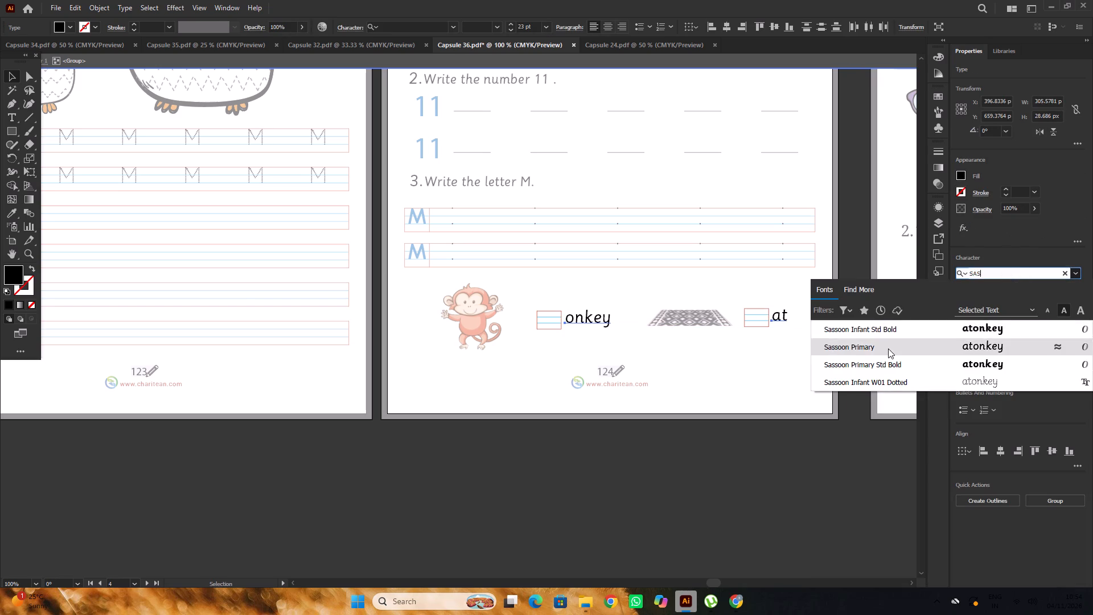
click(888, 348)
triple_click(780, 483)
click(778, 483)
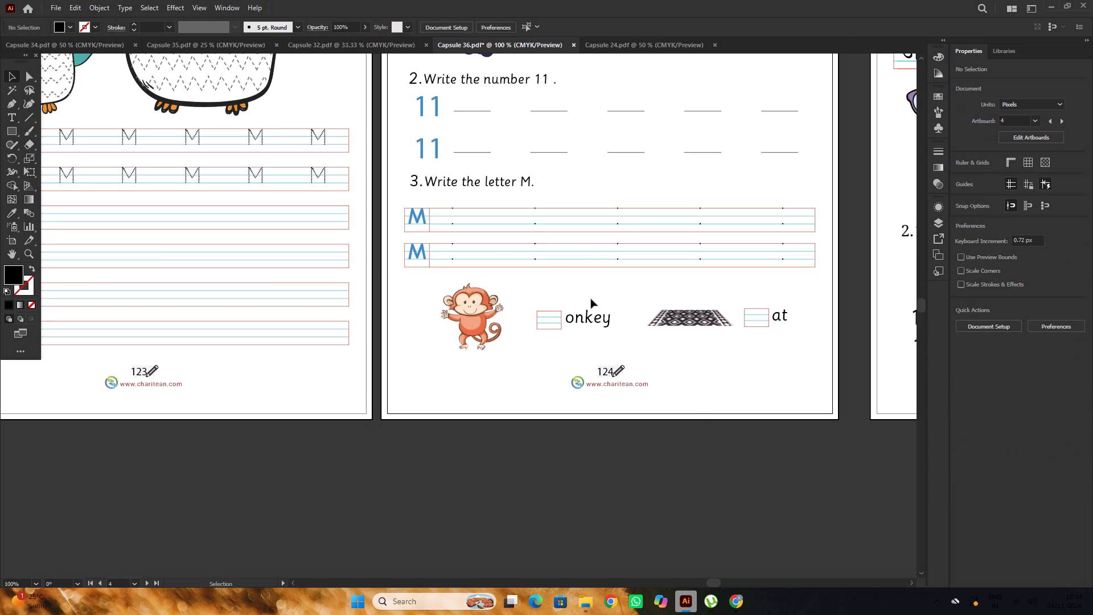
Set the two blue guide letters M at the start of page 124's English writing lines in Sassoon Primary.
click(412, 218)
shift+click(417, 251)
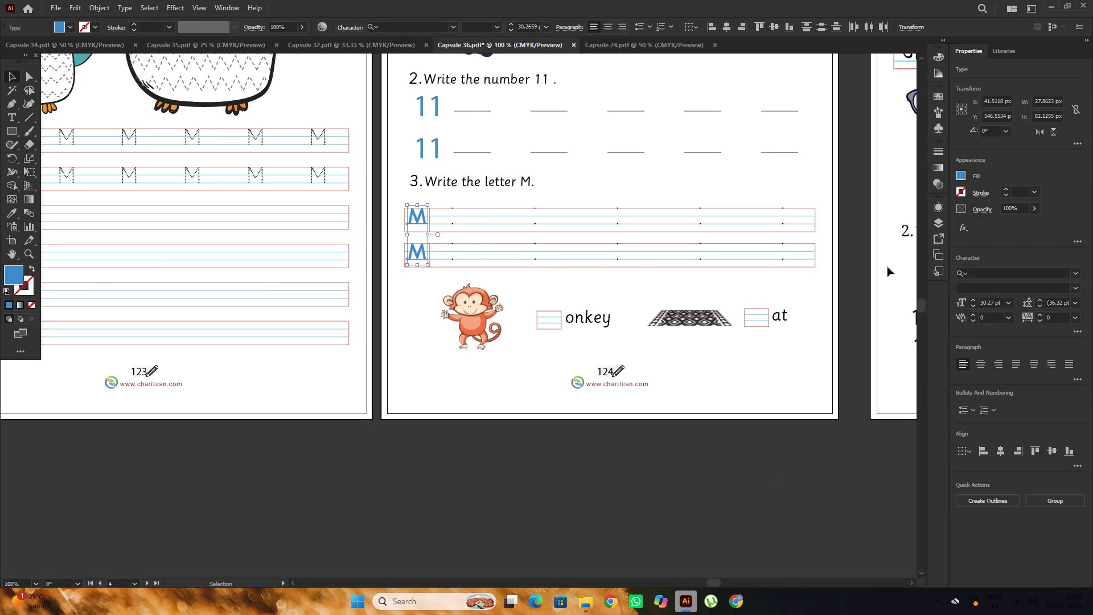
click(1006, 271)
key(s)
key(a)
key(s)
click(889, 349)
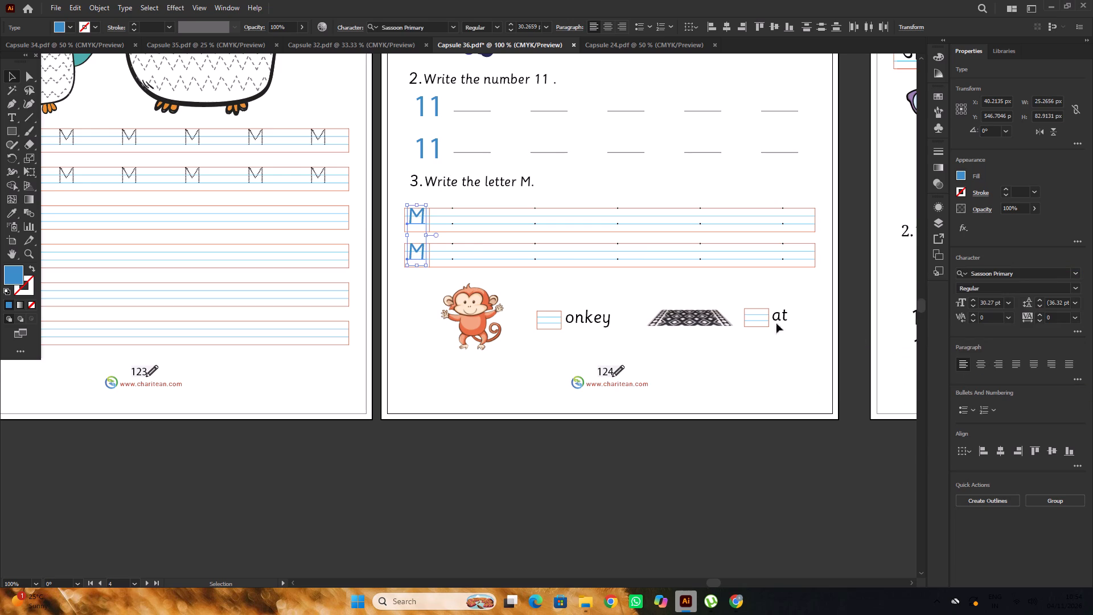
alt+scroll(443, 241, up, 3)
alt+scroll(426, 216, down, 4)
click(609, 384)
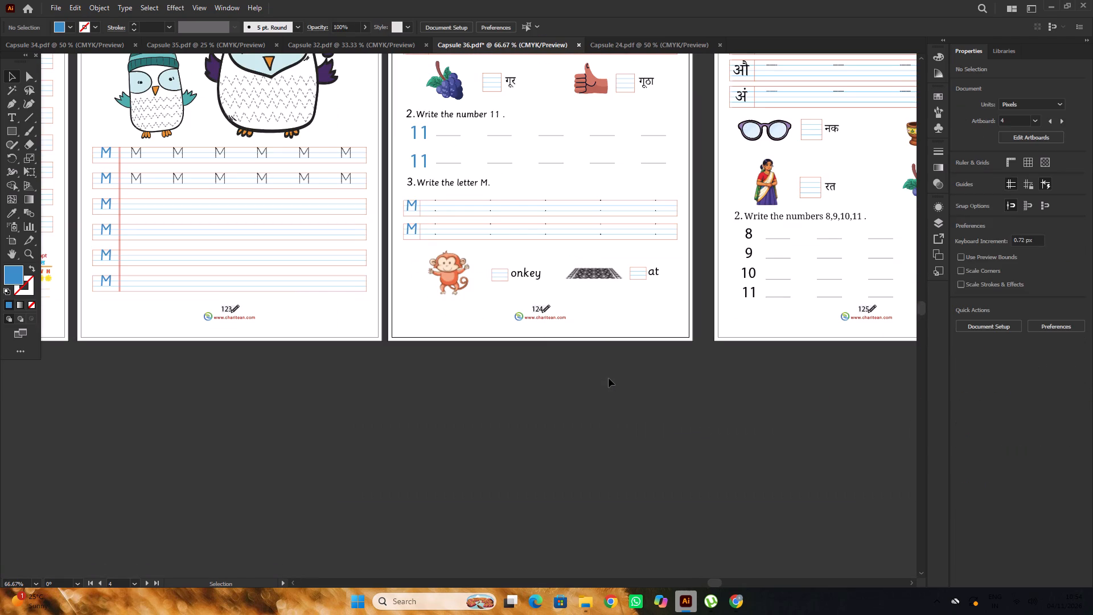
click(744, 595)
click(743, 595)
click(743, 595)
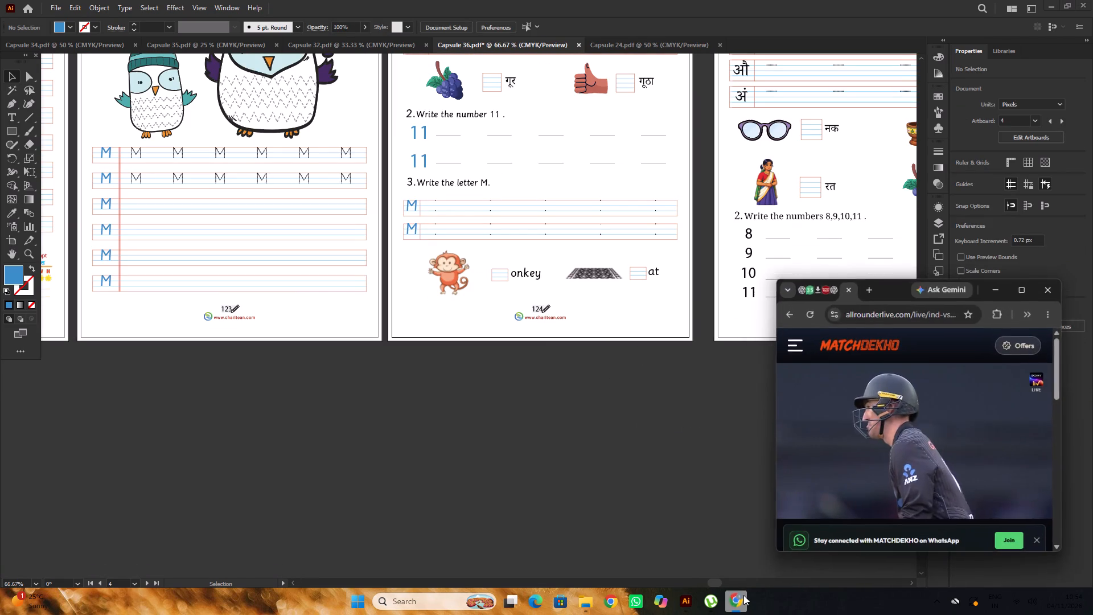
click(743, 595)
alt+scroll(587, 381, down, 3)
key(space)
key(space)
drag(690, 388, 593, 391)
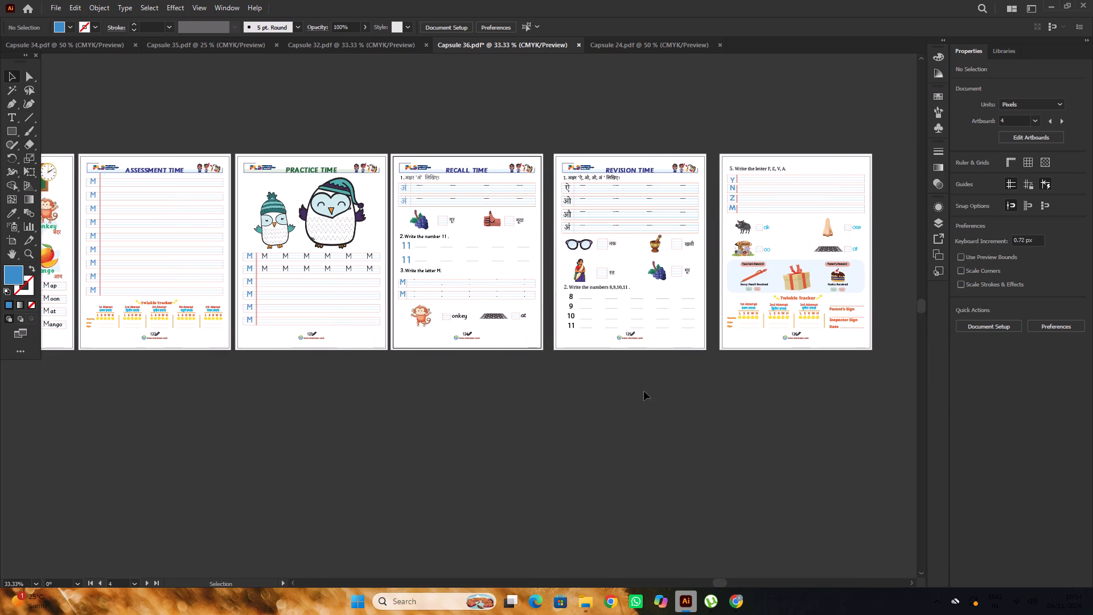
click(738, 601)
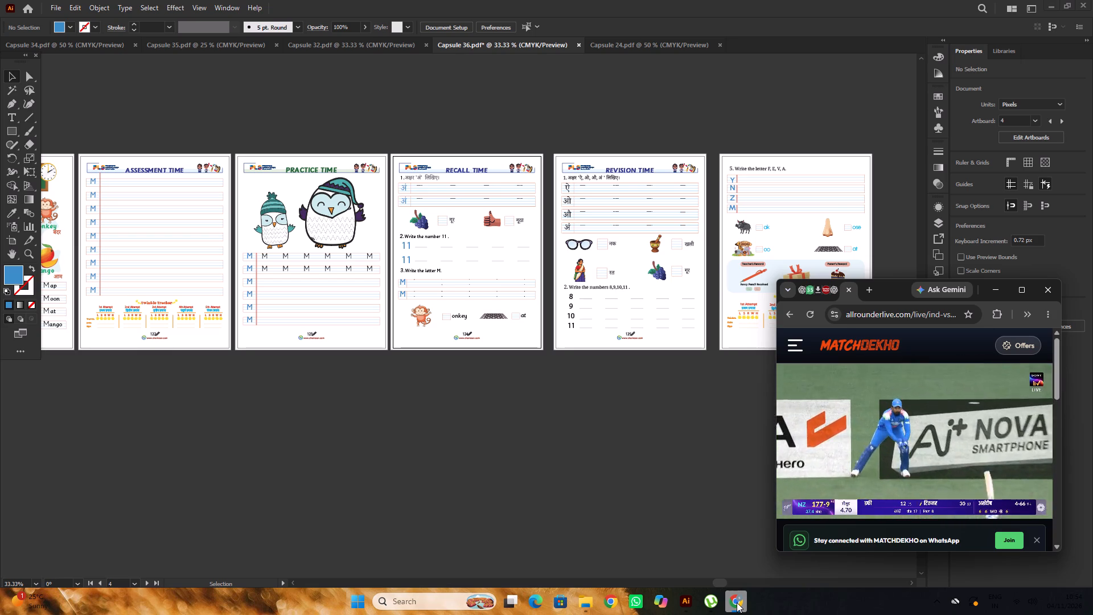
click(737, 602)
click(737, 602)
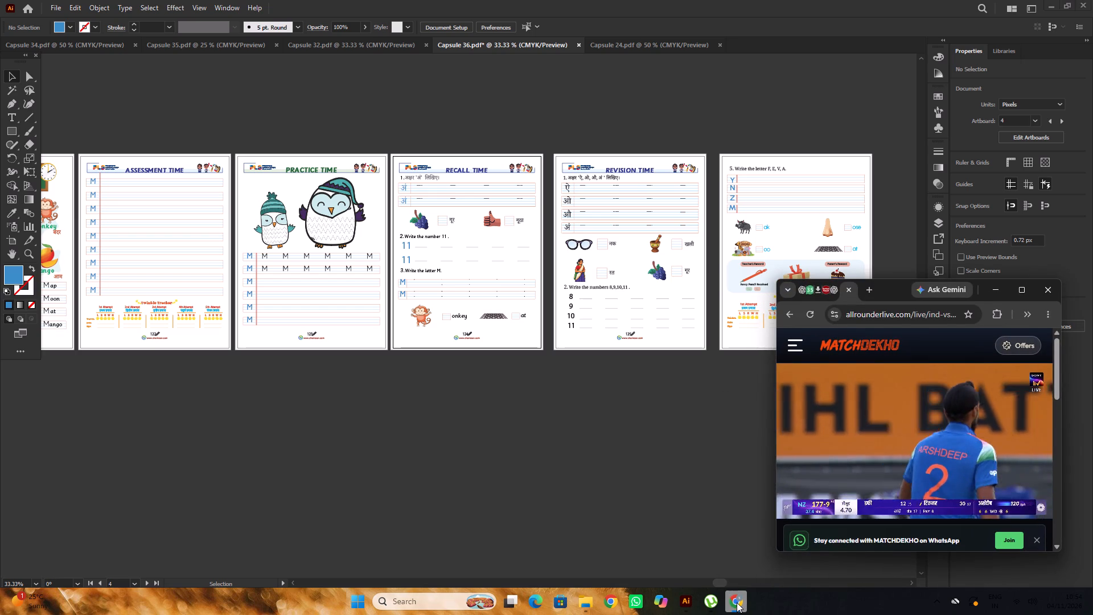
Look over the Capsule 36 pages, from the letter M picture page through to page 126.
click(737, 602)
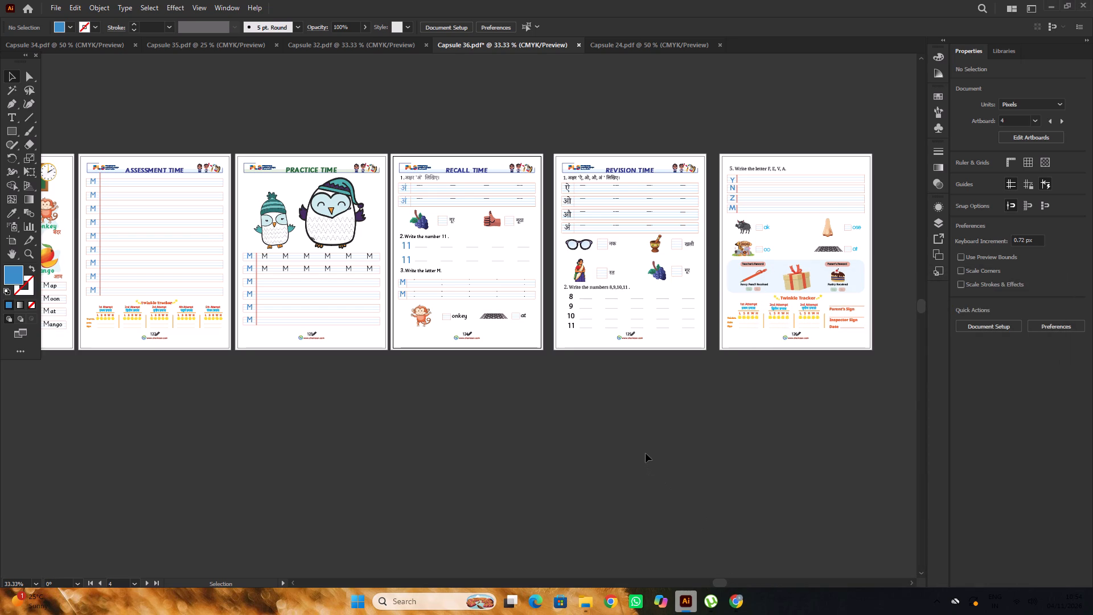
alt+scroll(513, 261, up, 2)
scroll(483, 284, down, 1)
alt+scroll(483, 284, down, 2)
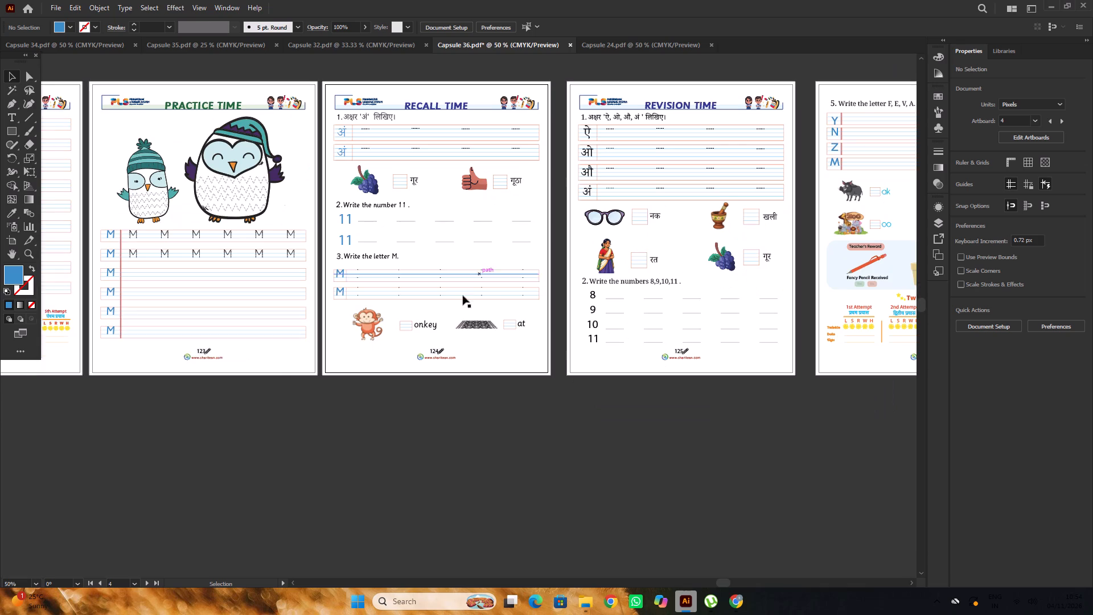
scroll(430, 317, up, 2)
alt+scroll(431, 318, down, 2)
key(space)
key(space)
key(space)
key(space)
key(space)
key(space)
key(space)
key(space)
key(space)
key(space)
key(space)
key(space)
key(space)
key(space)
key(space)
key(space)
key(space)
key(space)
key(space)
key(space)
drag(632, 403, 683, 400)
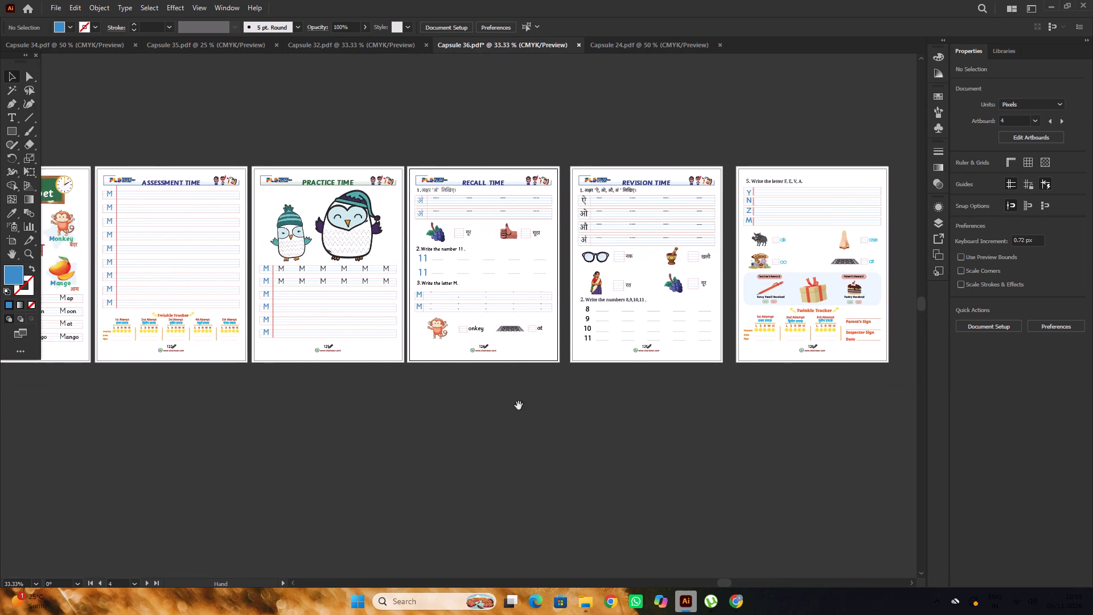
drag(409, 399, 738, 351)
alt+scroll(295, 306, up, 3)
scroll(364, 319, up, 1)
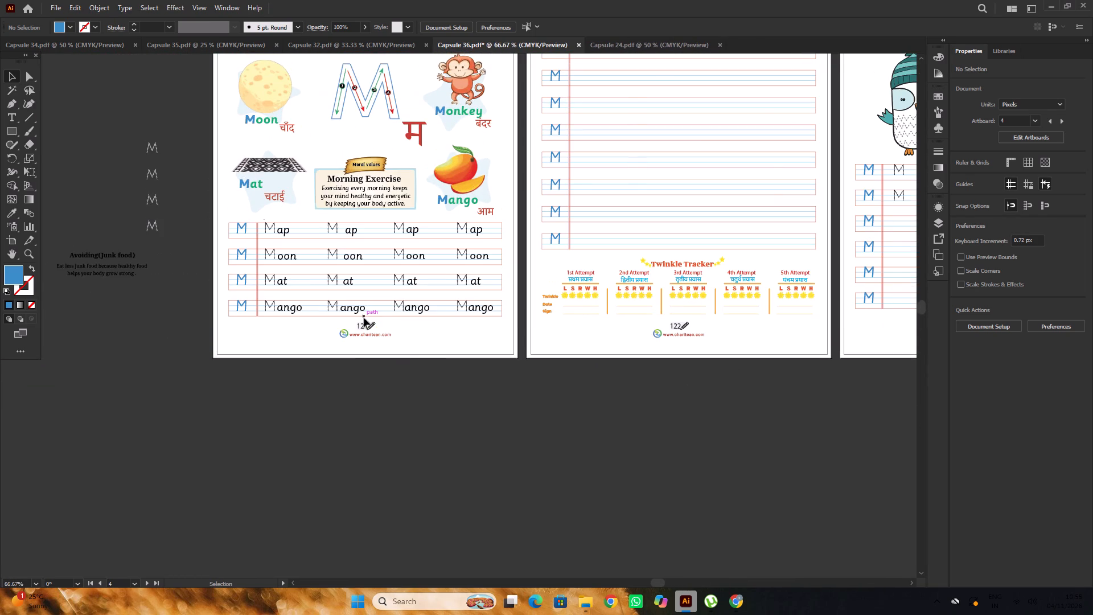
alt+scroll(364, 318, down, 3)
key(space)
key(space)
key(space)
key(space)
key(space)
key(space)
key(space)
key(space)
key(space)
key(space)
key(space)
key(space)
key(space)
key(space)
key(space)
key(space)
key(space)
key(space)
key(space)
key(space)
drag(727, 372, 531, 388)
drag(678, 380, 500, 390)
drag(601, 380, 484, 389)
drag(564, 390, 509, 396)
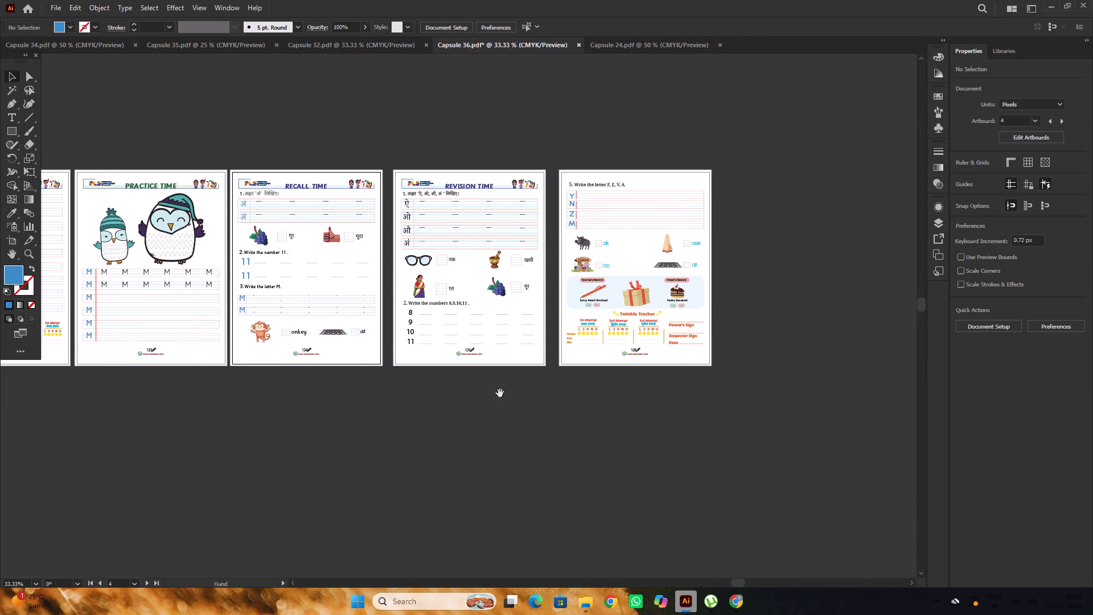
Examine the corresponding practice, recall and revision pages in Capsule 24 for reference.
click(618, 43)
scroll(552, 208, down, 3)
key(space)
key(space)
key(space)
drag(644, 175, 429, 172)
scroll(596, 174, up, 1)
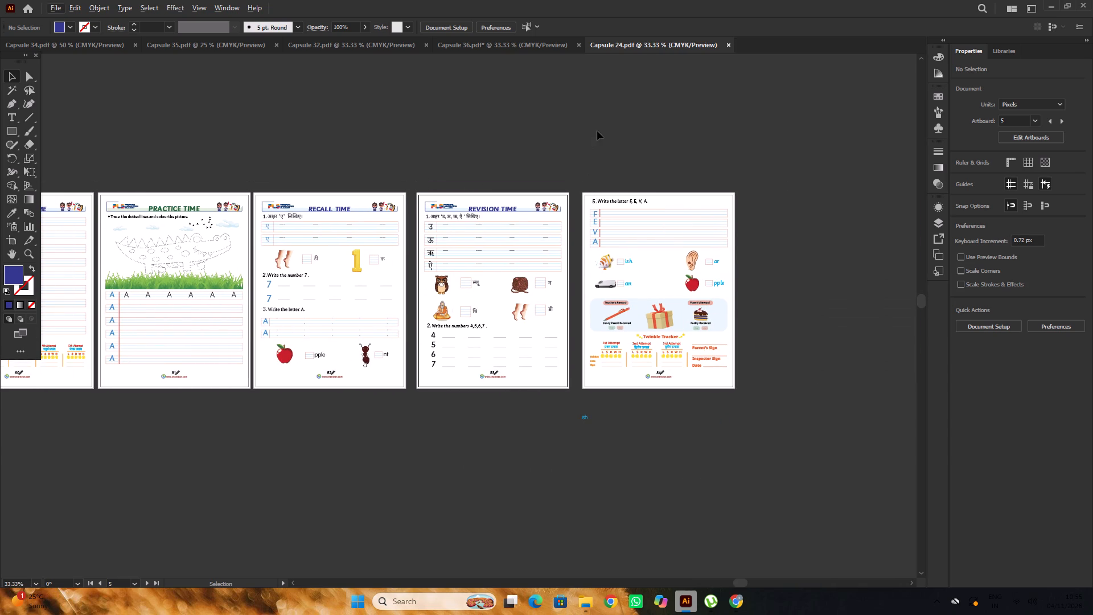
Return to Capsule 36 and check the font of the Hindi letter-writing instruction on page 125.
click(467, 49)
alt+scroll(412, 192, up, 3)
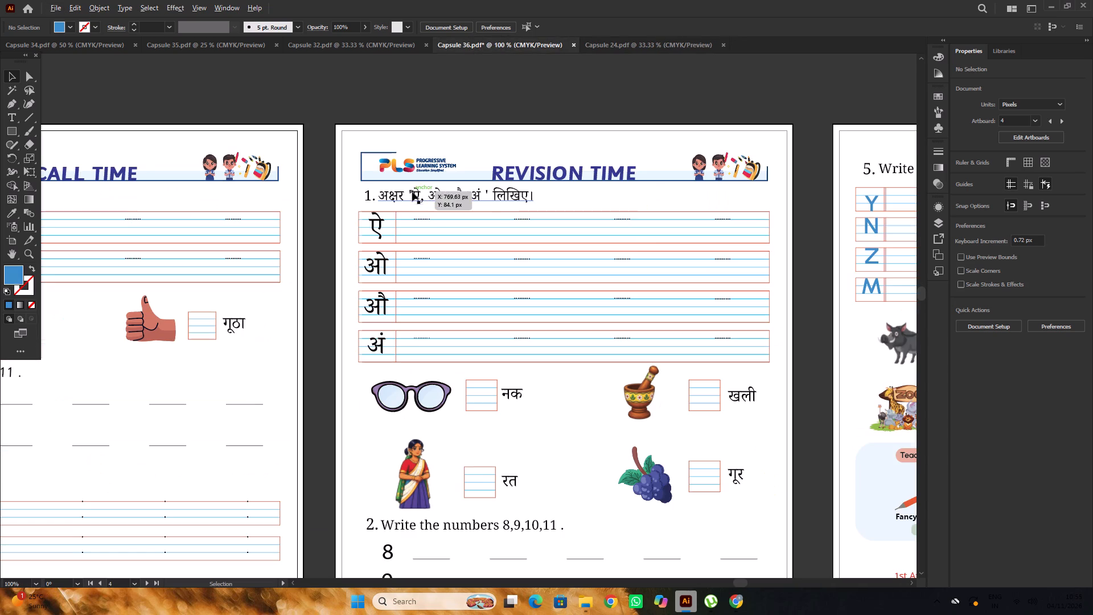
click(446, 200)
alt+scroll(610, 196, down, 1)
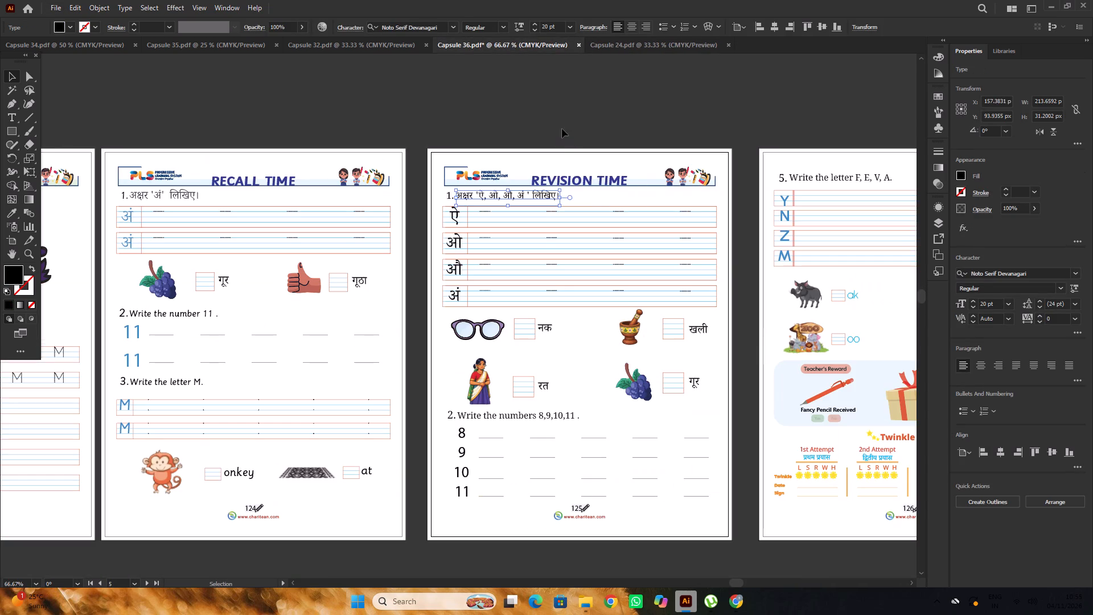
click(562, 129)
scroll(560, 130, down, 5)
alt+scroll(460, 171, up, 2)
Set the four Hindi guide letters ऐ, ओ, औ and अं on page 125 in the Light style of Noto Serif Devanagari.
click(452, 133)
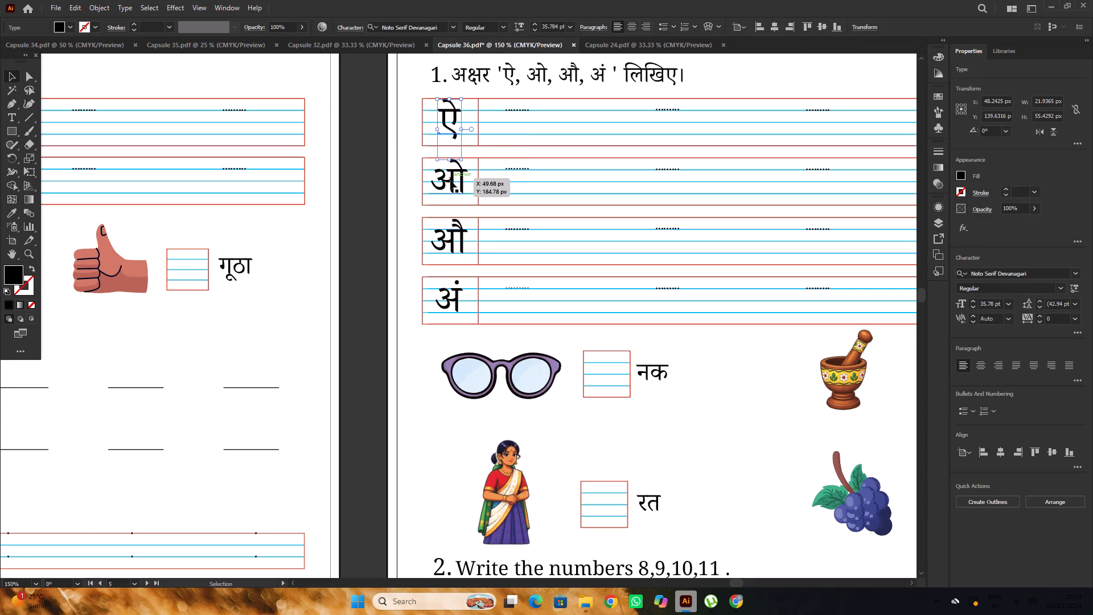
shift+click(453, 187)
shift+click(455, 236)
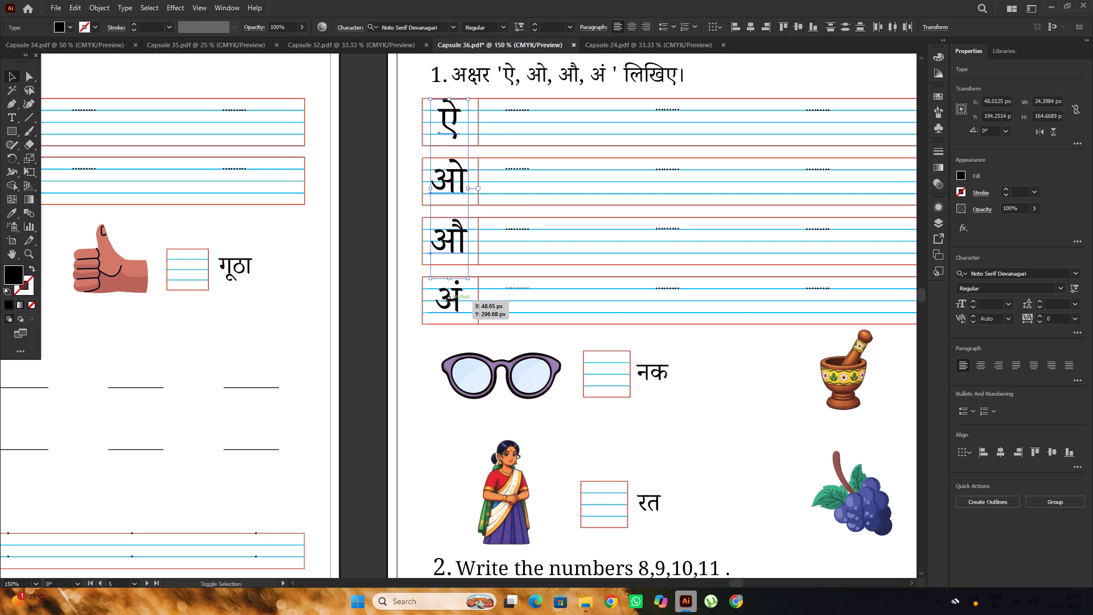
shift+click(450, 301)
alt+scroll(539, 247, down, 1)
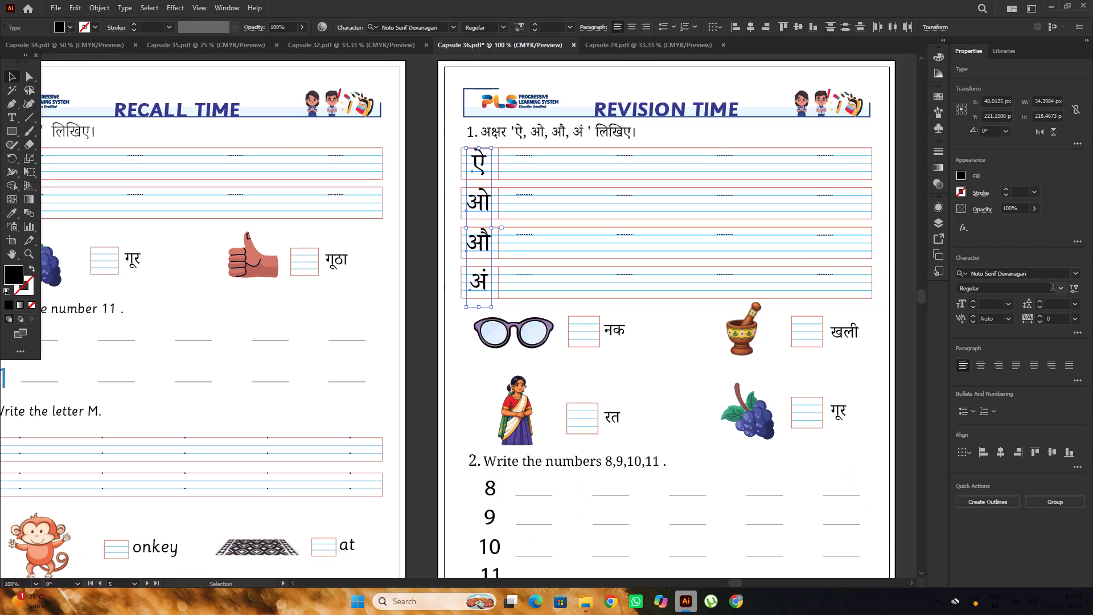
click(1047, 273)
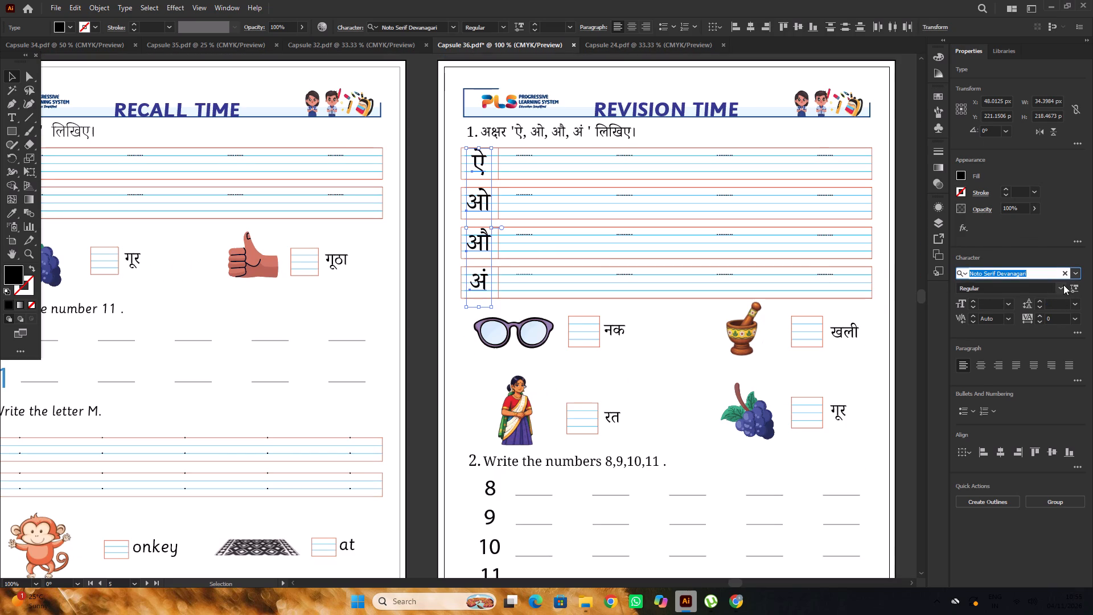
click(1063, 285)
click(986, 337)
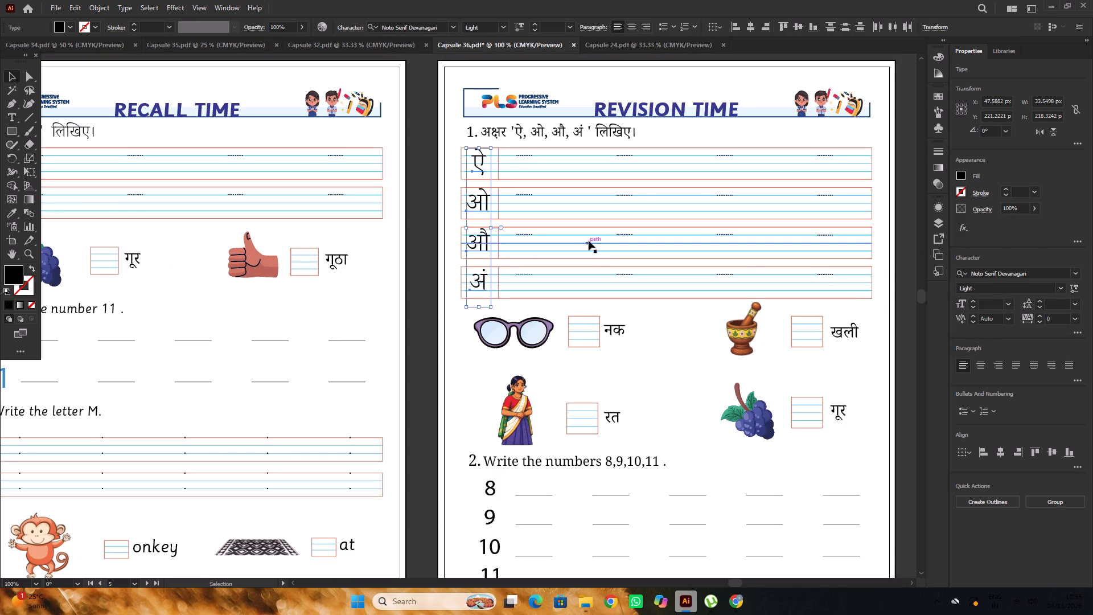
click(426, 237)
alt+scroll(428, 236, up, 1)
alt+scroll(508, 252, up, 2)
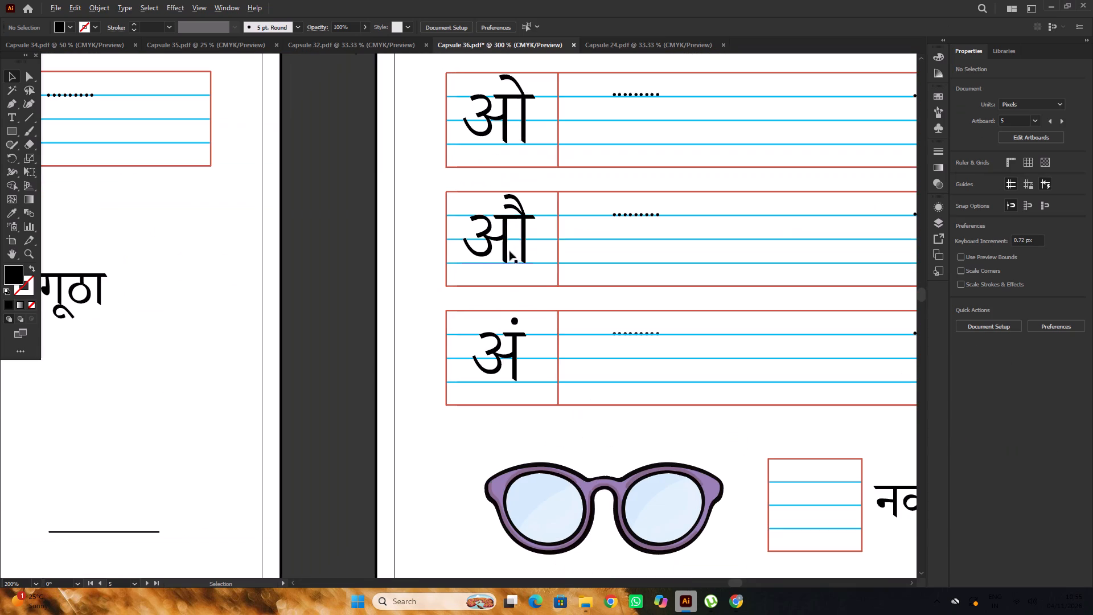
click(503, 237)
key(ctrl+z)
alt+scroll(502, 235, down, 1)
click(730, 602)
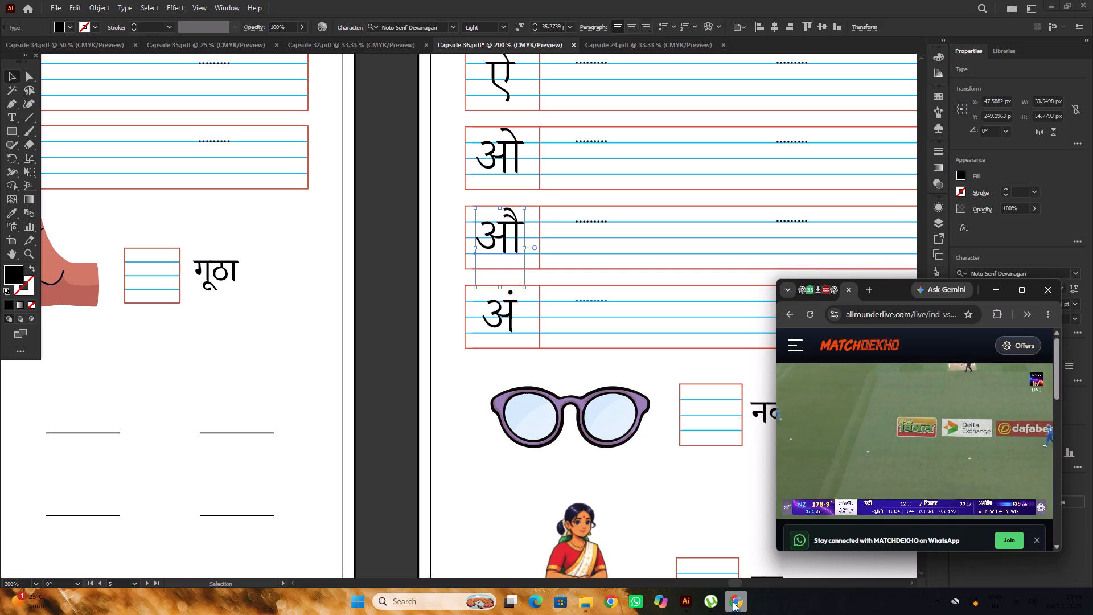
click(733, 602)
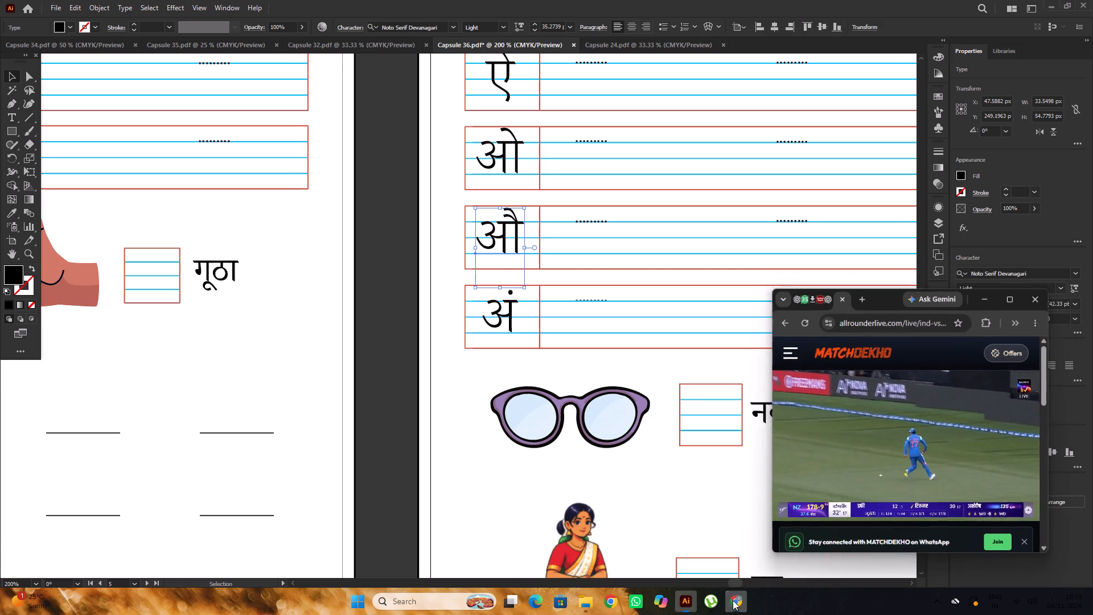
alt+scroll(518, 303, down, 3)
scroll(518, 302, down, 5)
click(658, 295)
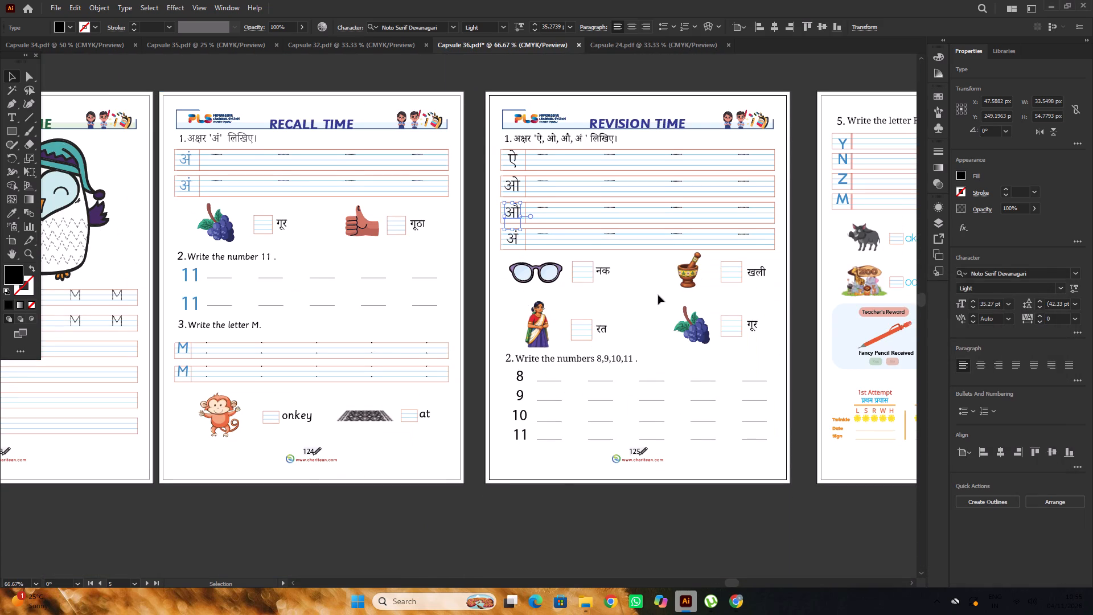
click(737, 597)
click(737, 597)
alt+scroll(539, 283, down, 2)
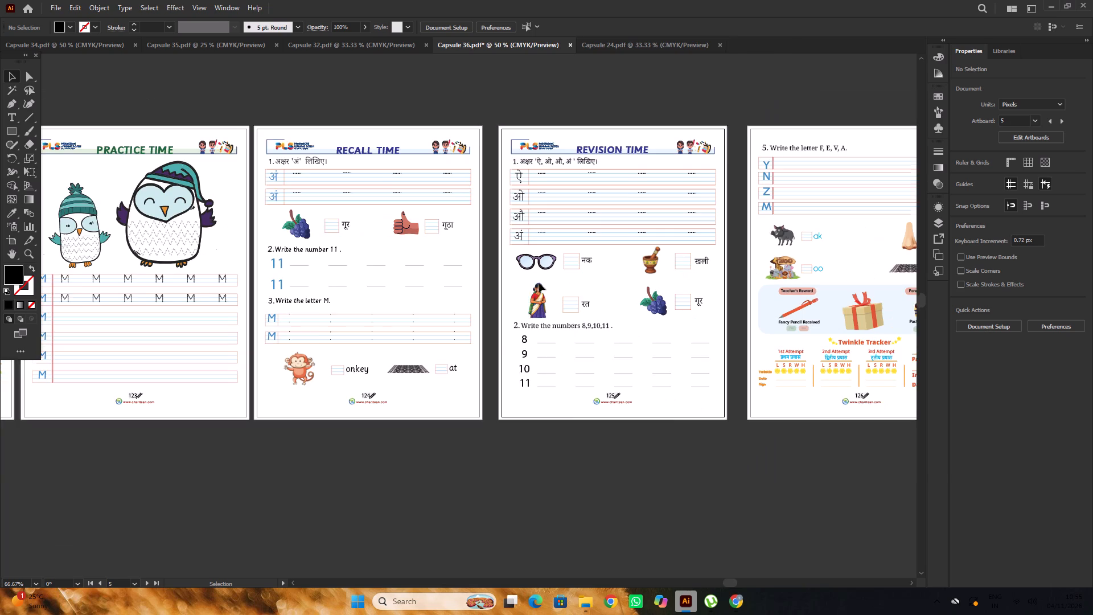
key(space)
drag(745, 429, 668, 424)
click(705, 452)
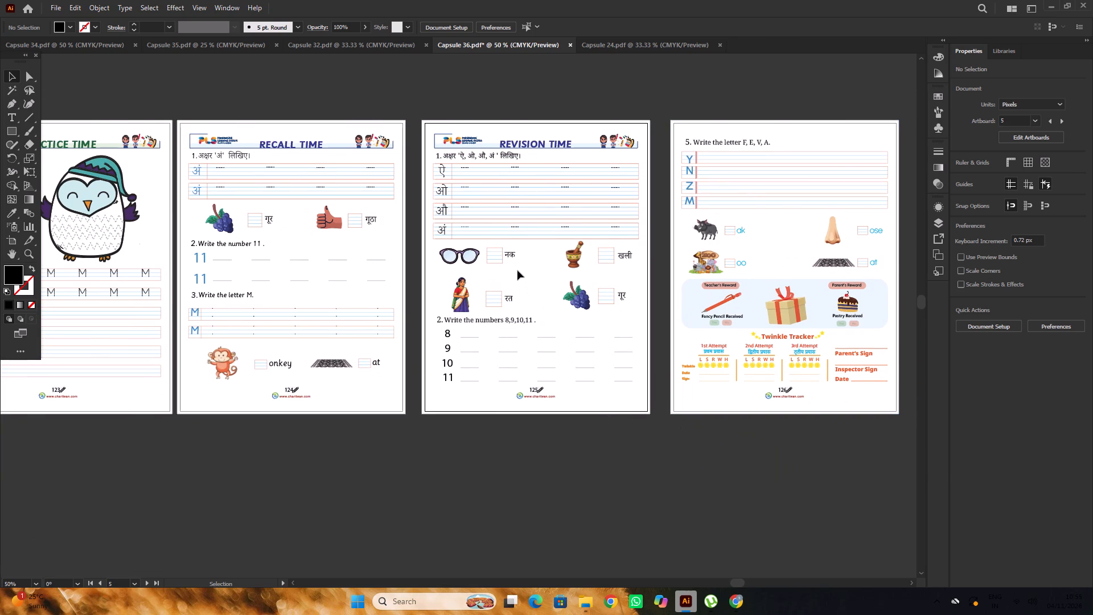
Check the font of the grouped picture word नक beside the glasses on page 125.
alt+scroll(517, 270, up, 1)
click(512, 251)
triple_click(512, 251)
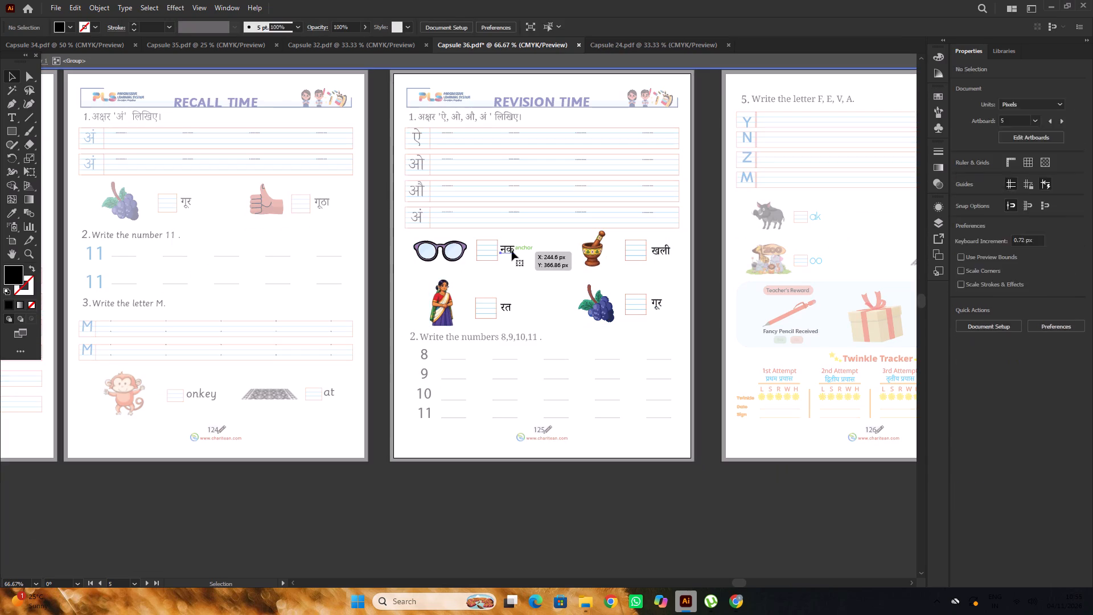
click(807, 550)
click(773, 538)
click(741, 601)
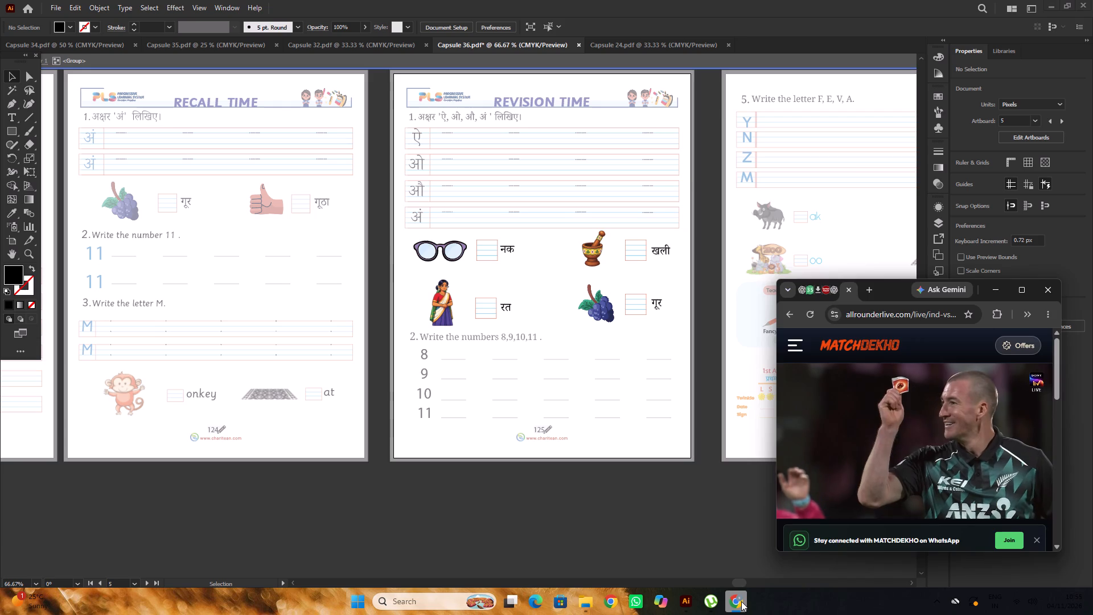
click(741, 601)
double_click(681, 503)
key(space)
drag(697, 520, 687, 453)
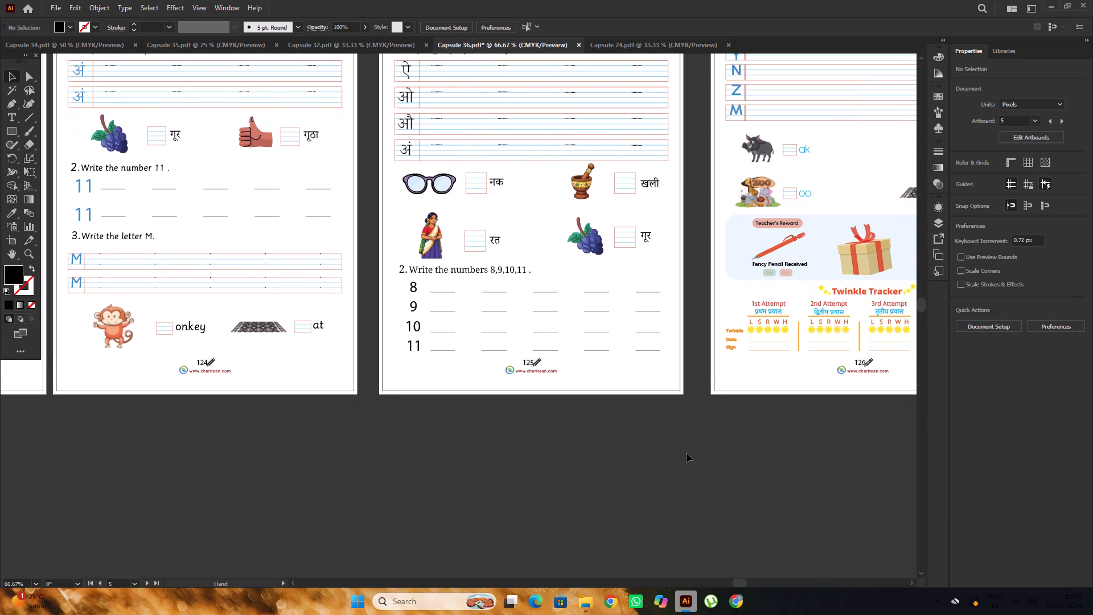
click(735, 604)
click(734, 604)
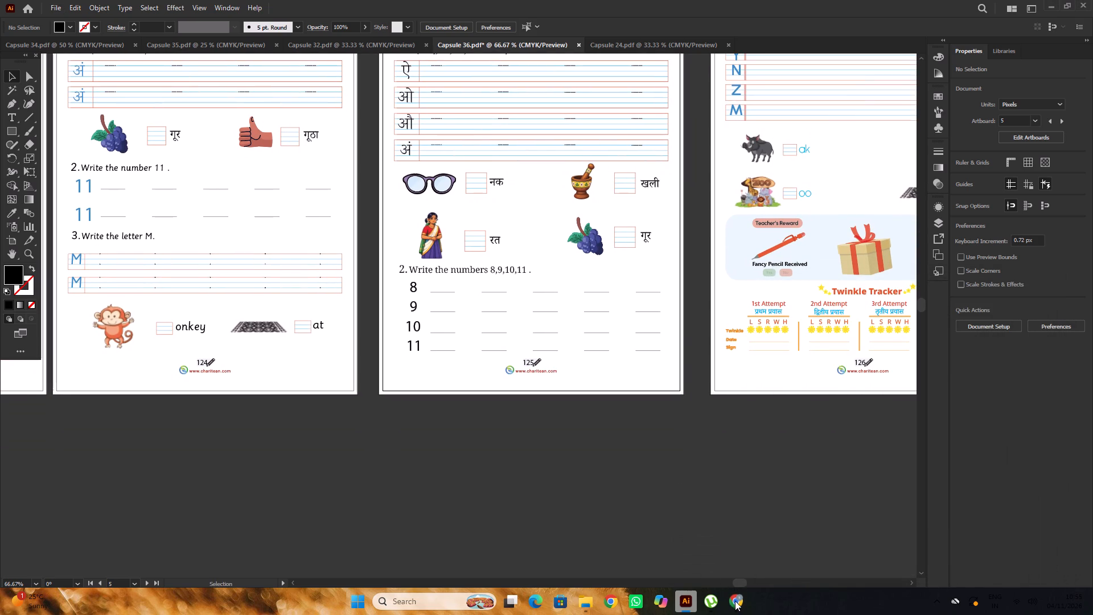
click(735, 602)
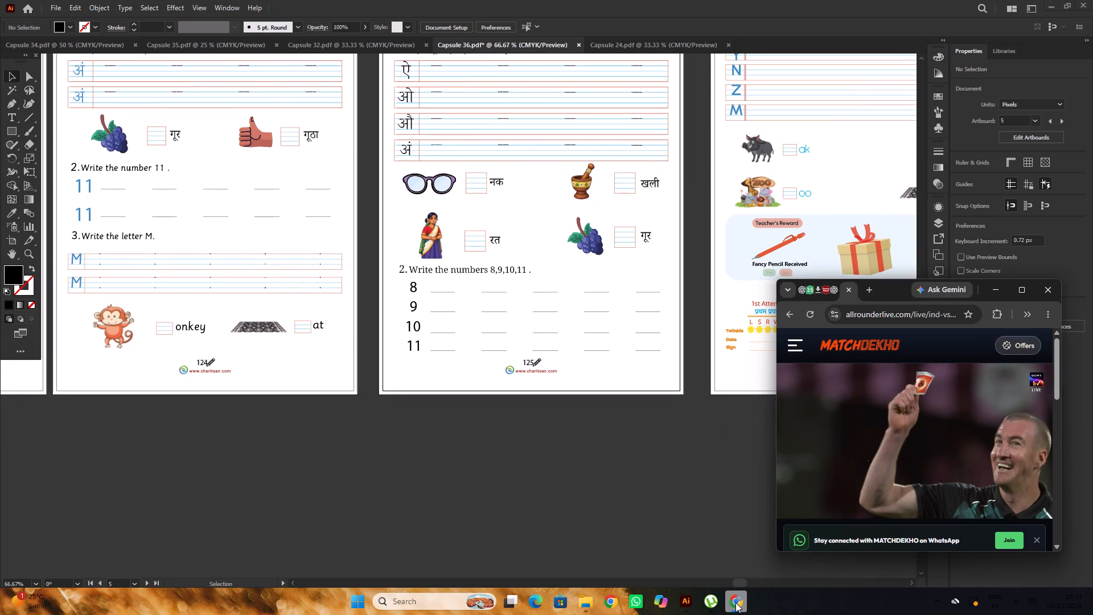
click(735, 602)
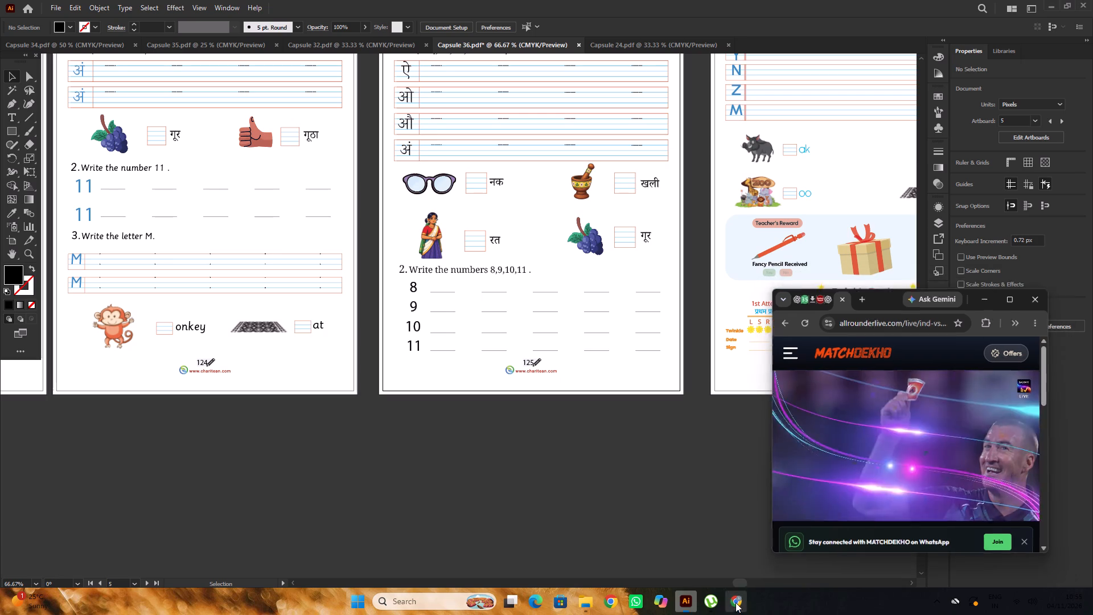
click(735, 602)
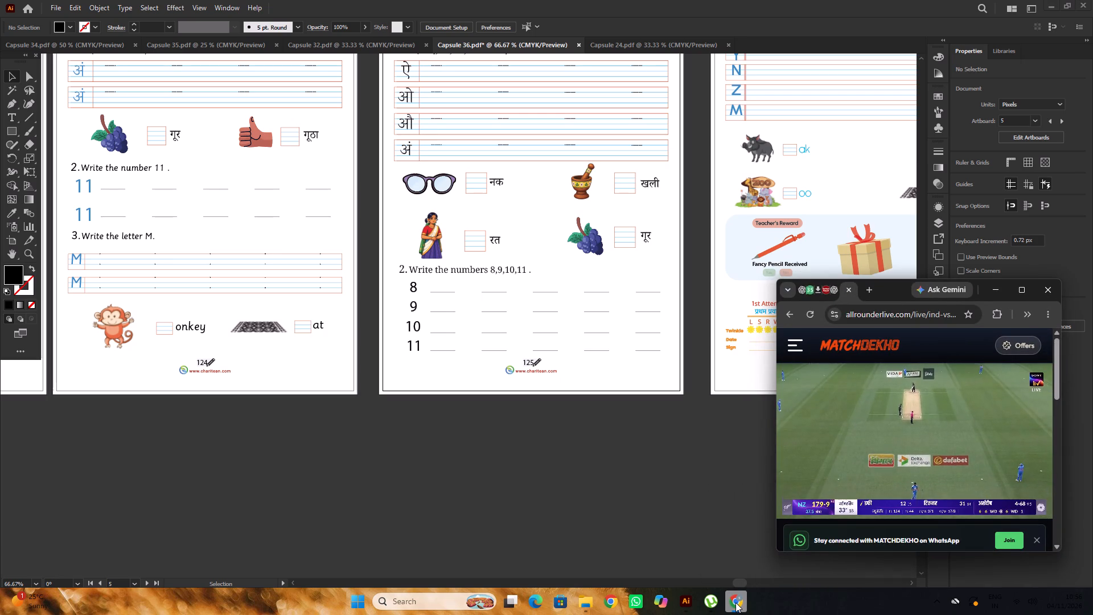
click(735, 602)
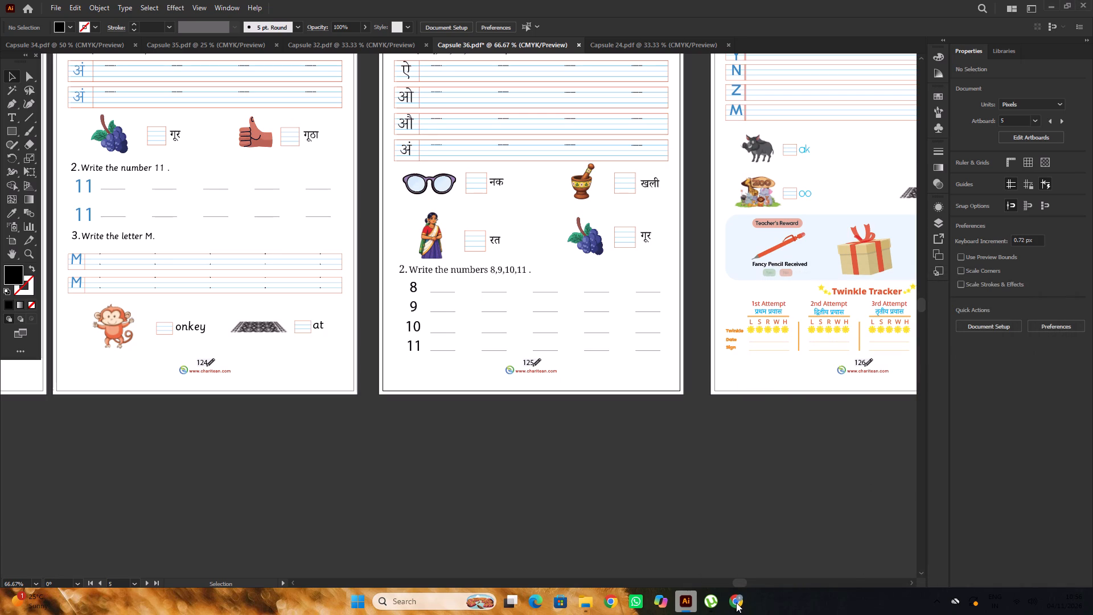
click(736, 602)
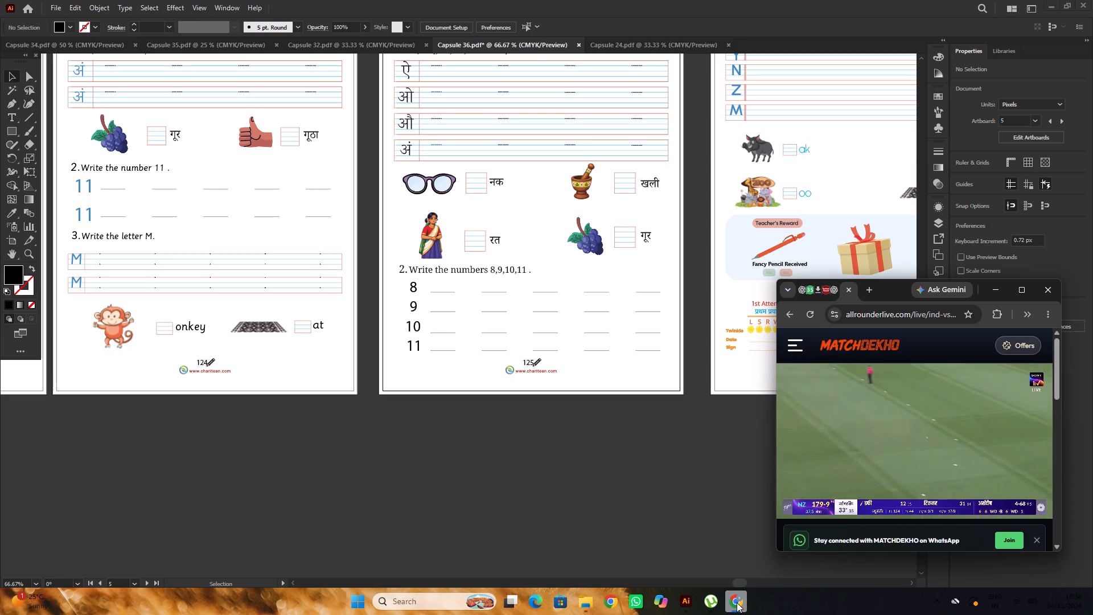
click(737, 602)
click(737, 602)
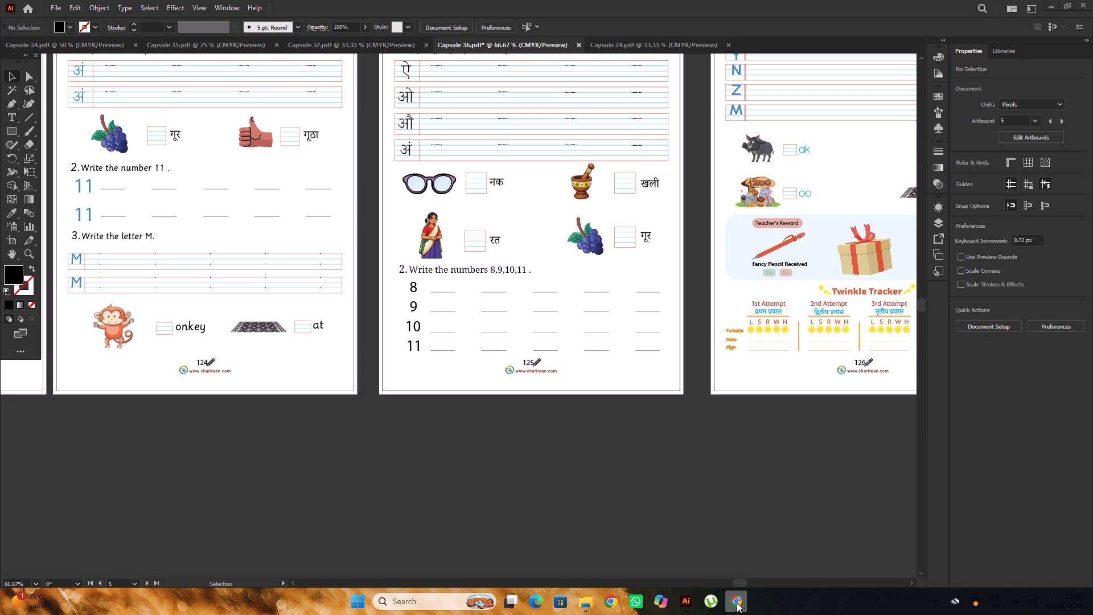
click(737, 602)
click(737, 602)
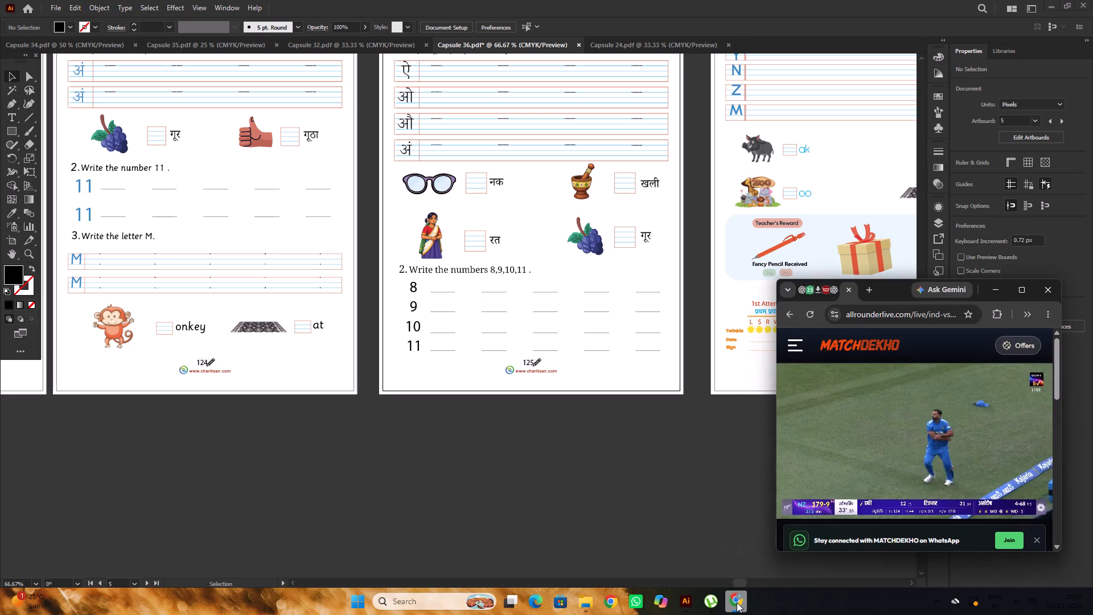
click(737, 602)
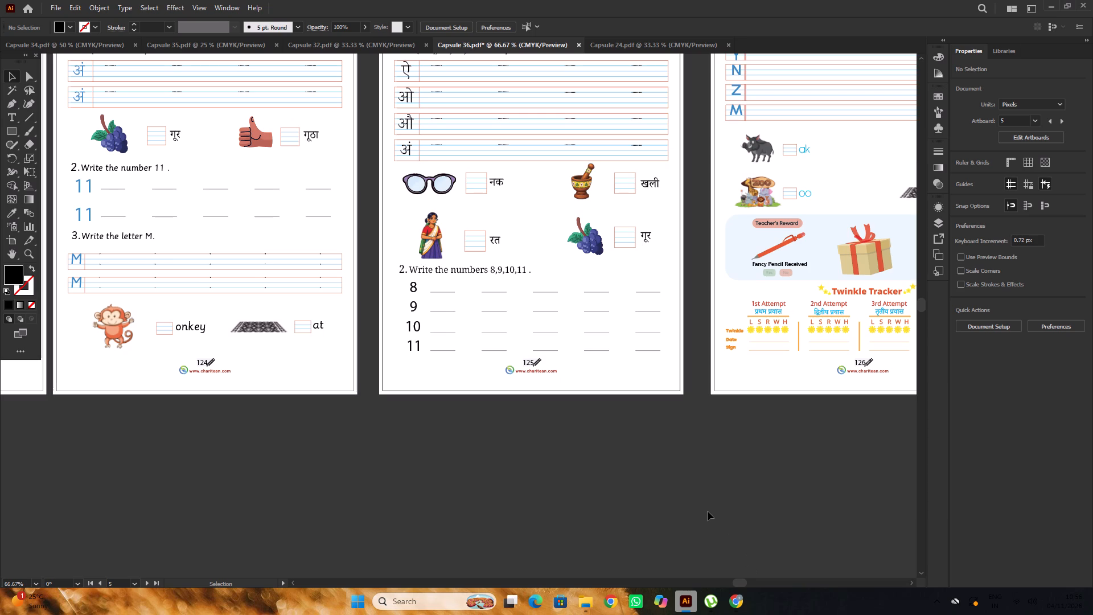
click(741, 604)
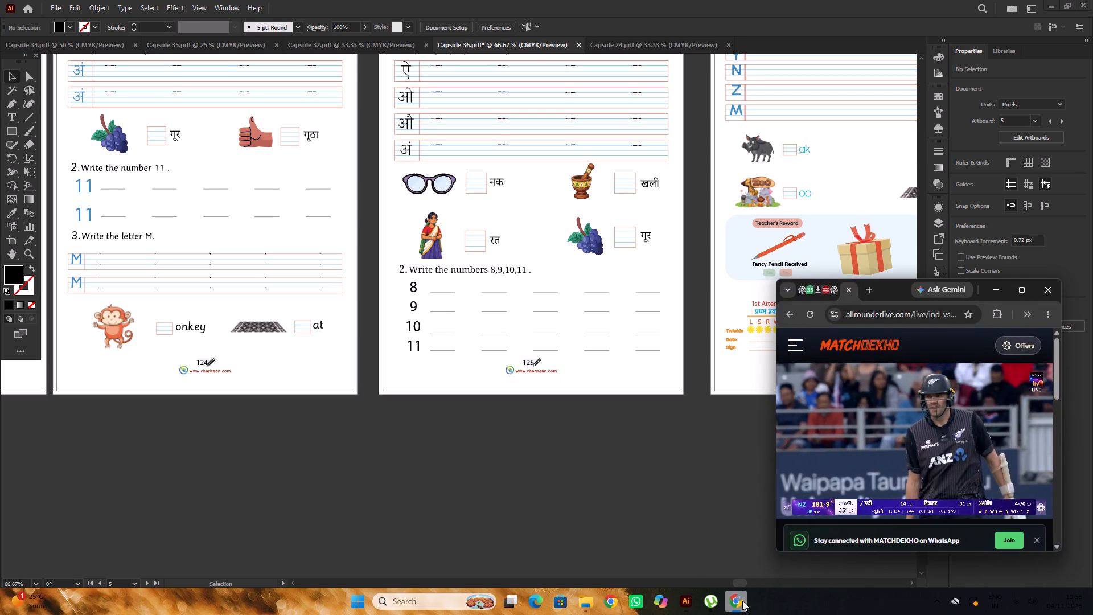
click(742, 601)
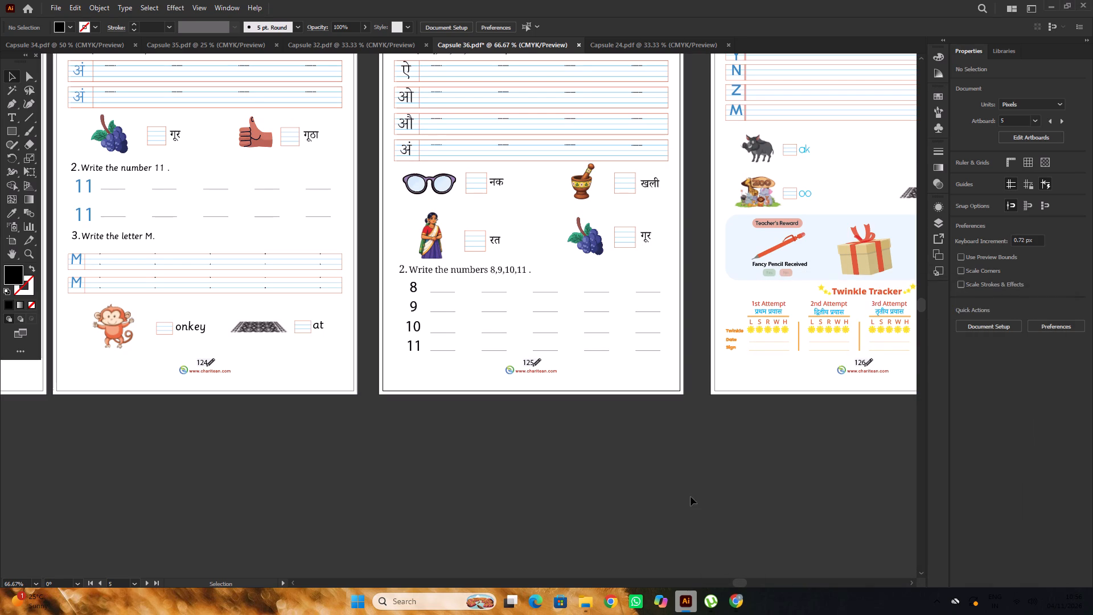
Set the instruction "2. Write the numbers 8,9,10,11." on page 125 in the Sassoon Primary font.
scroll(690, 488, up, 9)
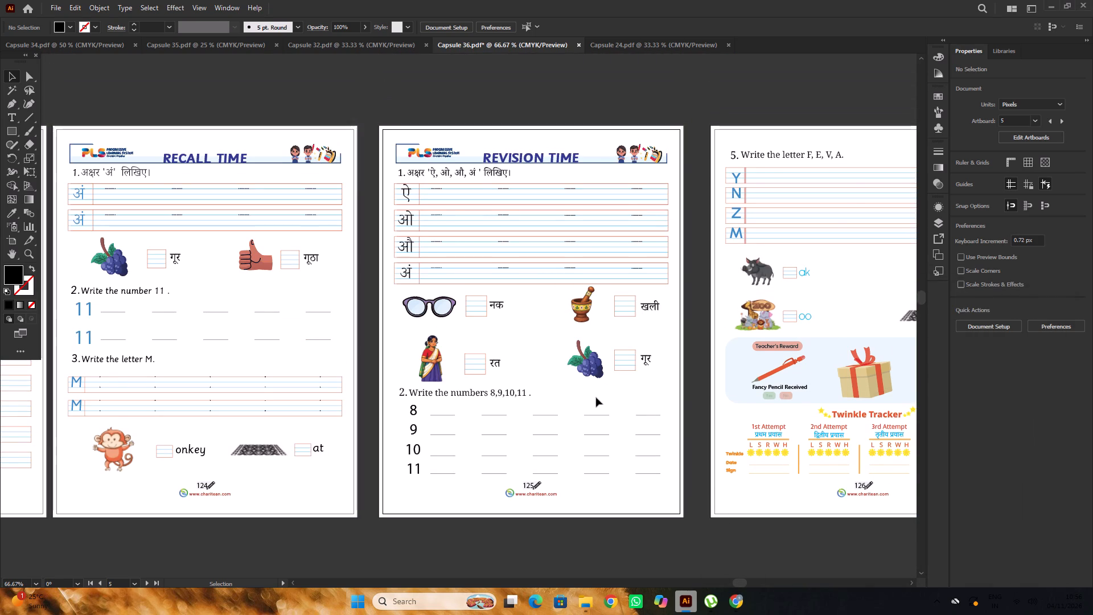
alt+scroll(596, 396, down, 6)
alt+scroll(525, 366, up, 3)
click(523, 292)
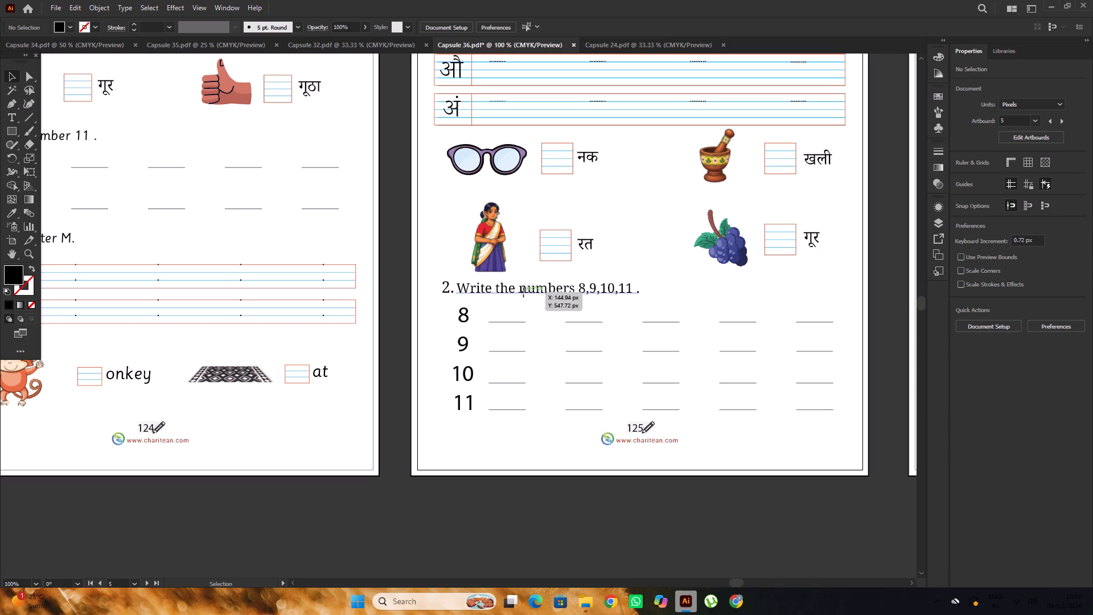
shift+click(447, 293)
click(1040, 279)
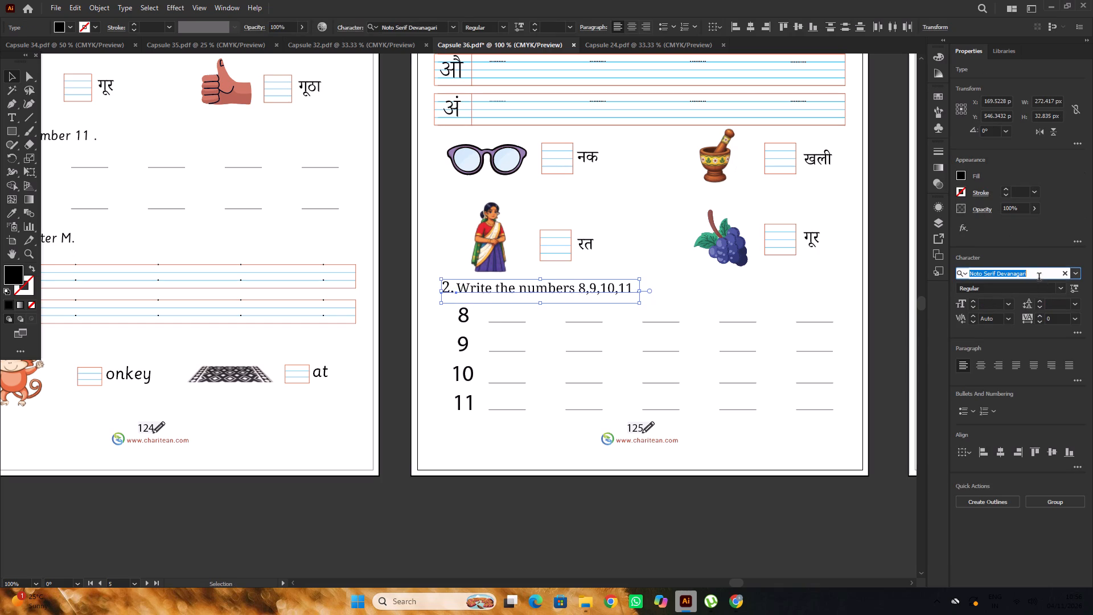
key(s)
key(a)
key(s)
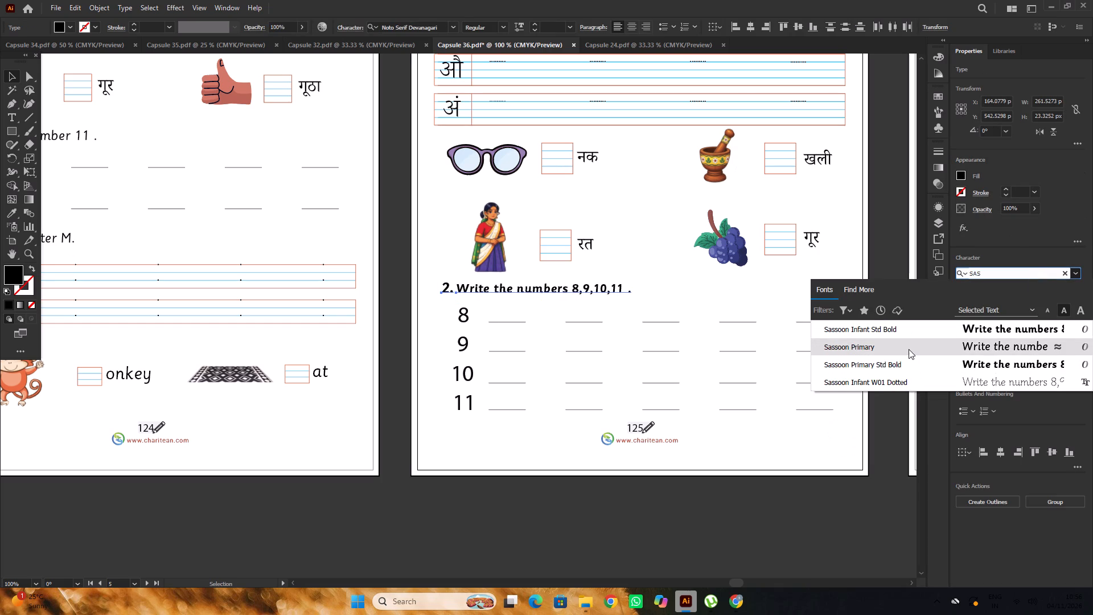
click(909, 349)
alt+scroll(585, 331, down, 2)
click(747, 527)
scroll(652, 387, down, 5)
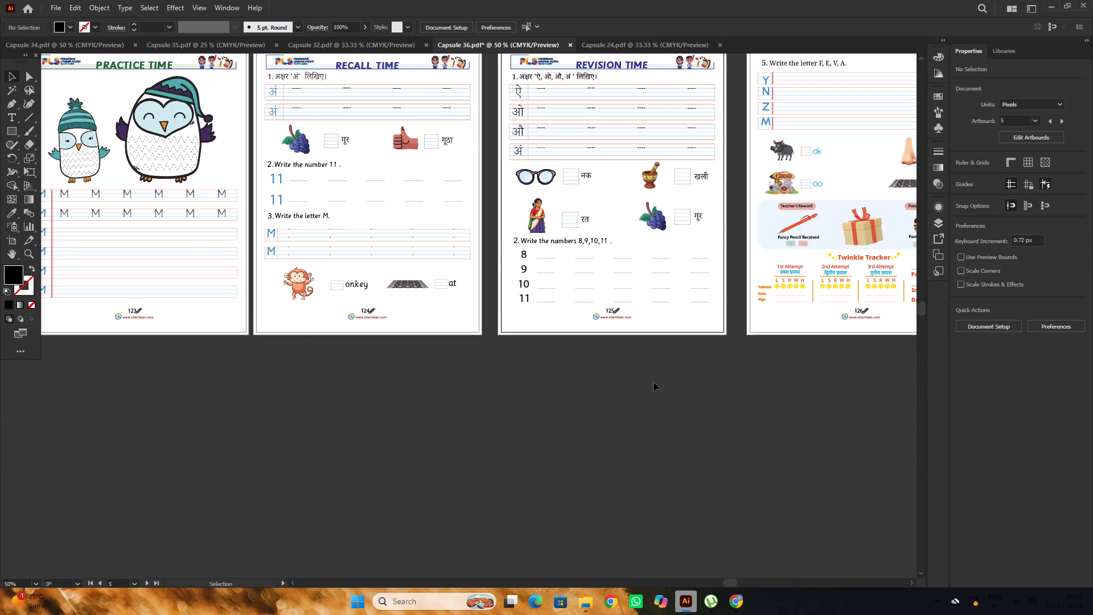
Set the guide numbers 8, 9, 10 and 11 on page 125 in the Sassoon Primary font.
alt+scroll(492, 256, up, 2)
click(555, 261)
shift+click(561, 285)
shift+click(560, 318)
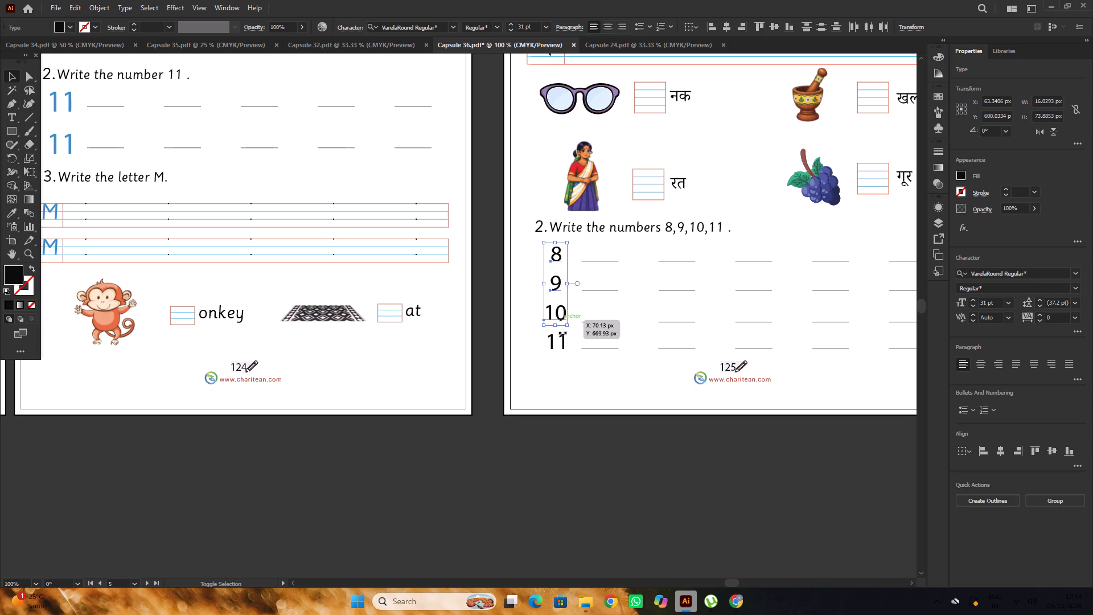
shift+click(566, 350)
click(1045, 270)
key(s)
key(a)
key(s)
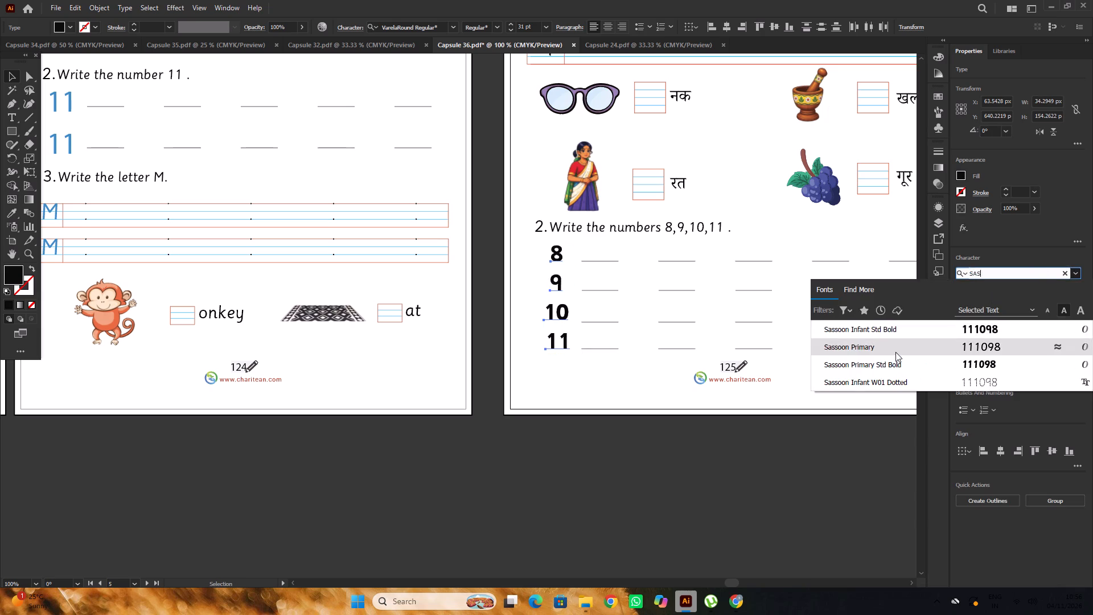
click(895, 352)
double_click(767, 473)
Set the instruction "5. Write the letter F, E, V, A." on page 126 in the Sassoon Primary font.
alt+scroll(529, 274, down, 4)
key(space)
drag(776, 333, 660, 354)
click(790, 324)
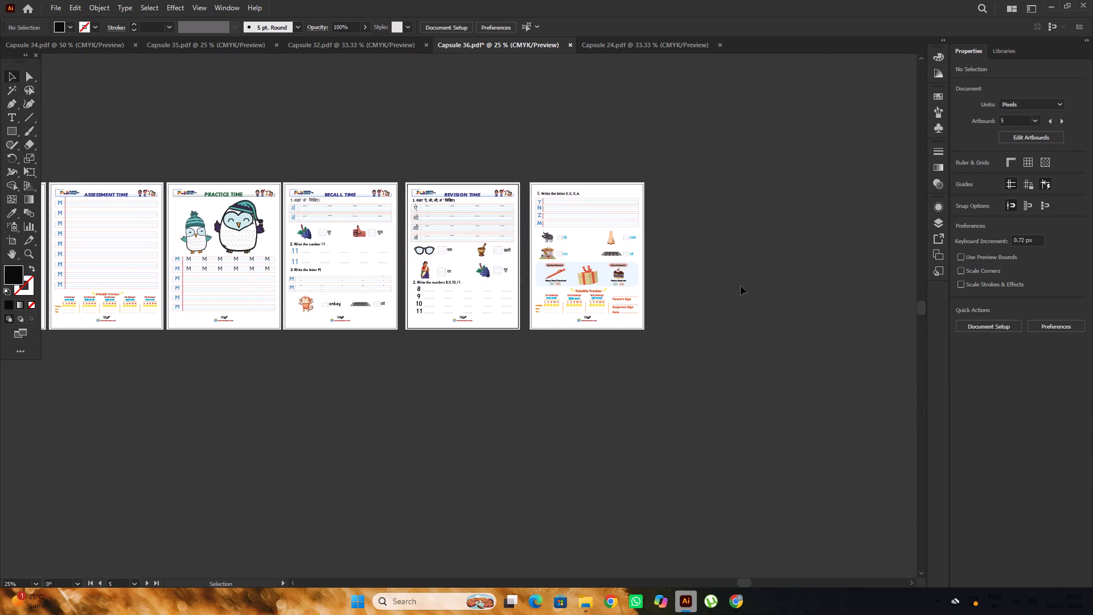
alt+scroll(569, 192, up, 2)
click(563, 191)
alt+scroll(498, 197, up, 2)
shift+click(516, 195)
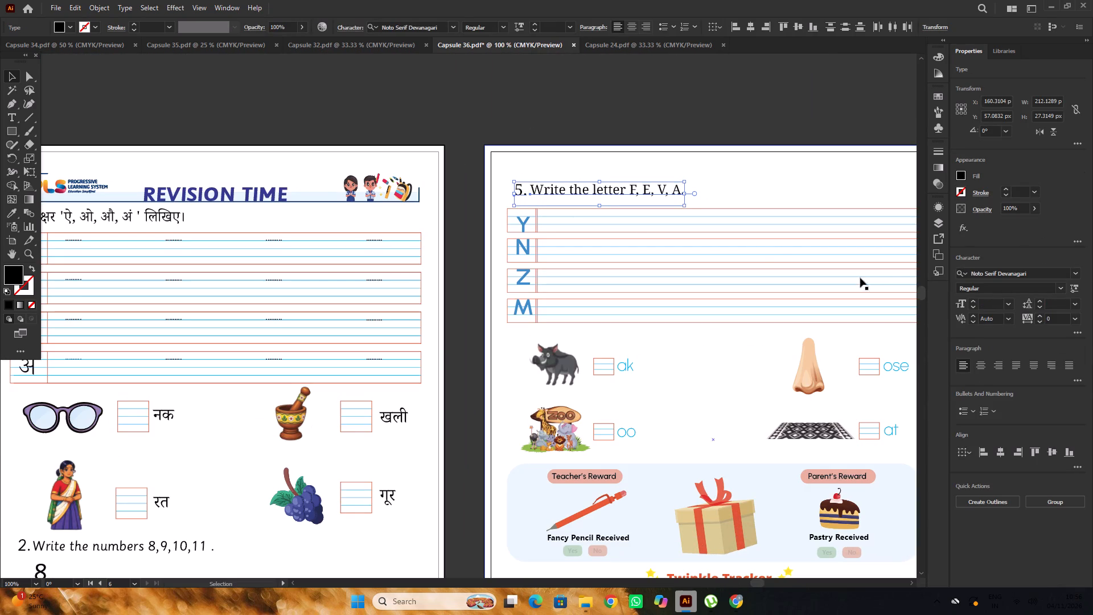
click(1032, 277)
key(s)
key(a)
key(s)
click(858, 349)
alt+scroll(567, 236, down, 1)
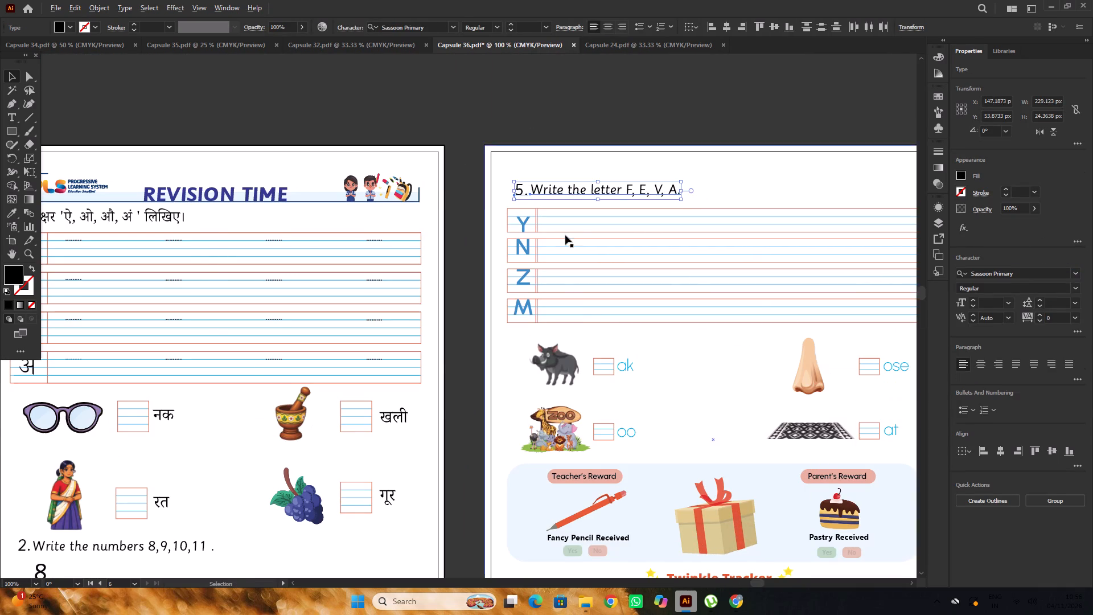
click(599, 152)
Set the blue guide letters Y, N, Z and M on page 126 in the Sassoon Primary font.
scroll(596, 158, down, 5)
scroll(554, 195, up, 2)
click(525, 166)
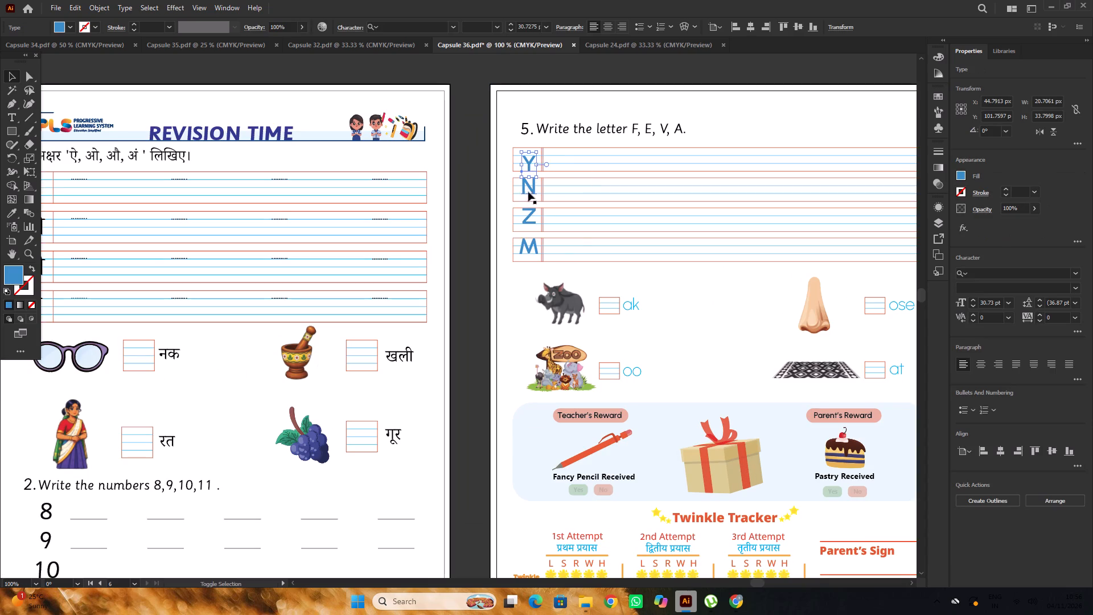
shift+click(528, 192)
shift+click(525, 223)
shift+click(527, 253)
click(1006, 280)
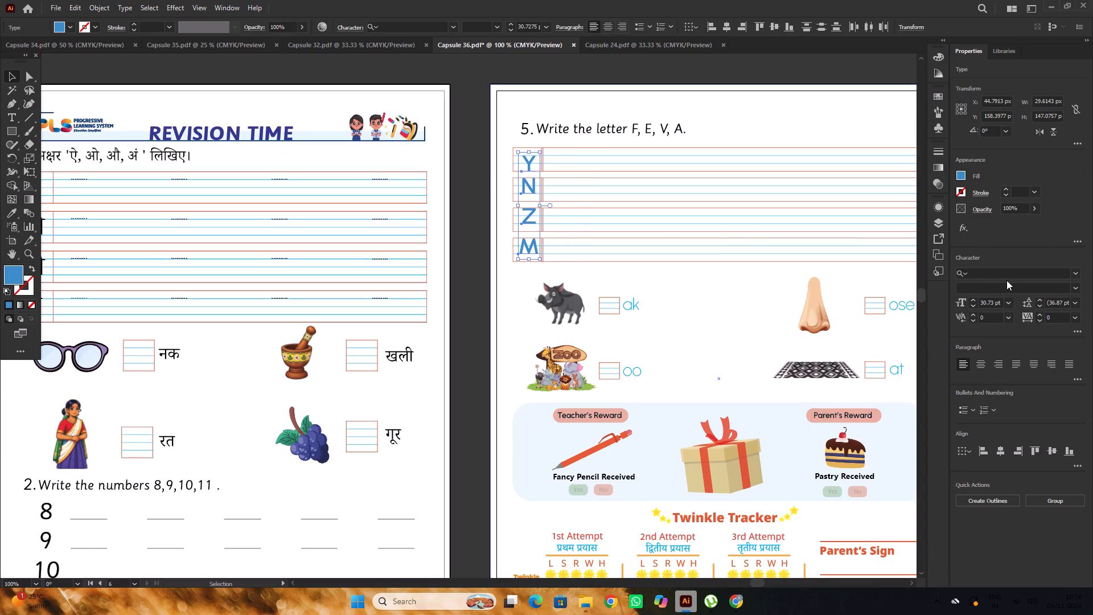
click(1005, 277)
text(SA)
key(s)
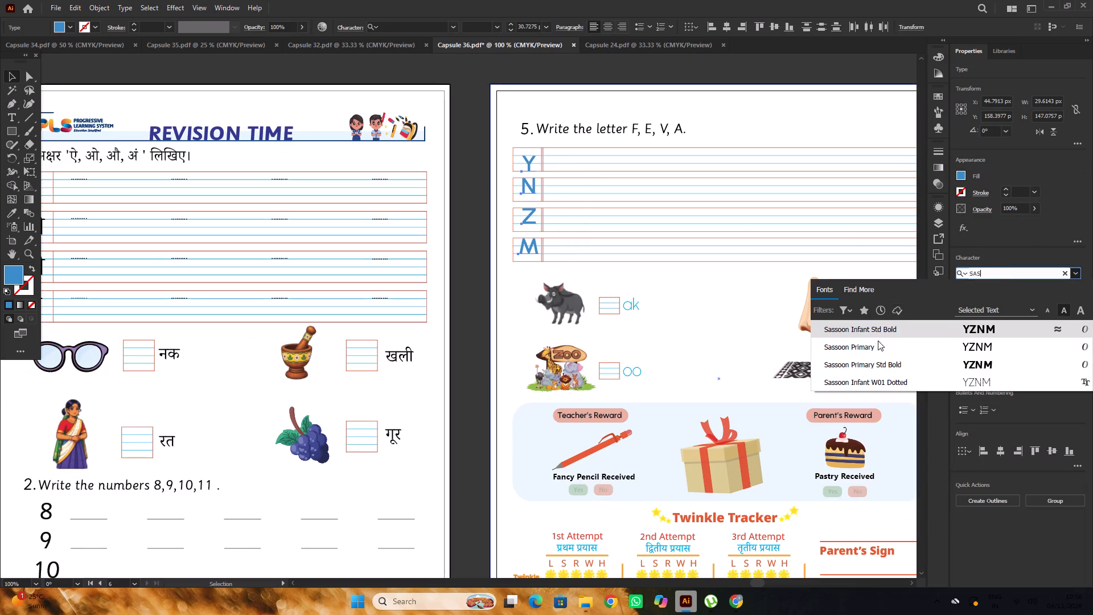
click(873, 351)
Lock the white background rectangle of page 126.
scroll(549, 173, down, 2)
alt+scroll(548, 173, up, 3)
click(573, 106)
scroll(573, 105, up, 2)
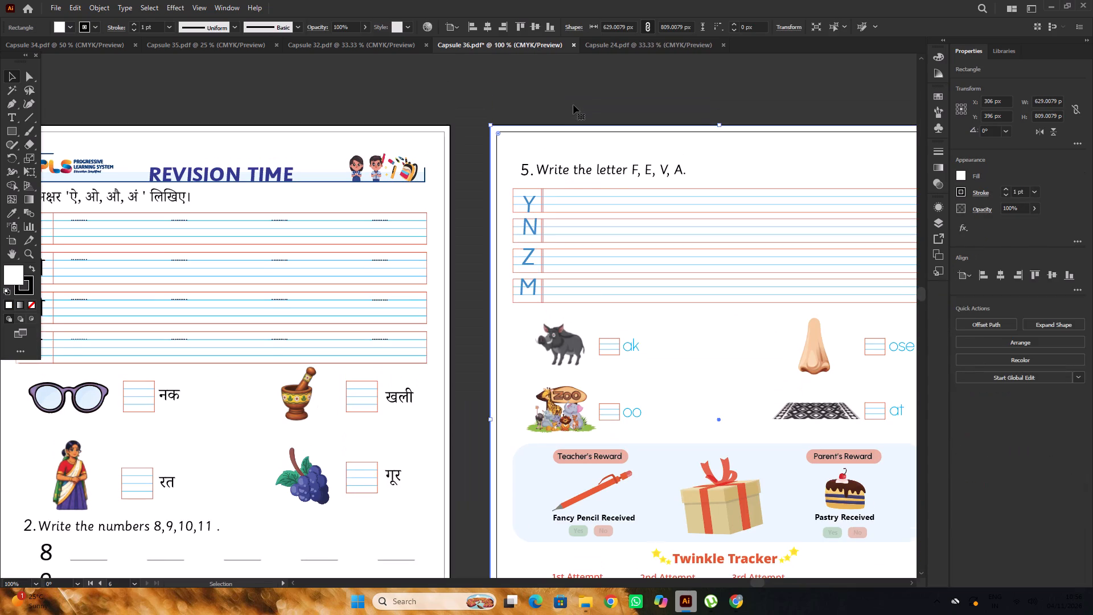
click(577, 100)
click(573, 136)
key(ctrl+2)
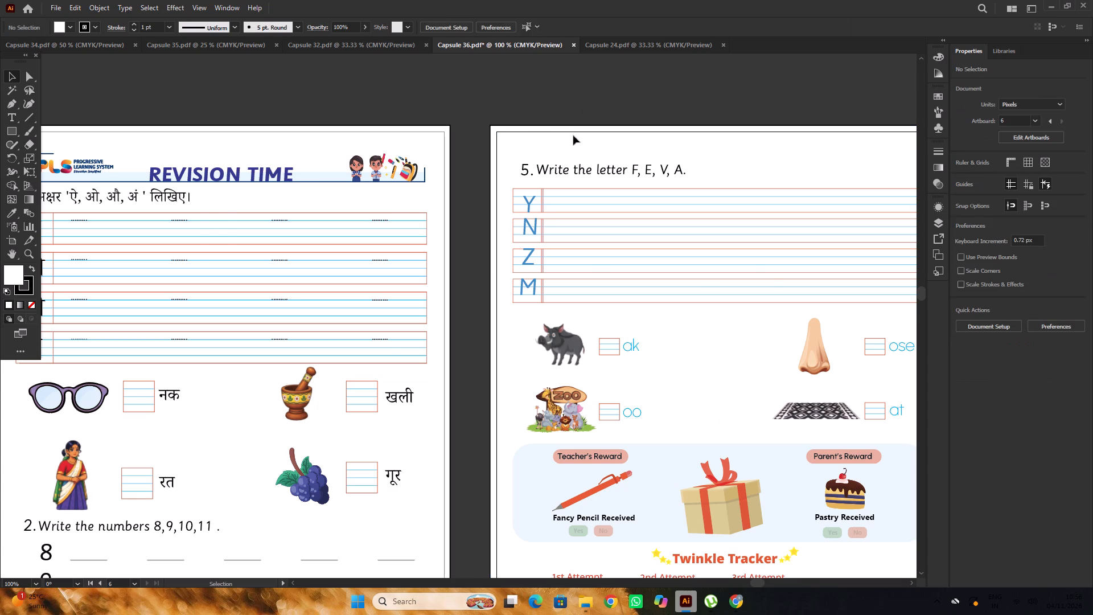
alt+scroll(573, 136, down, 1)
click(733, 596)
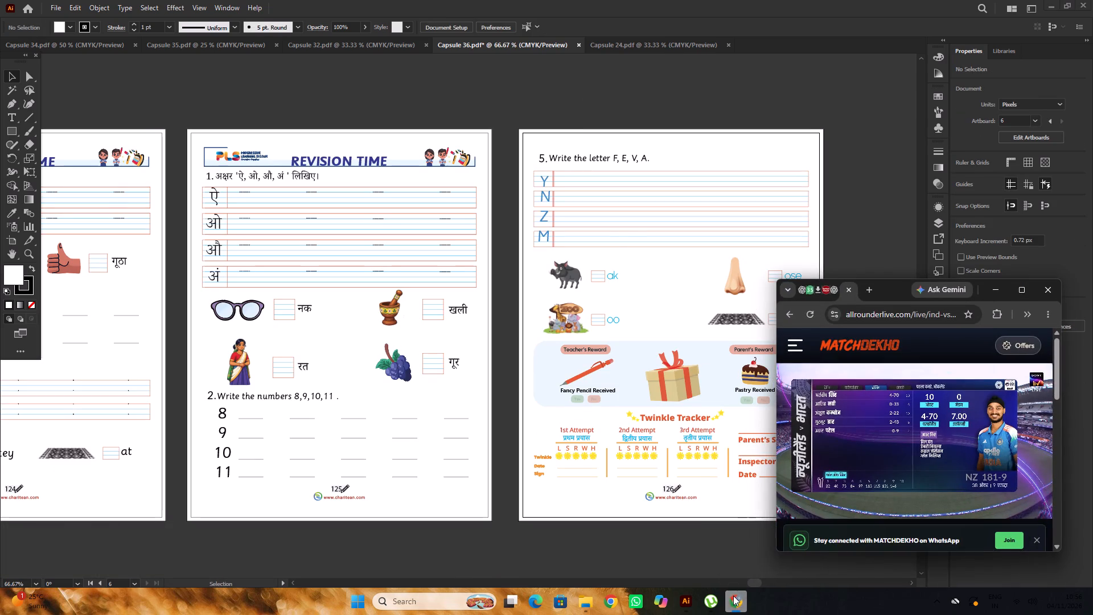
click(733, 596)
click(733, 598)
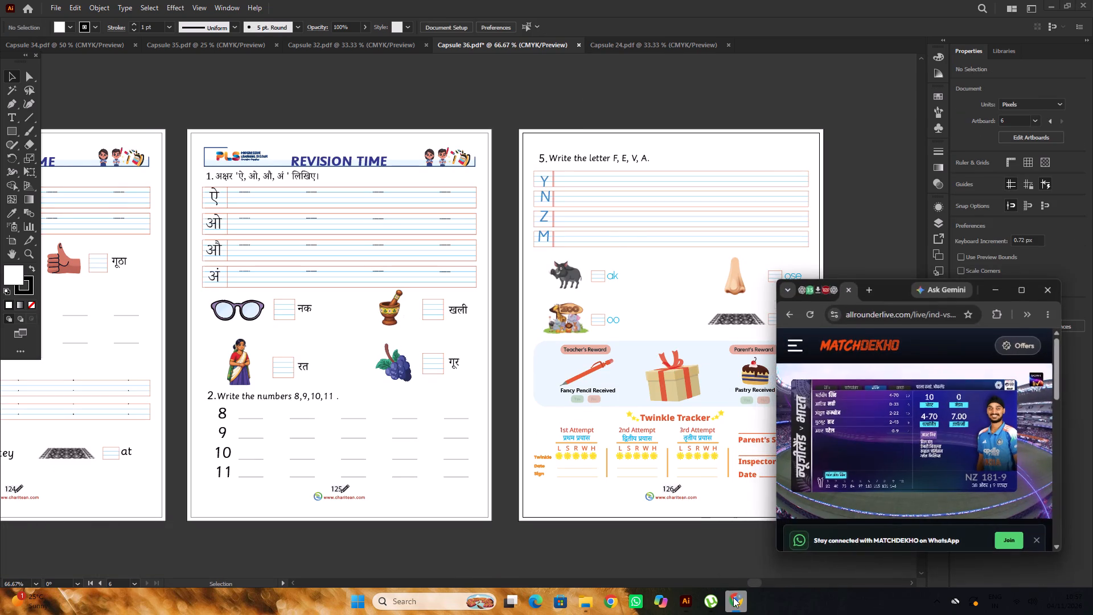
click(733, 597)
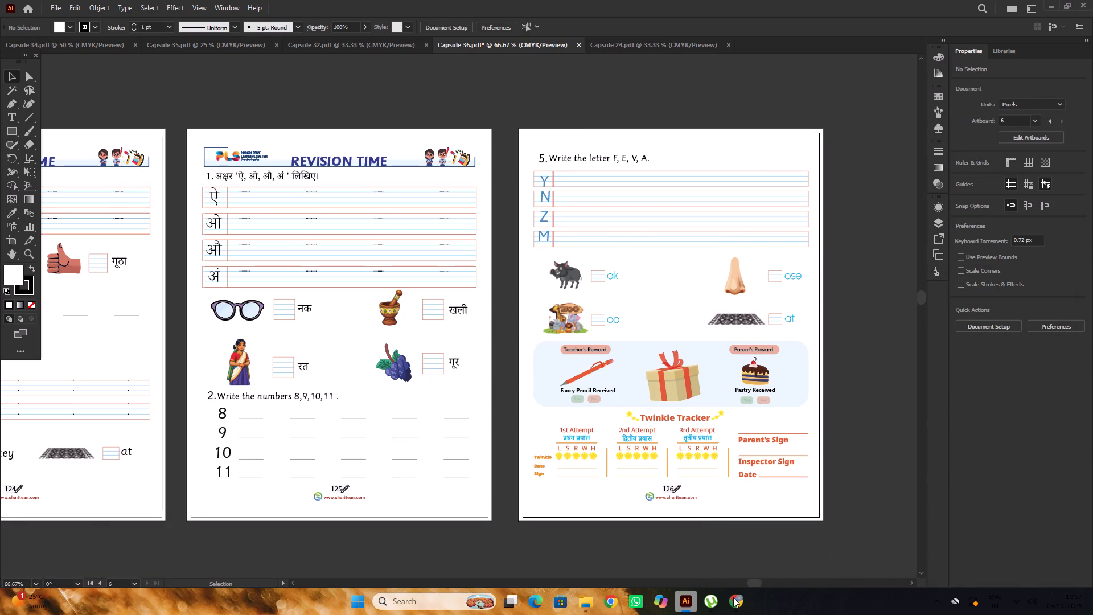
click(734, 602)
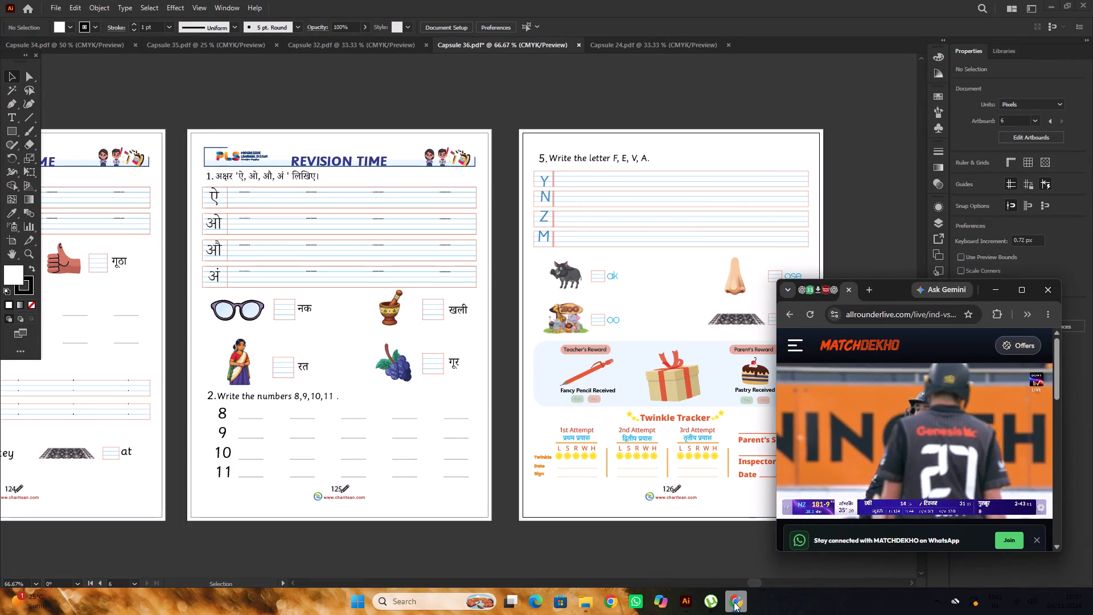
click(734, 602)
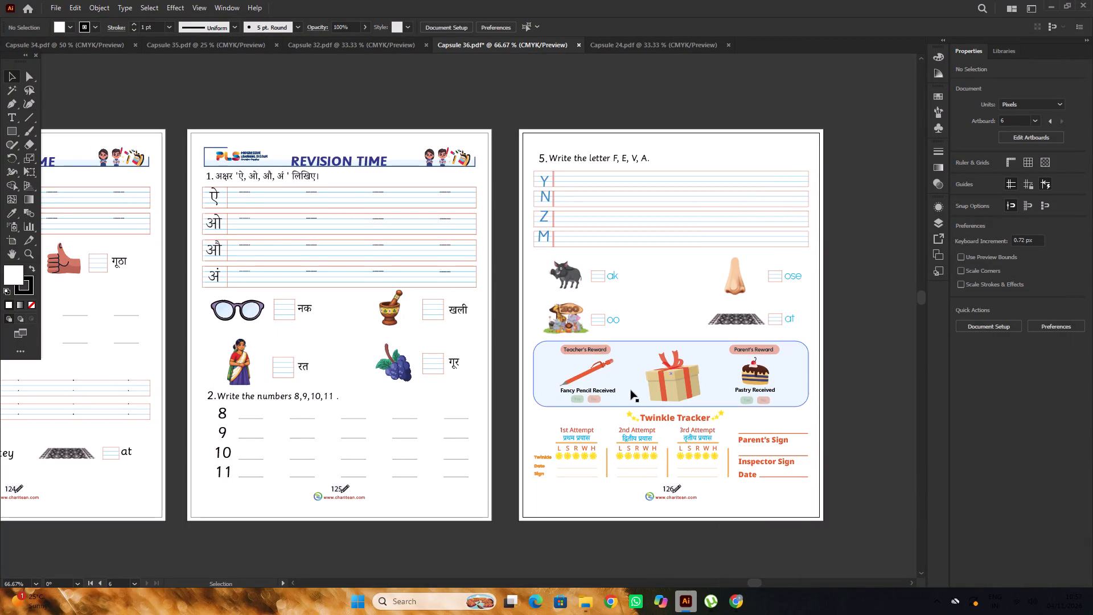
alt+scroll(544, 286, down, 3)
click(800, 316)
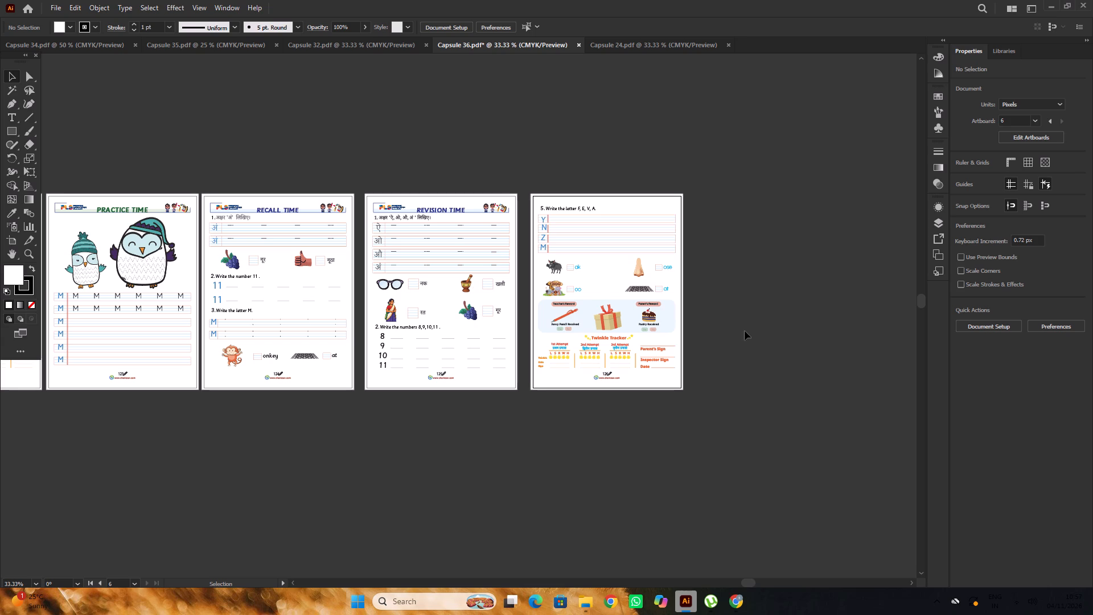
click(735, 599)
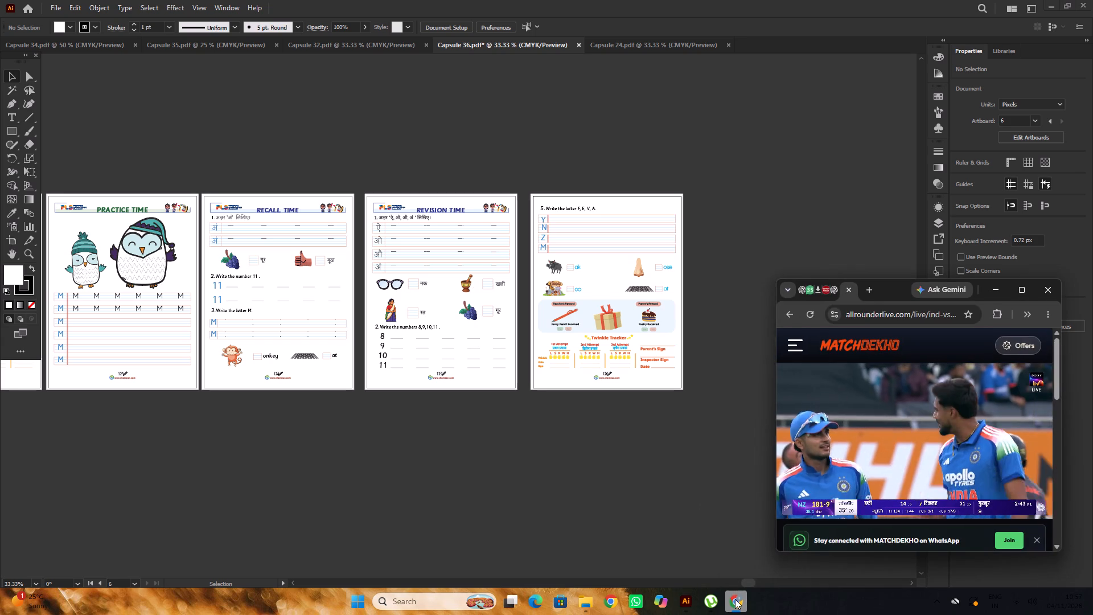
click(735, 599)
Delete the yak picture beside the word "ak" on page 126 from its group.
scroll(672, 409, down, 5)
middle_drag(713, 397, 680, 440)
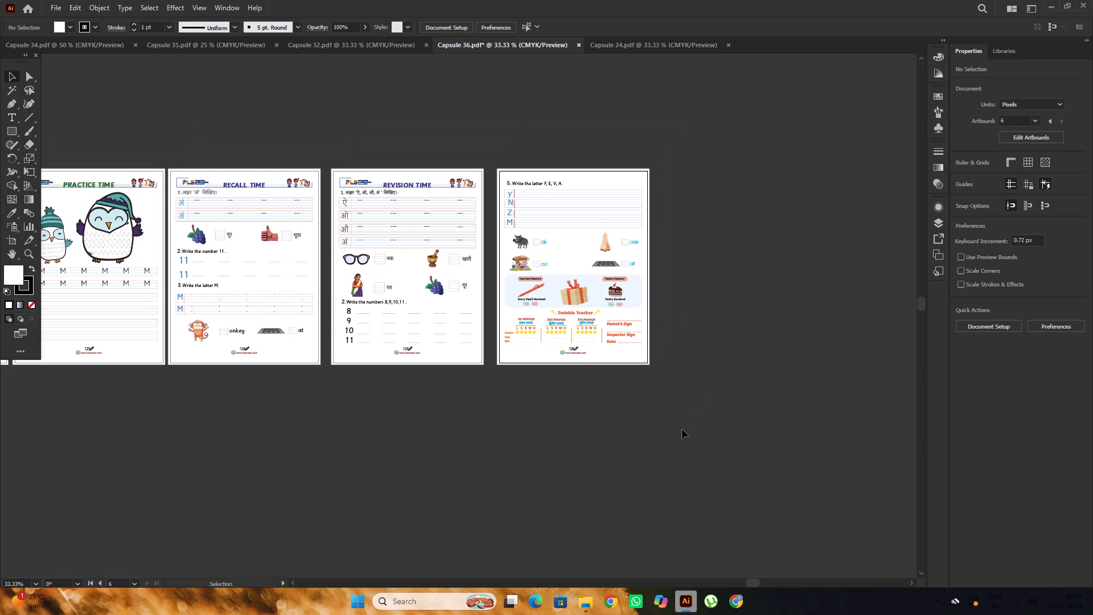
alt+scroll(611, 305, up, 4)
alt+scroll(541, 266, down, 3)
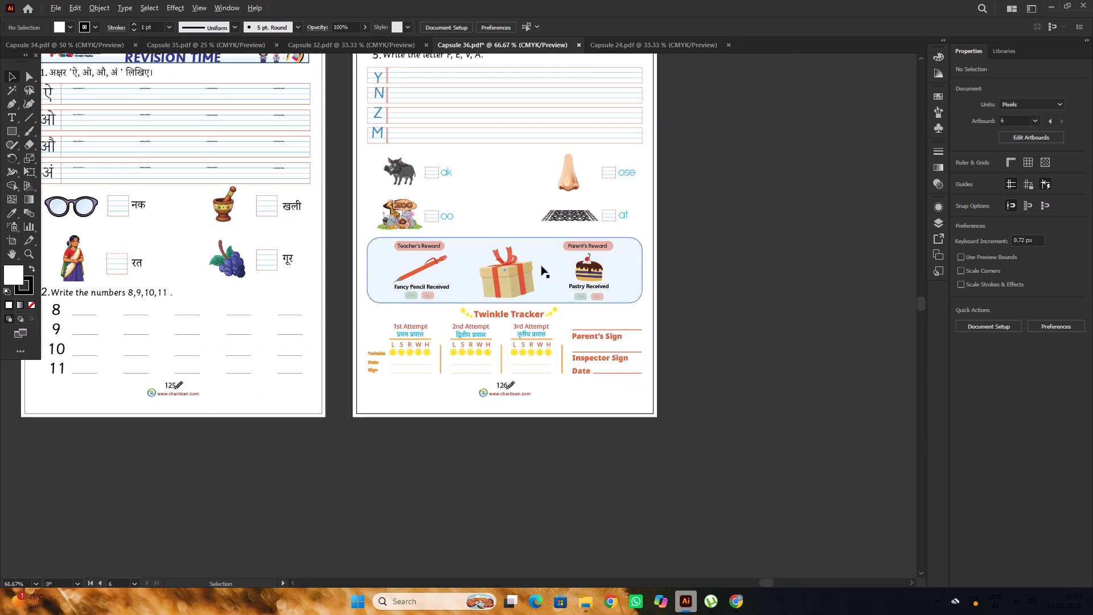
scroll(541, 266, up, 4)
alt+scroll(409, 242, up, 2)
alt+scroll(492, 212, down, 3)
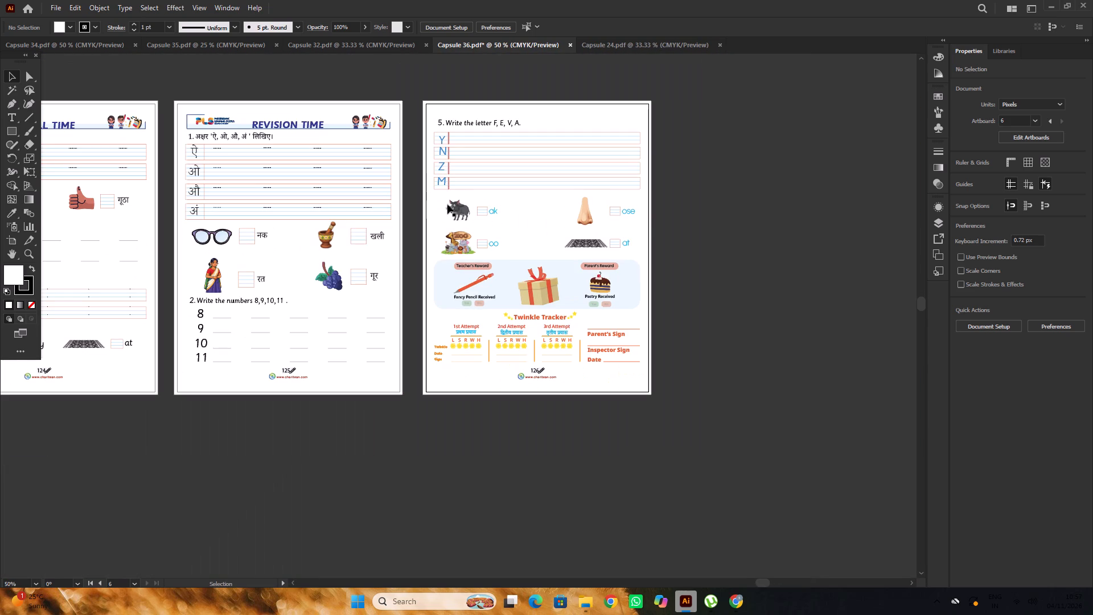
click(456, 206)
triple_click(457, 207)
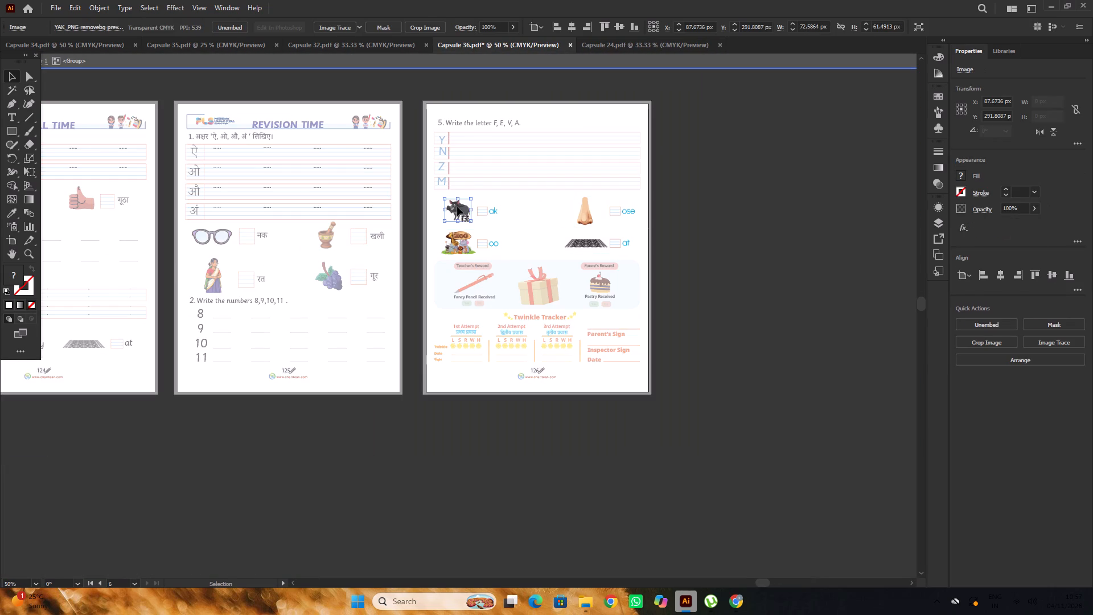
key(Delete)
double_click(724, 222)
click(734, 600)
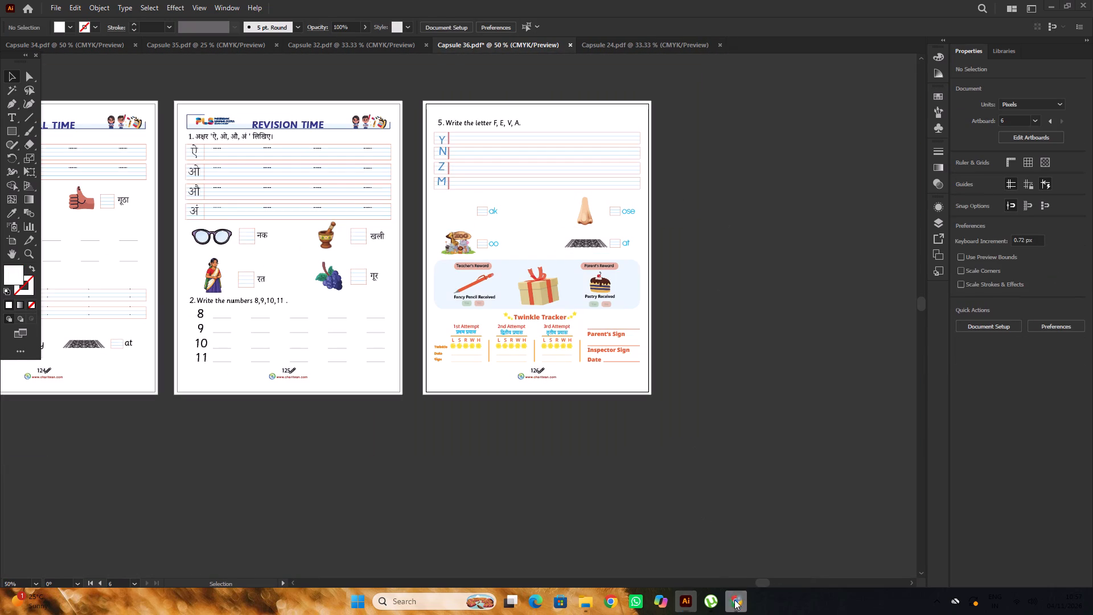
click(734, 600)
Look over the pages of Capsule 34 and the revision pages of Capsule 24 for comparison.
alt+scroll(582, 388, down, 2)
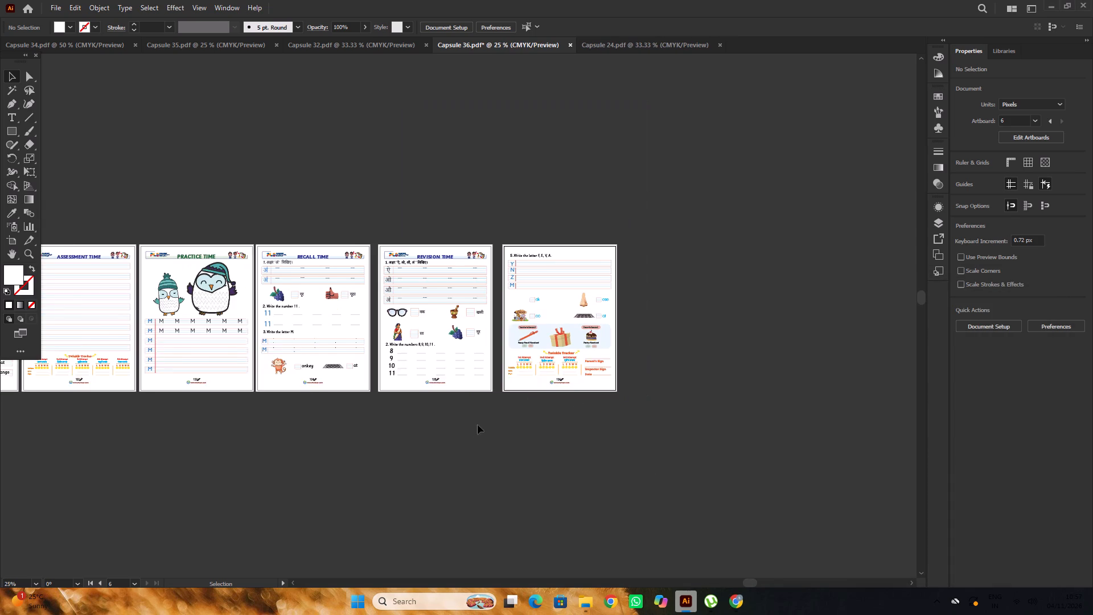
key(space)
drag(524, 431, 597, 425)
click(159, 50)
click(83, 48)
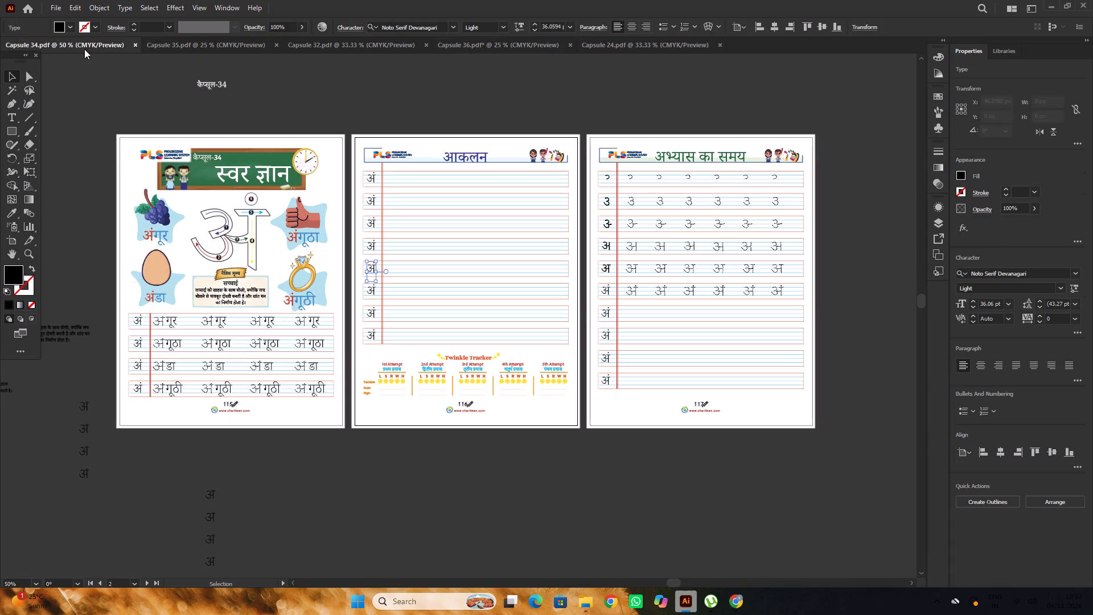
alt+scroll(401, 256, down, 2)
click(513, 56)
click(512, 45)
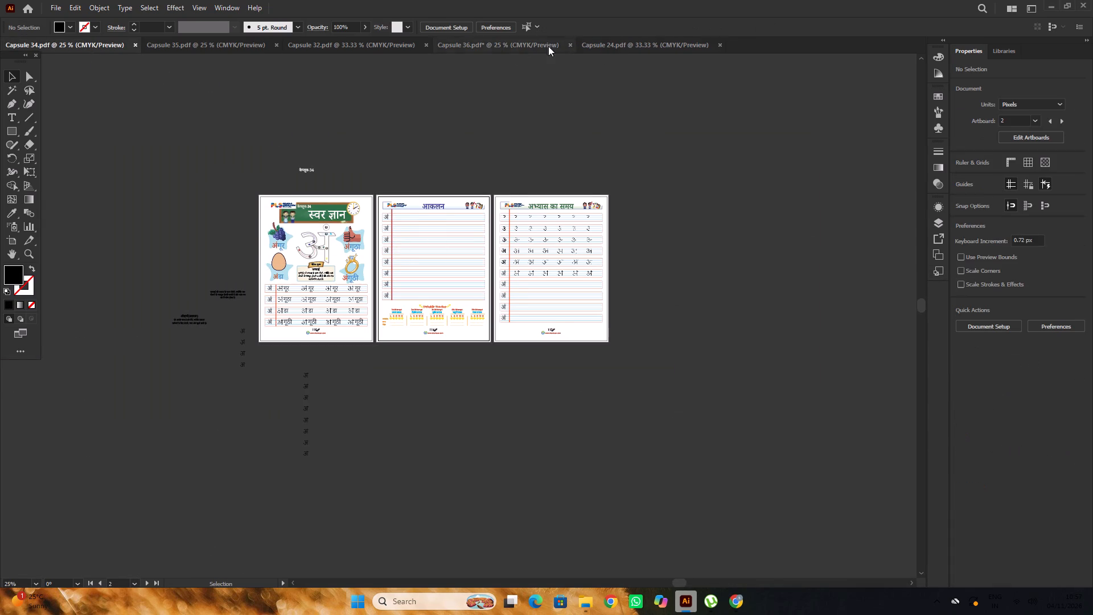
click(607, 43)
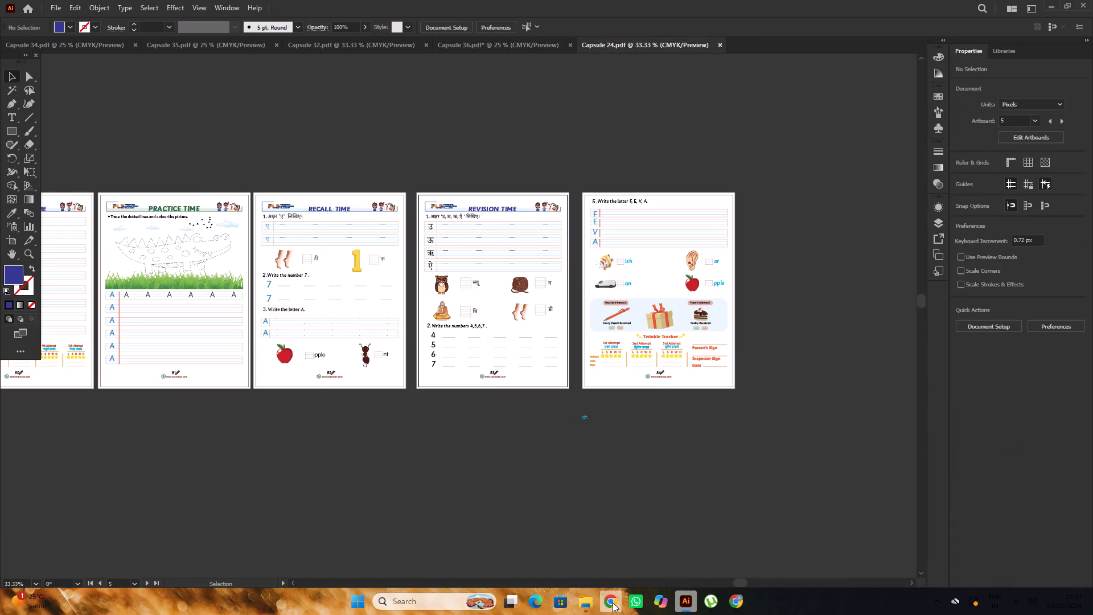
Switch to Chrome, open the download history and preview the most recently downloaded PNG image.
click(736, 596)
click(869, 290)
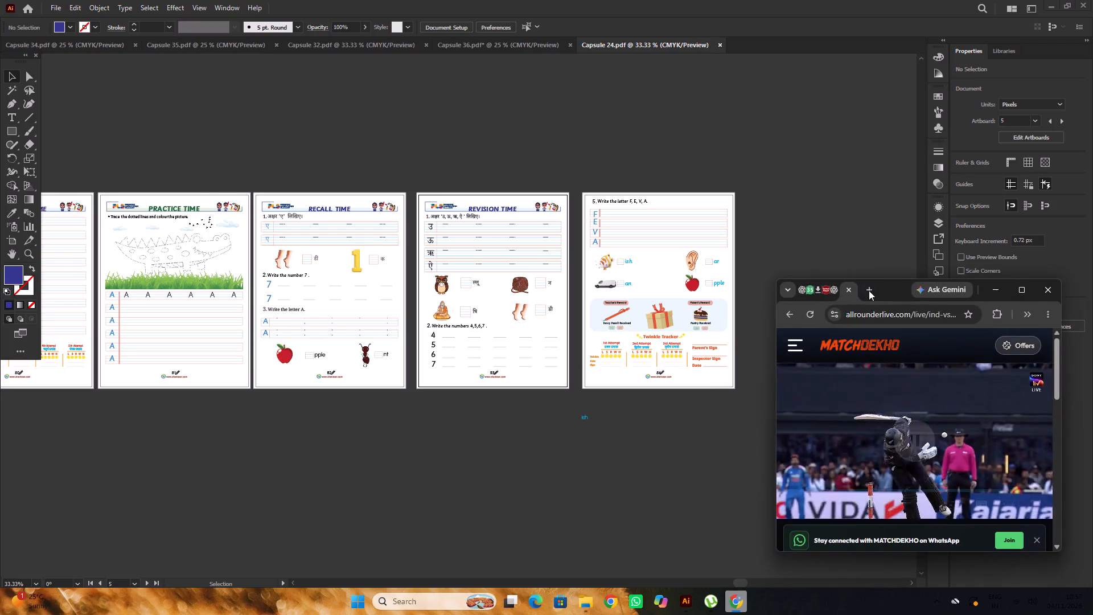
click(1044, 312)
click(907, 141)
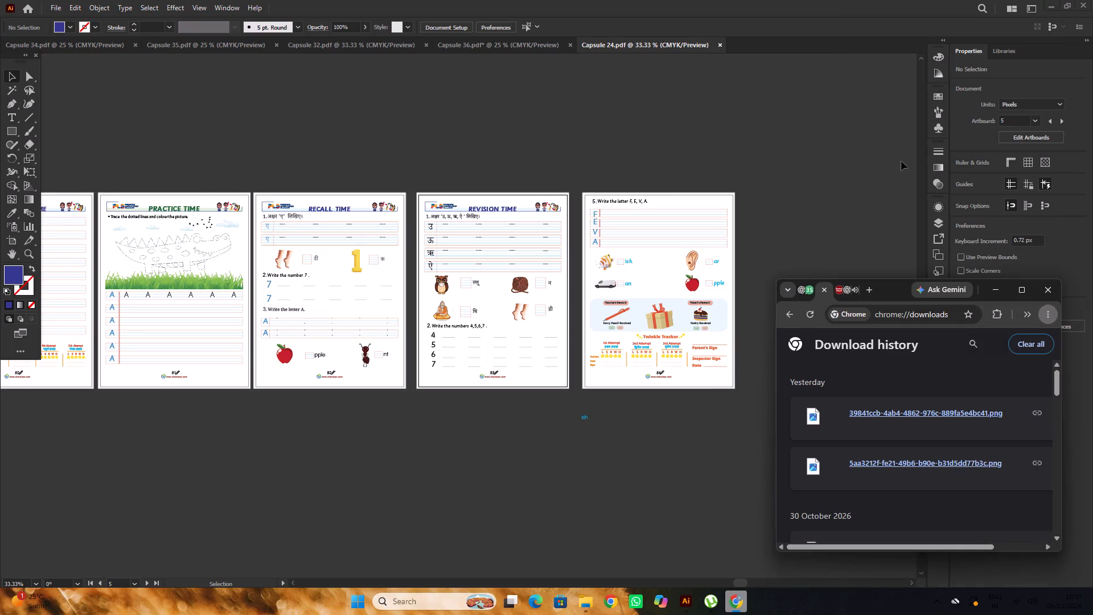
click(969, 413)
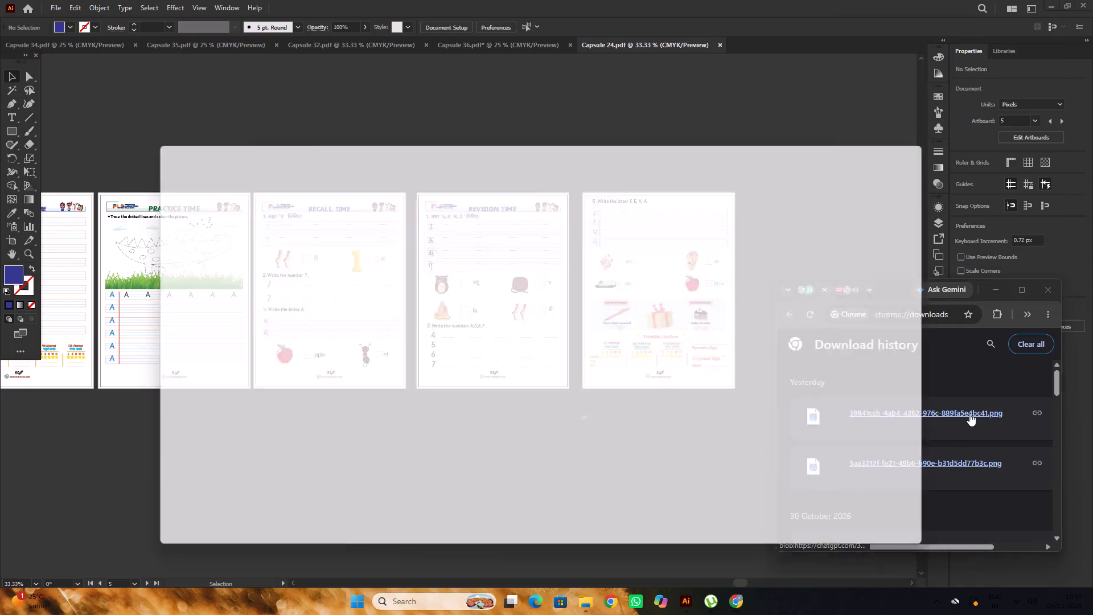
click(930, 146)
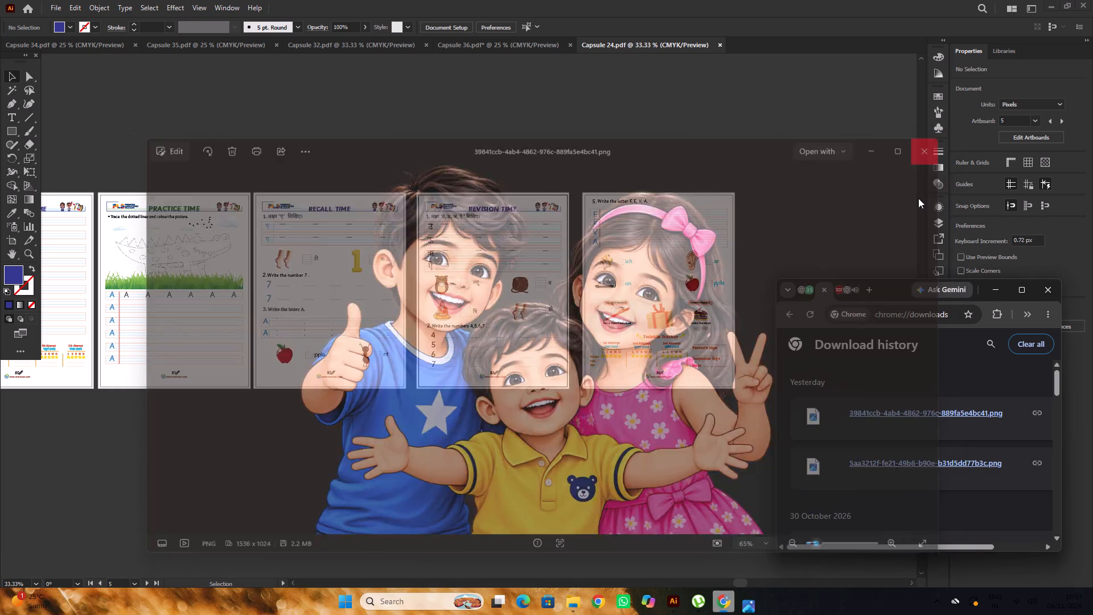
Place the downloaded yak PNG from Chrome's download history into the Capsule 24 document.
drag(939, 462, 632, 481)
click(992, 293)
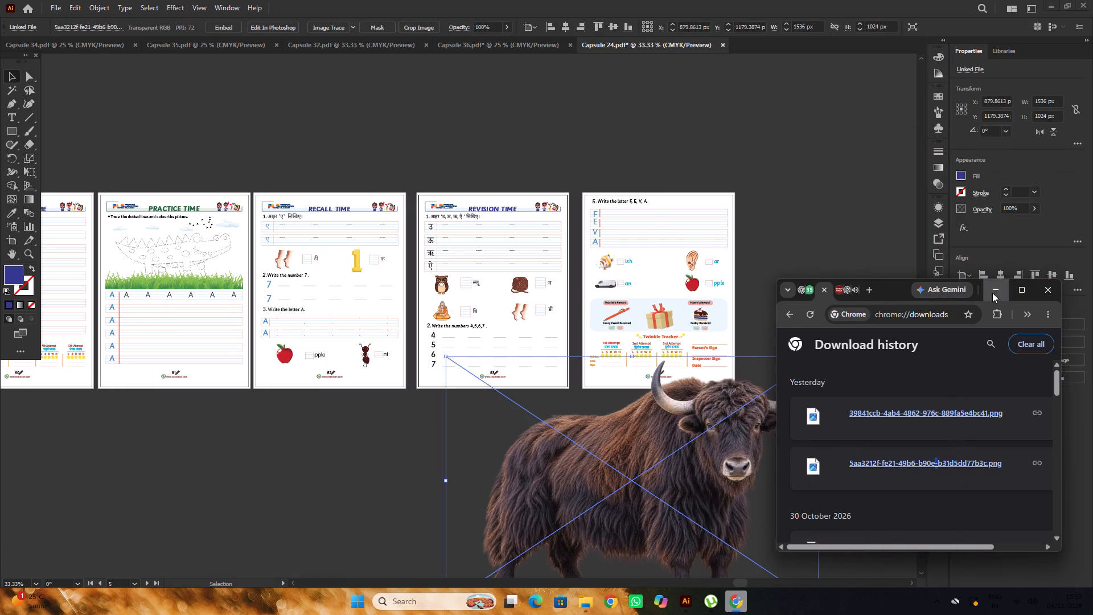
scroll(727, 367, down, 6)
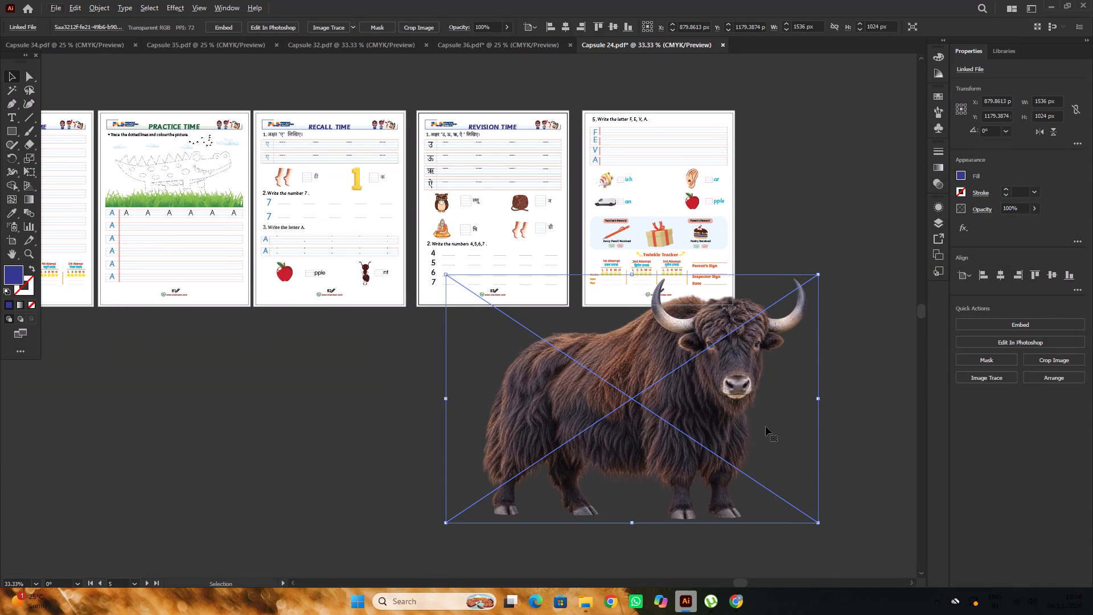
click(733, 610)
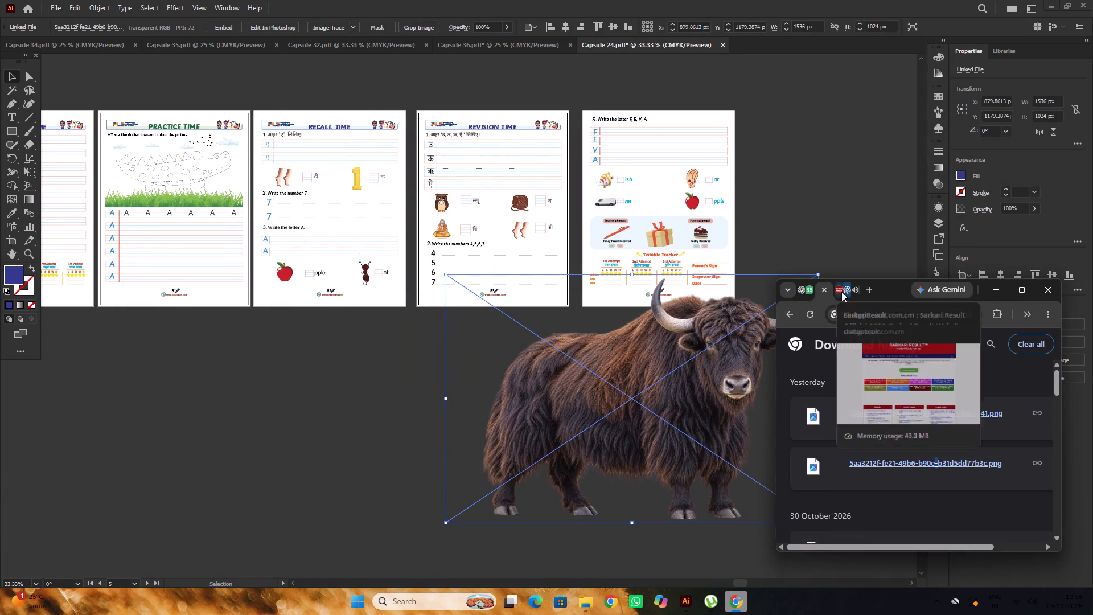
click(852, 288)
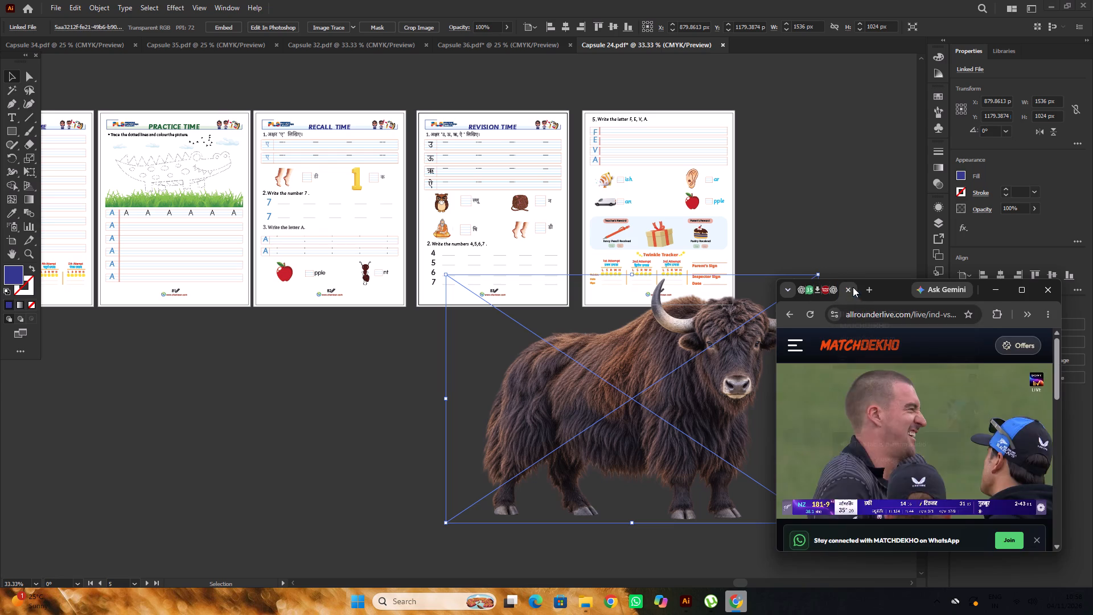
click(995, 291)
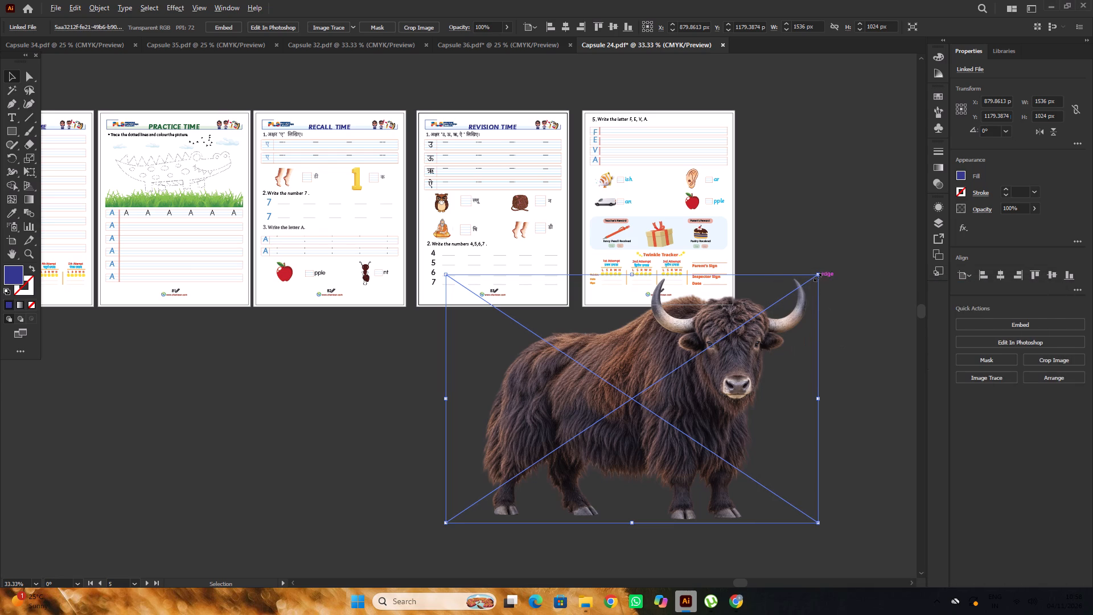
Scale the placed yak picture down proportionally to about 148 by 99 px.
alt+shift+drag(816, 273, 689, 379)
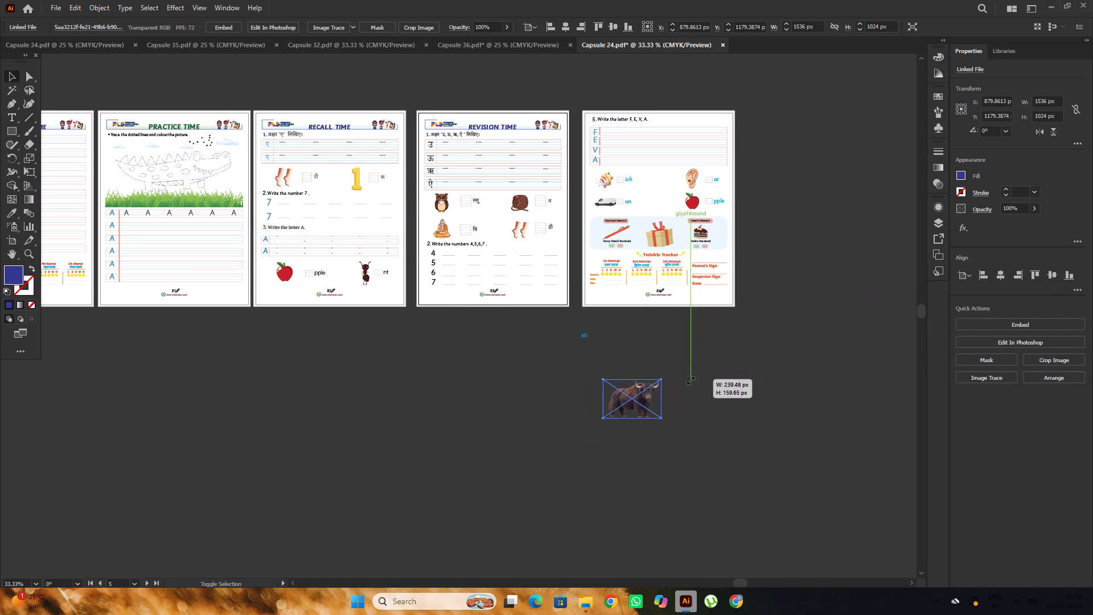
alt+shift+drag(689, 379, 679, 387)
scroll(730, 363, up, 7)
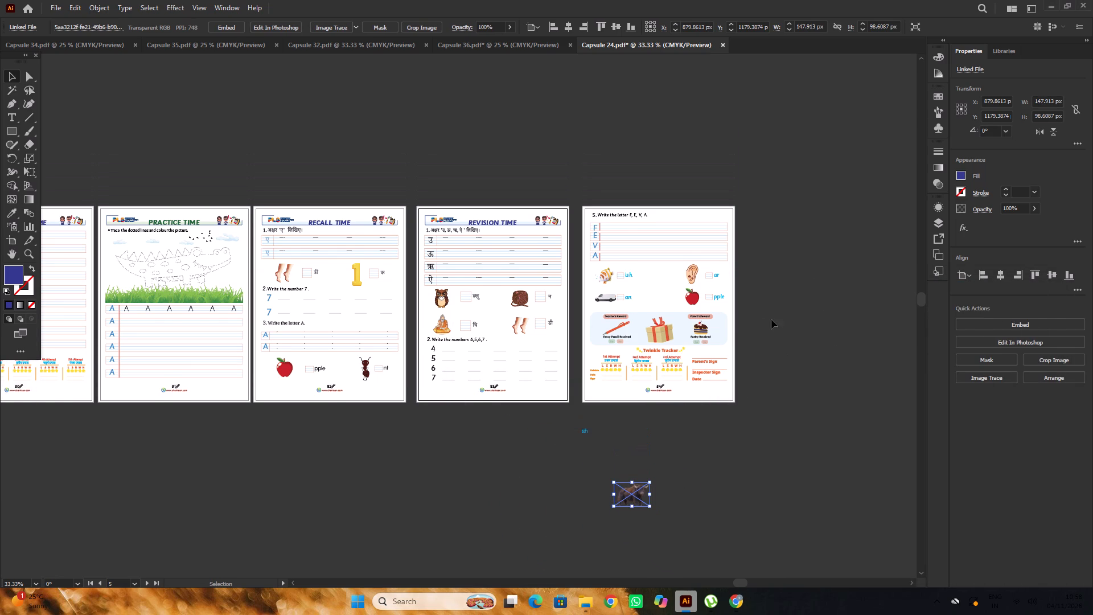
Transfer the yak picture to the Capsule 36 document and place it beside the word "ak" on page 126.
click(498, 54)
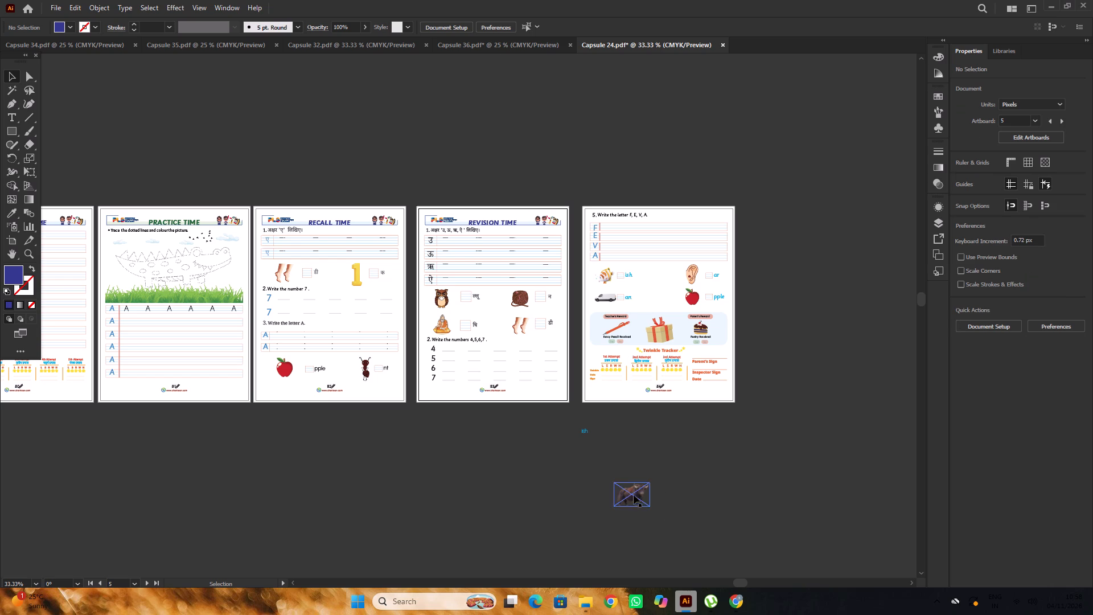
drag(634, 495, 650, 452)
click(734, 397)
scroll(734, 396, down, 2)
scroll(705, 384, up, 2)
drag(651, 448, 594, 181)
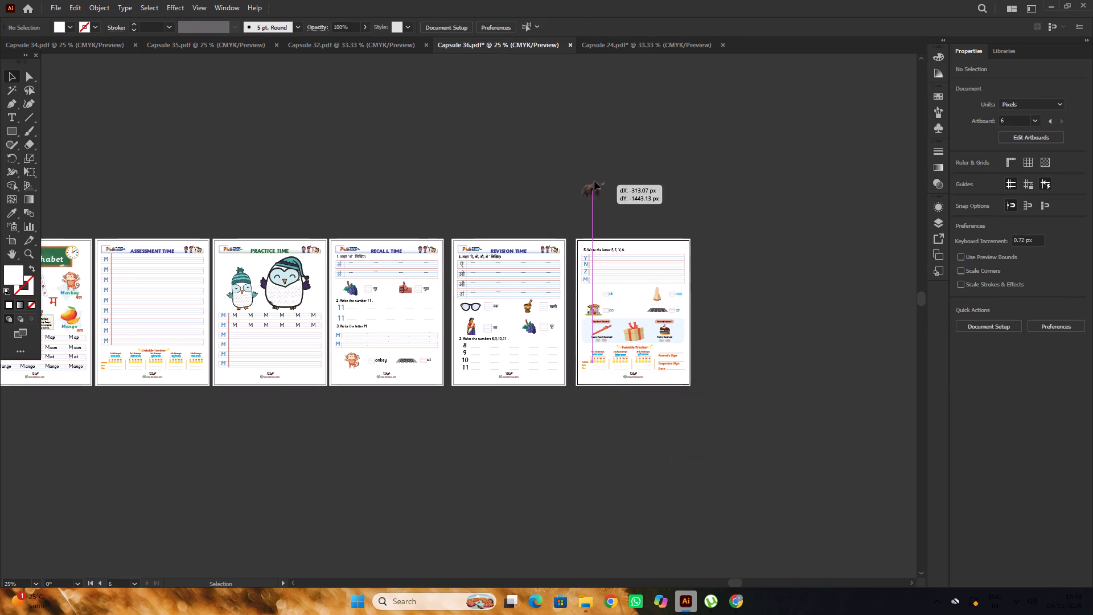
drag(594, 181, 594, 203)
click(631, 214)
scroll(631, 211, down, 2)
alt+scroll(631, 210, up, 3)
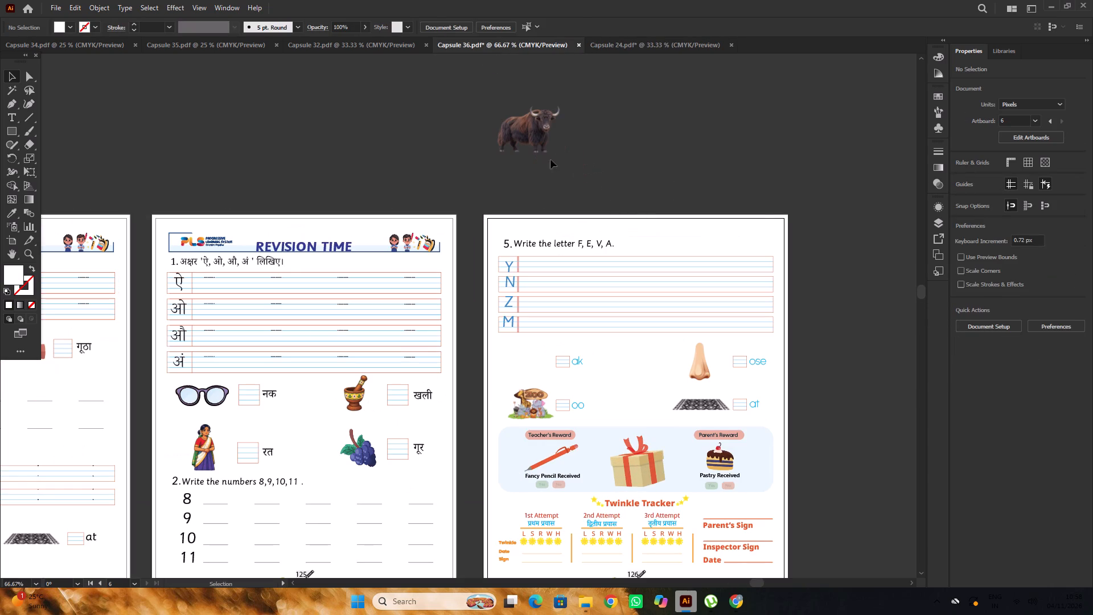
drag(540, 128, 548, 356)
scroll(549, 345, down, 5)
scroll(550, 315, up, 3)
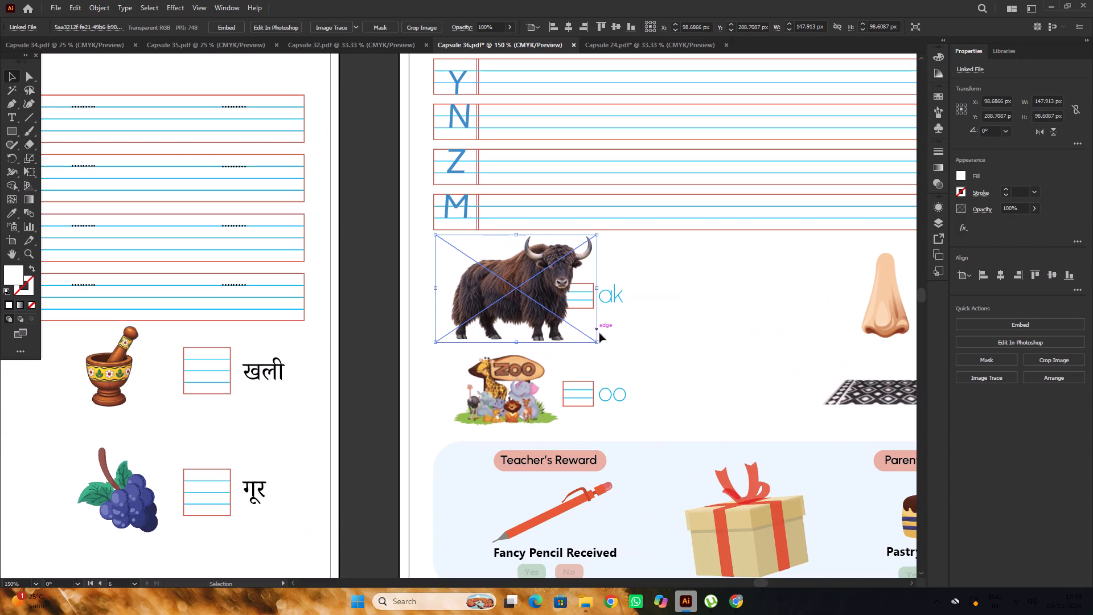
Scale the yak picture to about 85 by 56 px and position it above the zoo picture, before the "ak" answer box.
alt+shift+drag(598, 342, 568, 318)
drag(532, 285, 521, 292)
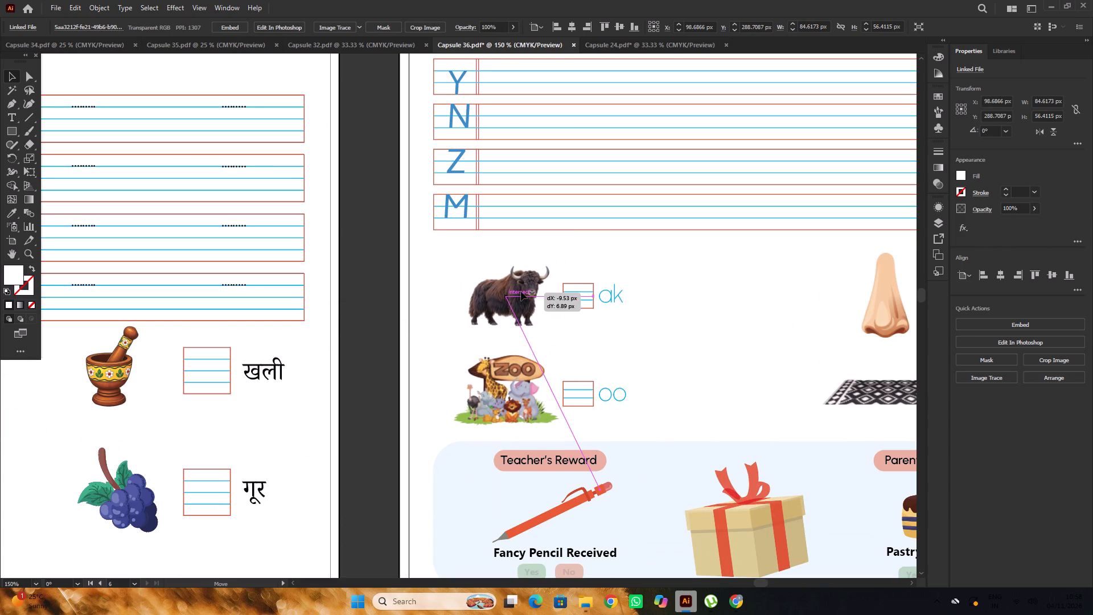
drag(521, 292, 521, 290)
alt+scroll(521, 290, down, 4)
click(720, 296)
scroll(718, 294, down, 3)
alt+scroll(533, 305, up, 2)
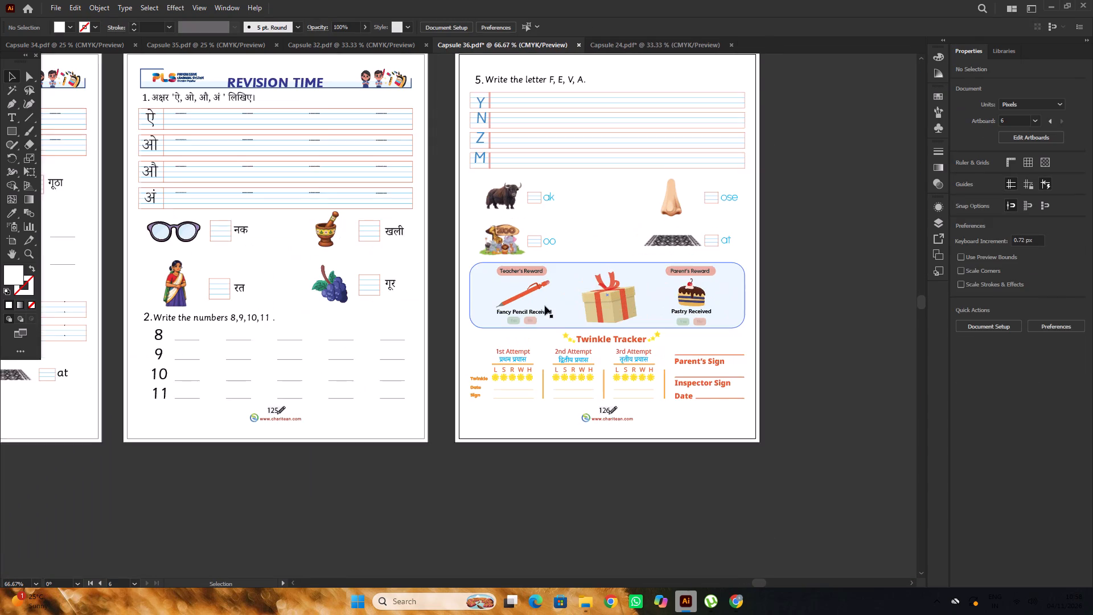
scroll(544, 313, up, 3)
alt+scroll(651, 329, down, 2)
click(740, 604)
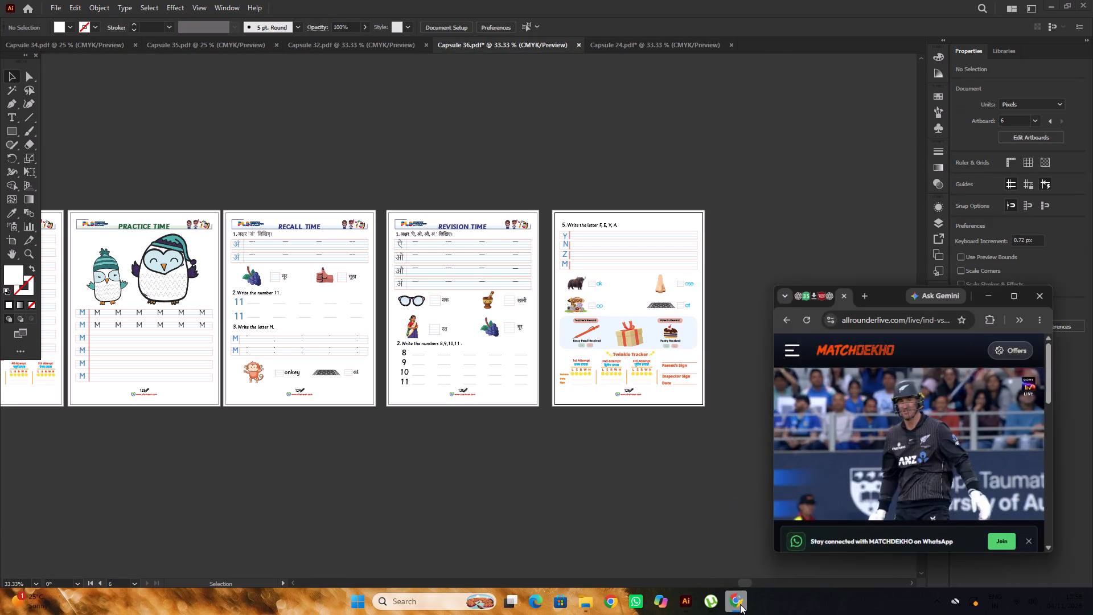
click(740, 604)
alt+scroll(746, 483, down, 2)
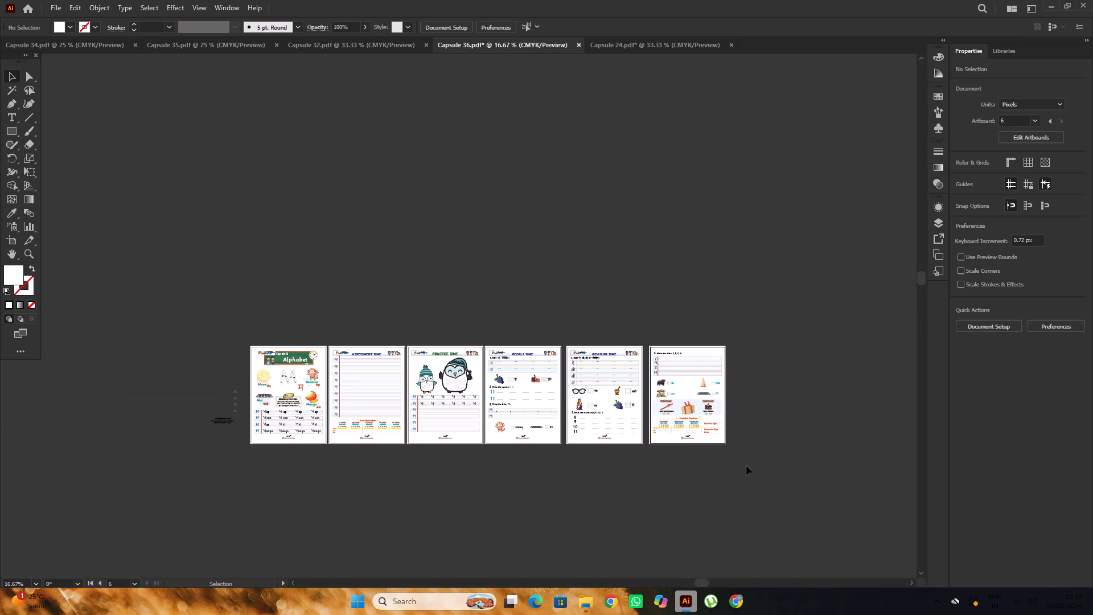
Change the font of the word endings "ak", "oo", "ose" and "at" on page 126 to Sassoon Primary.
alt+scroll(714, 399, up, 3)
scroll(714, 395, up, 1)
scroll(714, 395, down, 4)
alt+scroll(720, 358, up, 3)
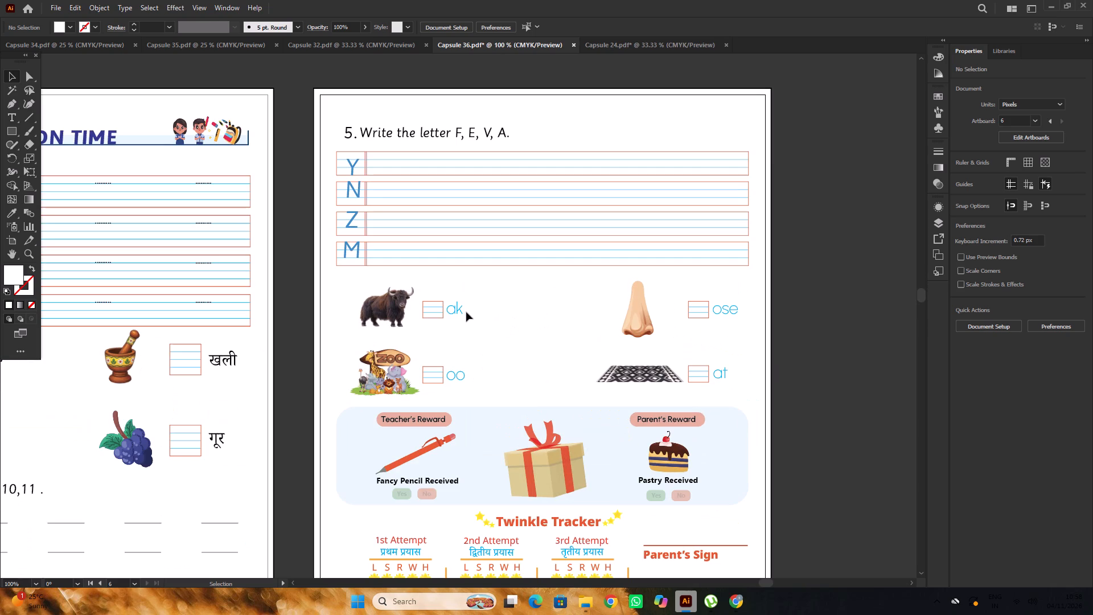
click(462, 310)
triple_click(462, 310)
shift+click(458, 375)
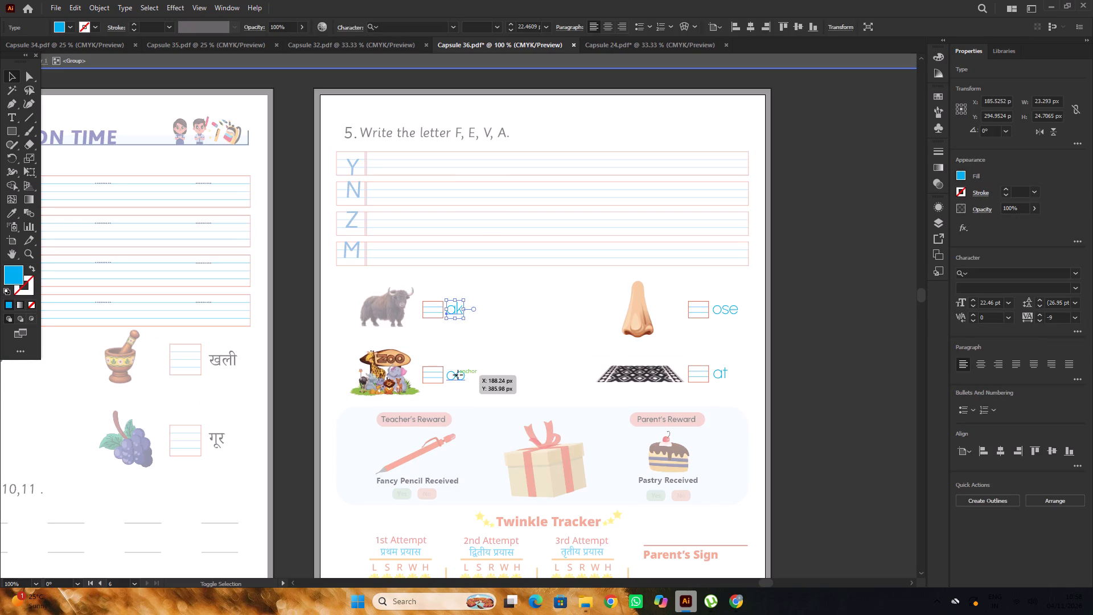
shift+click(729, 315)
shift+click(717, 374)
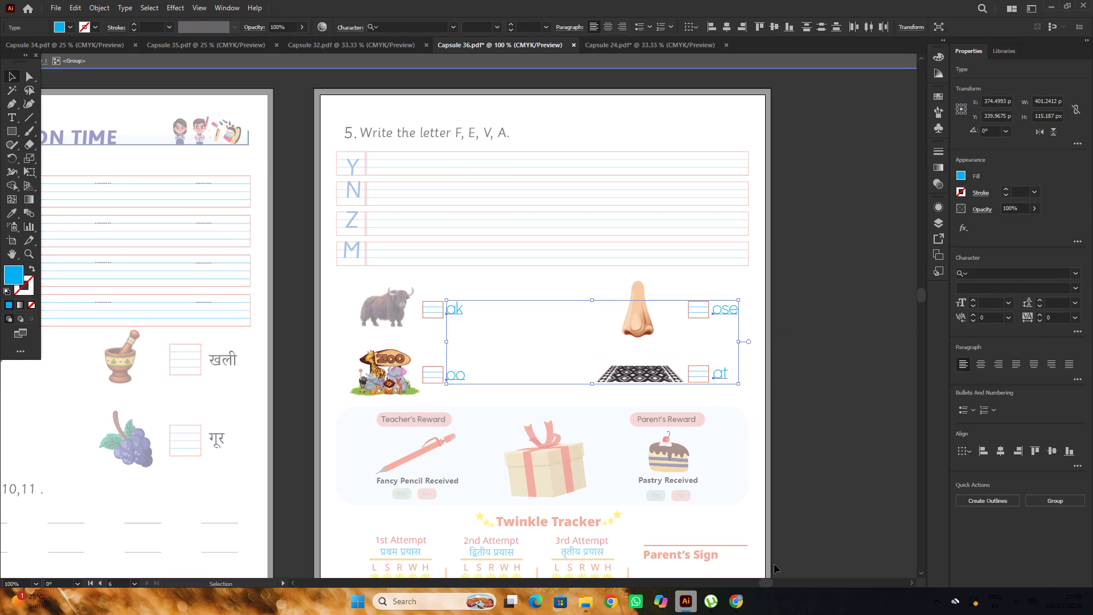
click(744, 602)
click(744, 602)
click(984, 277)
key(s)
key(a)
key(s)
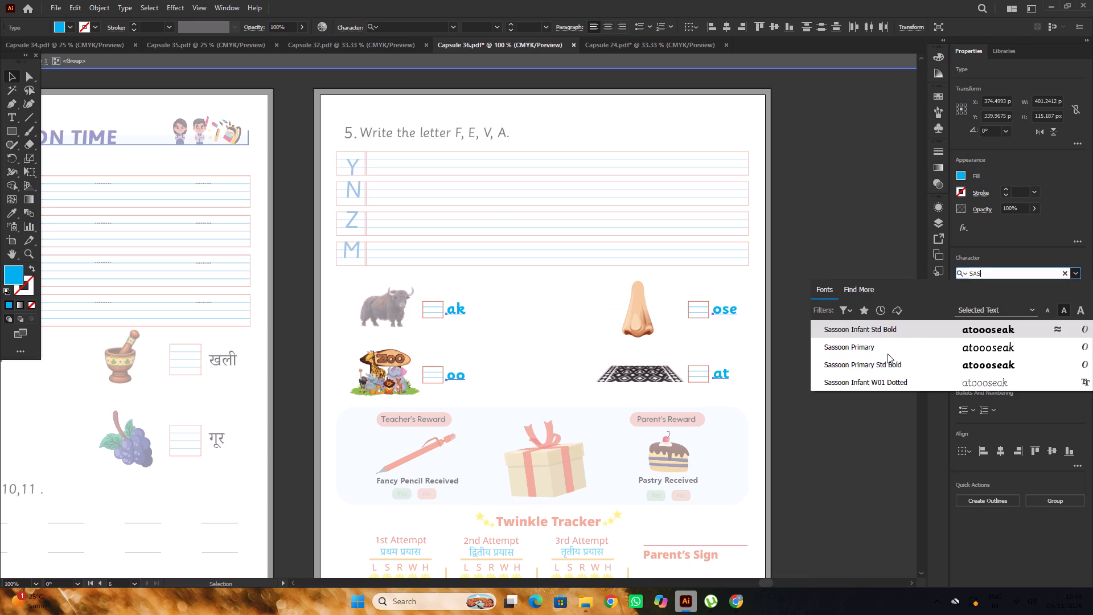
click(884, 352)
double_click(839, 343)
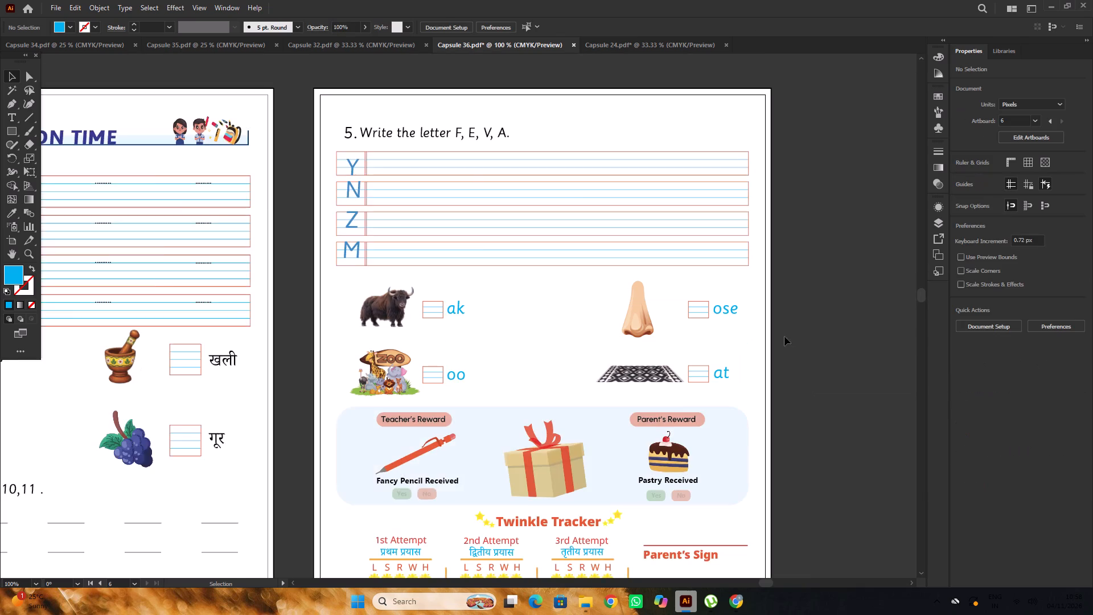
Look over the recall and revision pages of Capsule 36 to check their layout and text.
alt+scroll(784, 337, down, 8)
scroll(782, 338, up, 5)
alt+scroll(776, 366, down, 2)
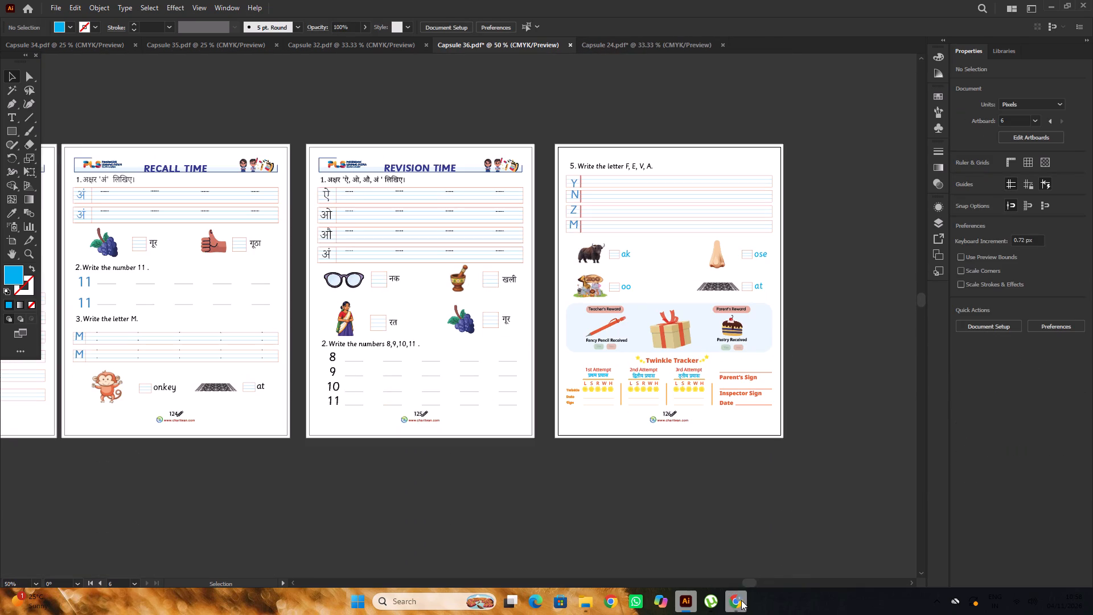
click(741, 600)
click(741, 600)
scroll(770, 485, up, 5)
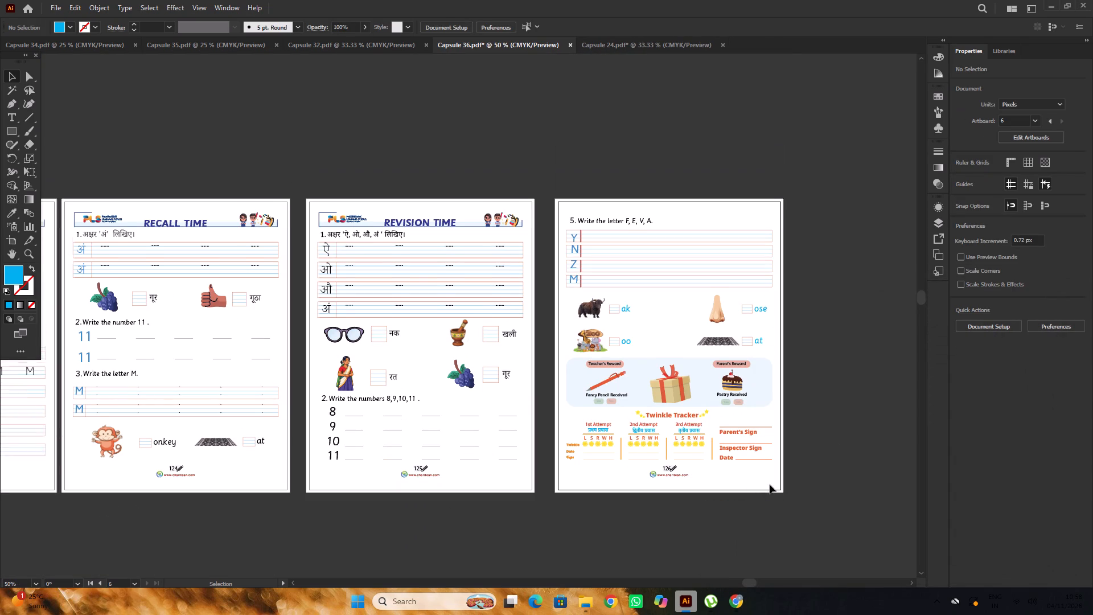
scroll(747, 465, up, 3)
alt+scroll(683, 387, down, 8)
scroll(405, 409, up, 4)
alt+scroll(611, 383, down, 3)
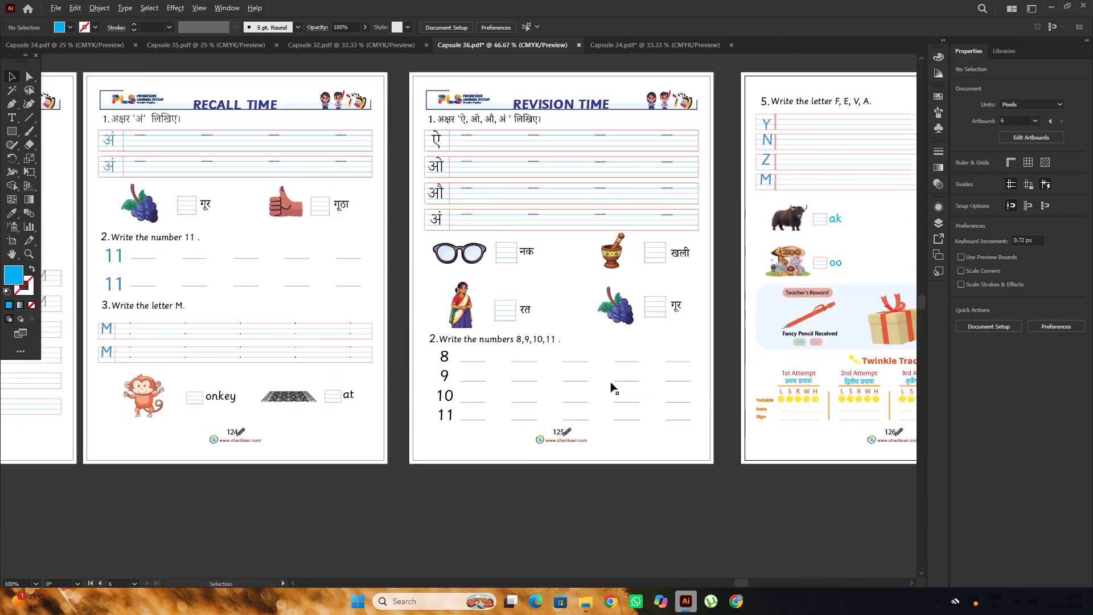
alt+scroll(611, 383, down, 3)
scroll(624, 403, down, 3)
key(space)
drag(546, 421, 627, 396)
alt+scroll(769, 255, up, 1)
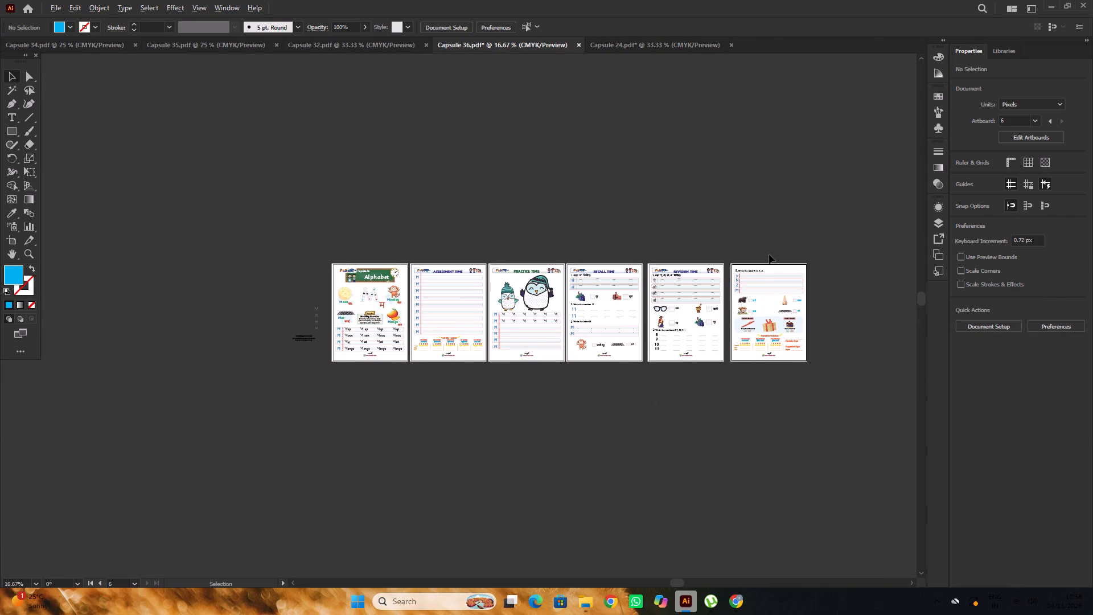
Change the font of page number 121 on the Alphabet page to Sassoon Primary.
alt+scroll(769, 255, up, 4)
alt+scroll(754, 251, down, 7)
alt+scroll(437, 321, up, 5)
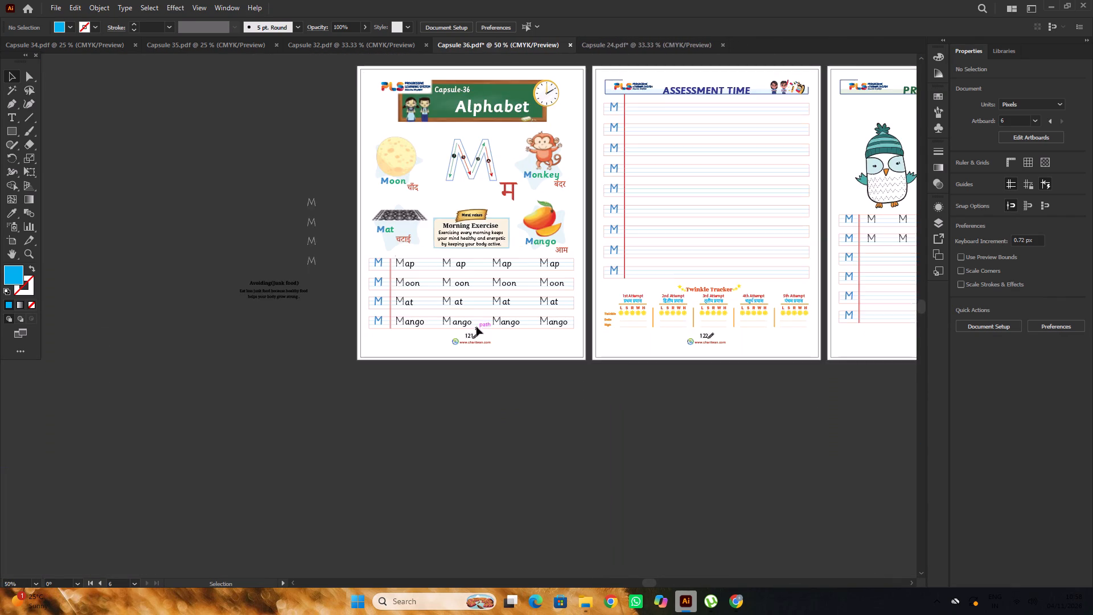
scroll(476, 327, up, 3)
scroll(471, 343, down, 3)
alt+scroll(471, 330, up, 2)
key(t)
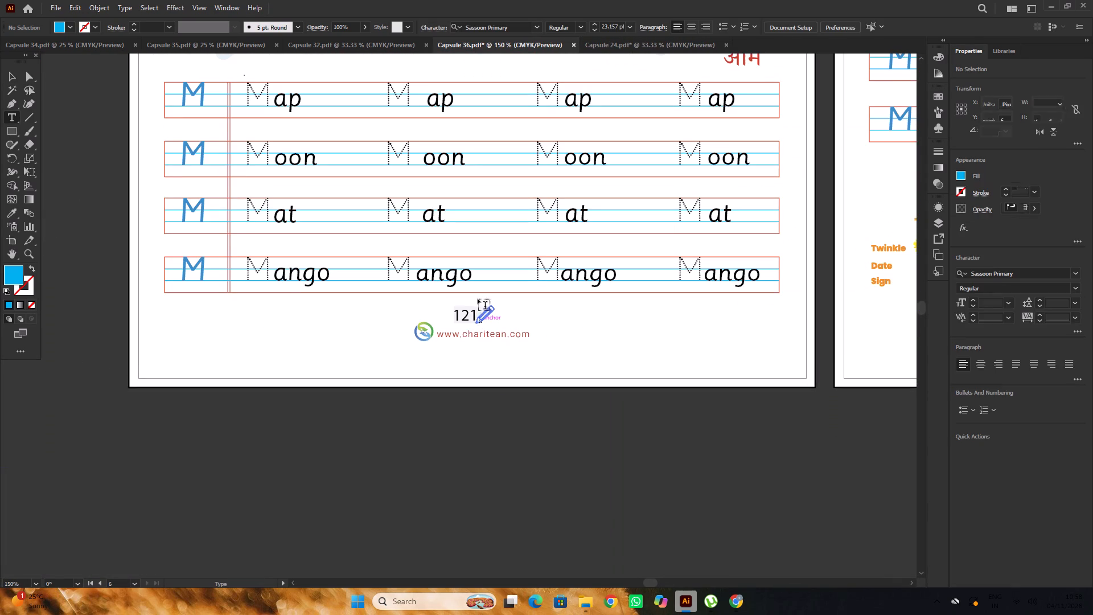
drag(475, 312, 447, 319)
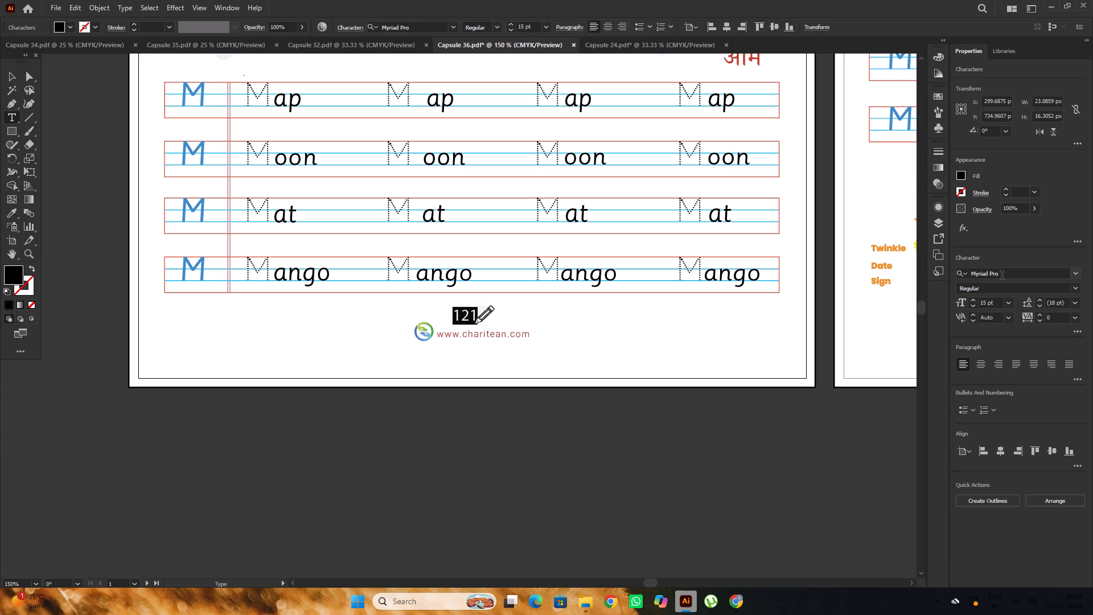
click(1002, 276)
text(SA)
key(s)
click(893, 342)
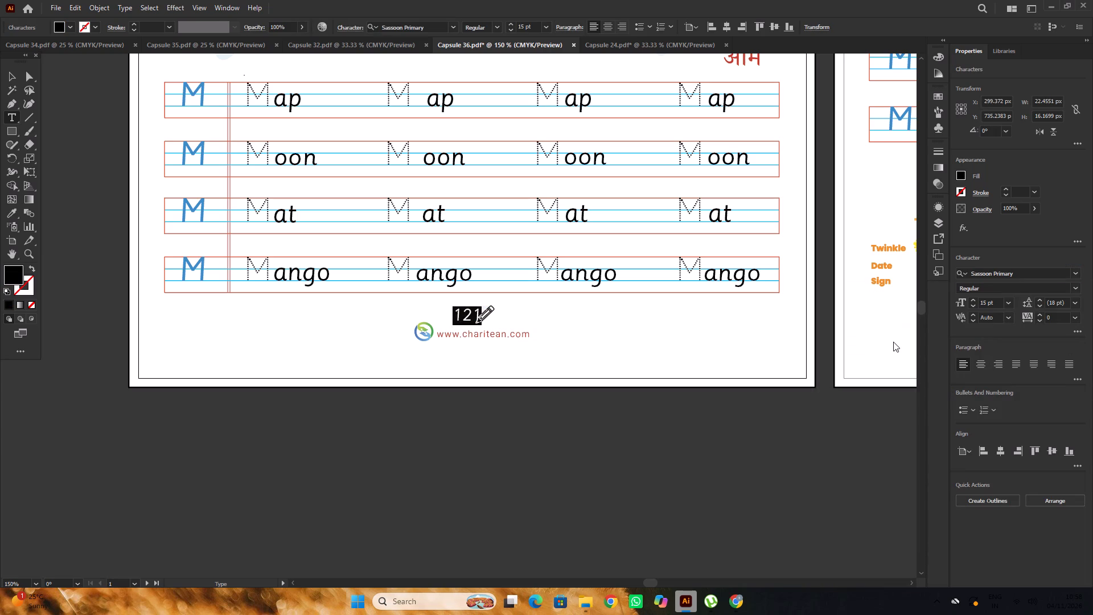
click(16, 75)
Shift page number 121 about 2 px to the left, away from the pencil icon.
alt+scroll(476, 307, up, 2)
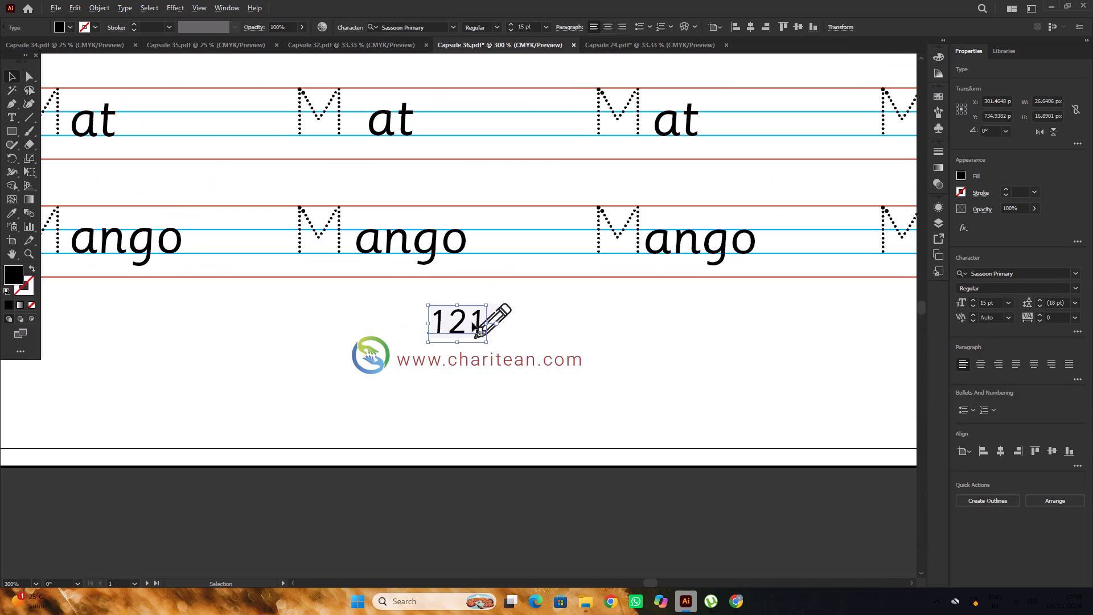
click(732, 605)
click(734, 604)
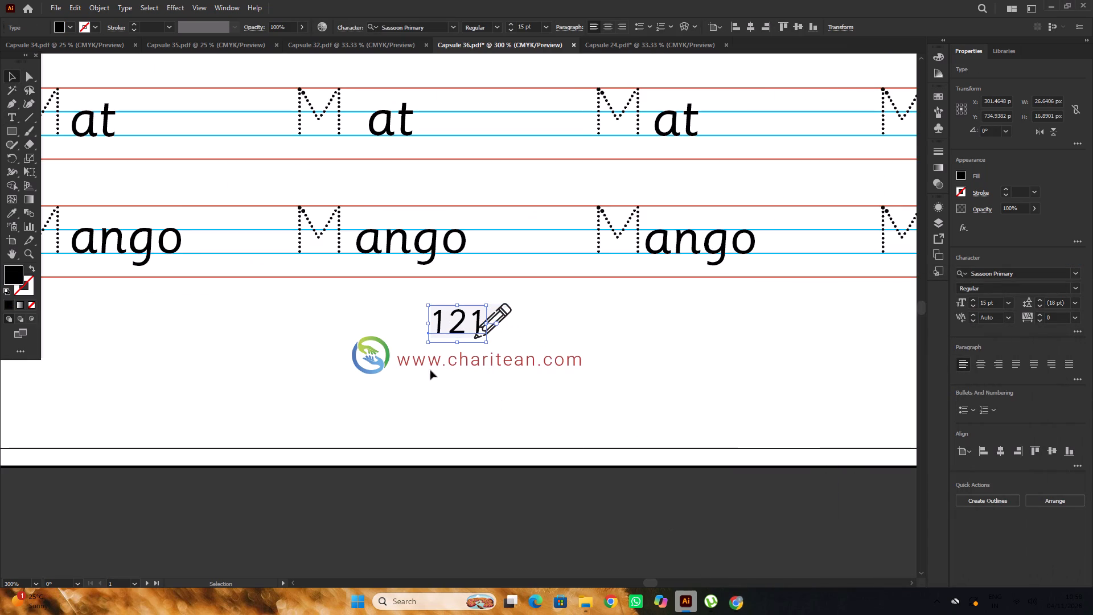
alt+scroll(469, 322, up, 3)
drag(446, 319, 434, 320)
Change the font of page number 122 on the Assessment Time page to Sassoon Primary.
alt+scroll(344, 309, down, 7)
key(space)
drag(767, 420, 360, 425)
alt+scroll(405, 313, up, 3)
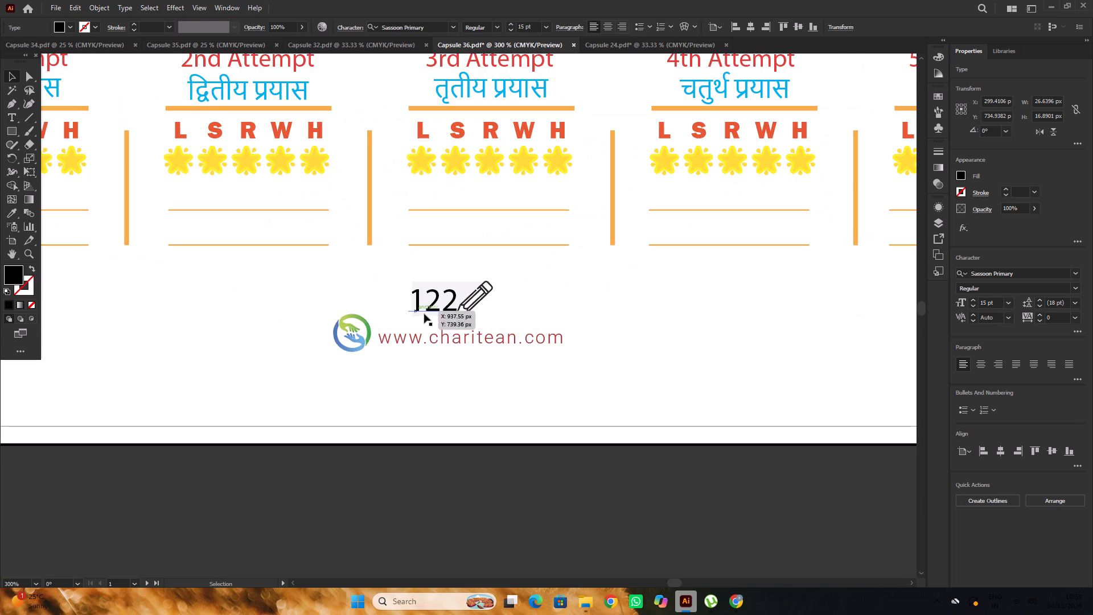
key(t)
drag(454, 298, 403, 307)
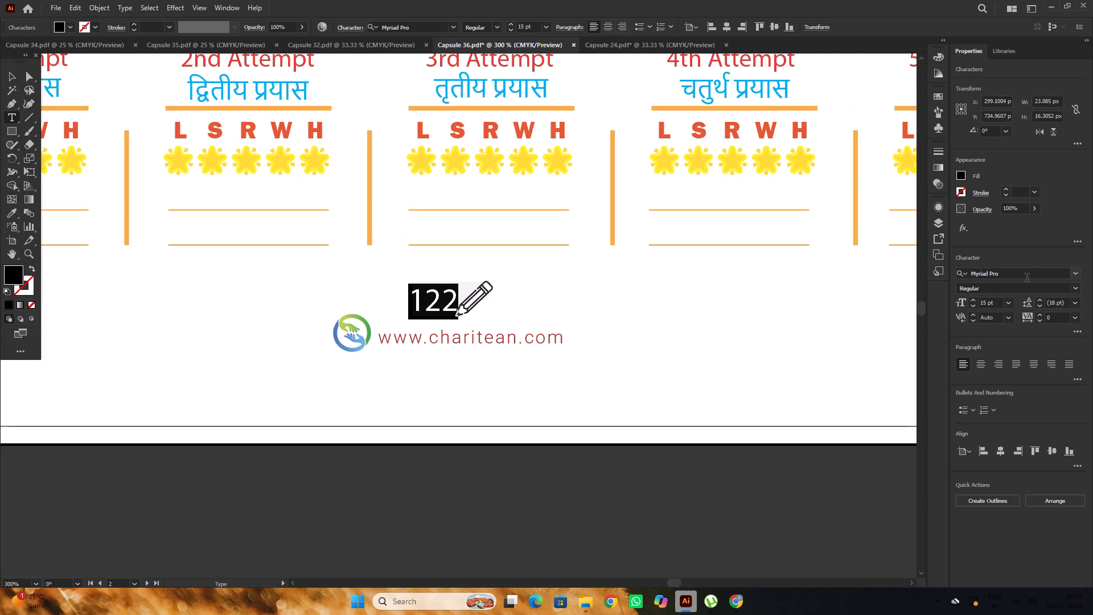
click(1026, 277)
key(s)
key(a)
key(s)
click(880, 347)
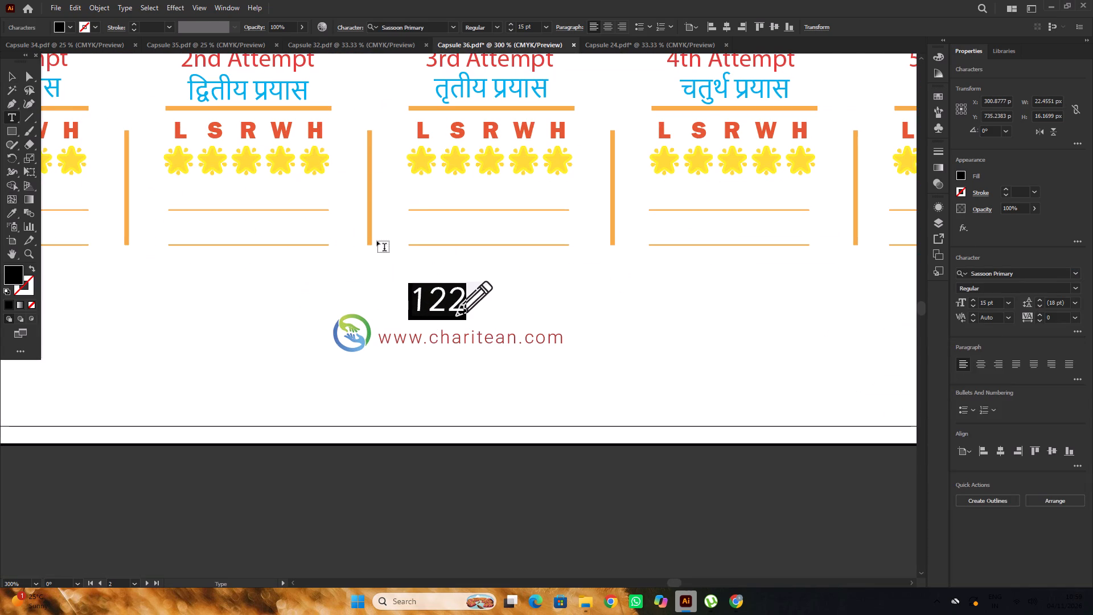
click(7, 80)
Shift page number 122 to the left, clear of the pencil icon.
alt+scroll(396, 294, up, 3)
drag(510, 311, 500, 311)
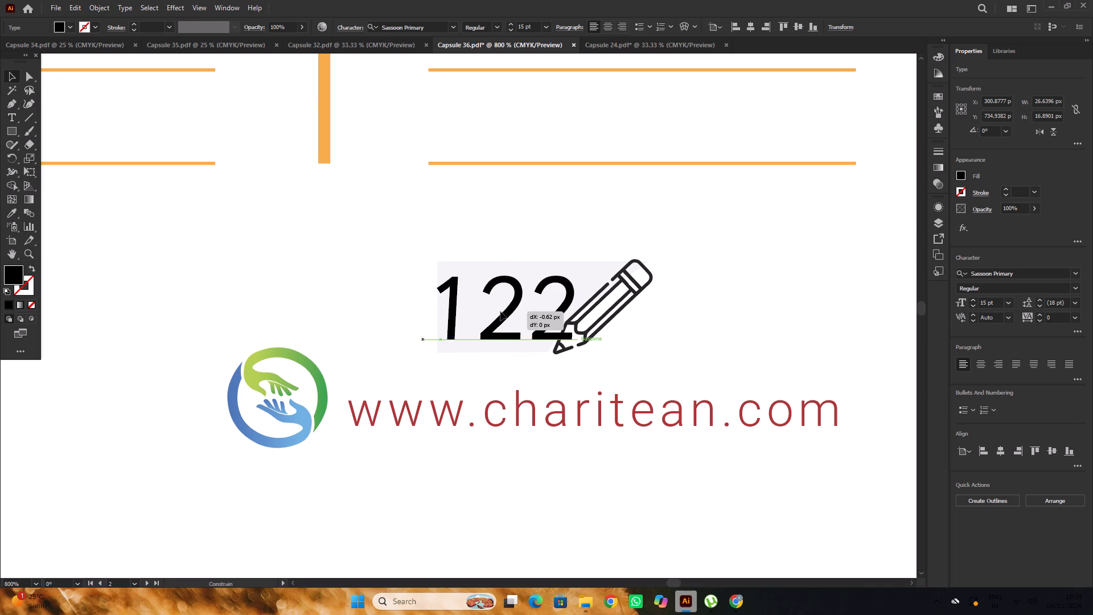
drag(500, 311, 485, 313)
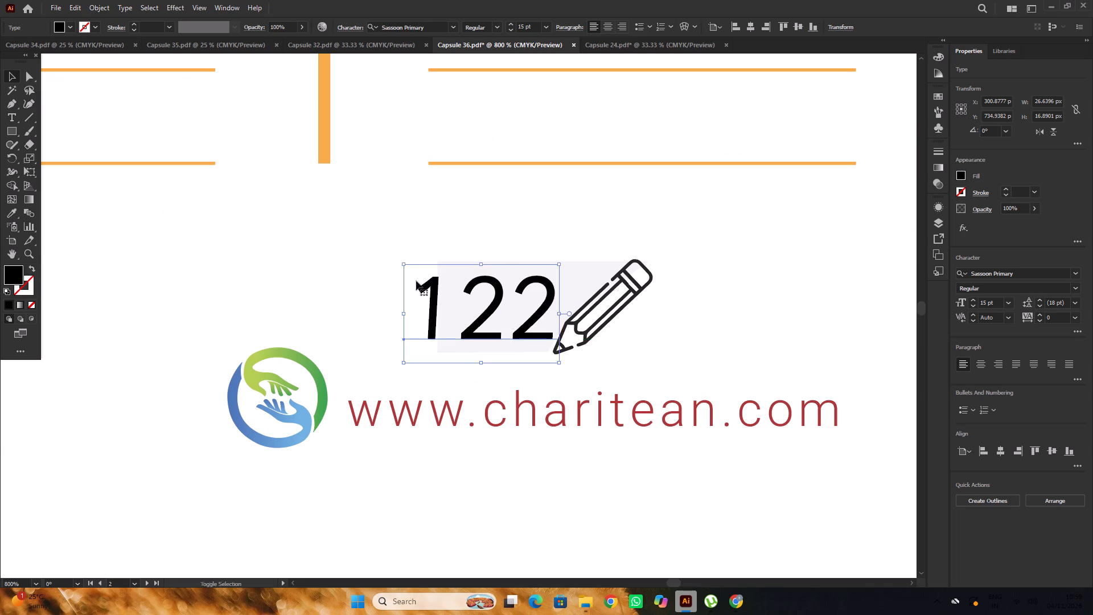
Change the font of page number 123 on the Practice Time page to Sassoon Primary.
alt+scroll(272, 245, down, 11)
key(space)
drag(589, 325, 476, 332)
click(519, 339)
alt+scroll(307, 256, up, 2)
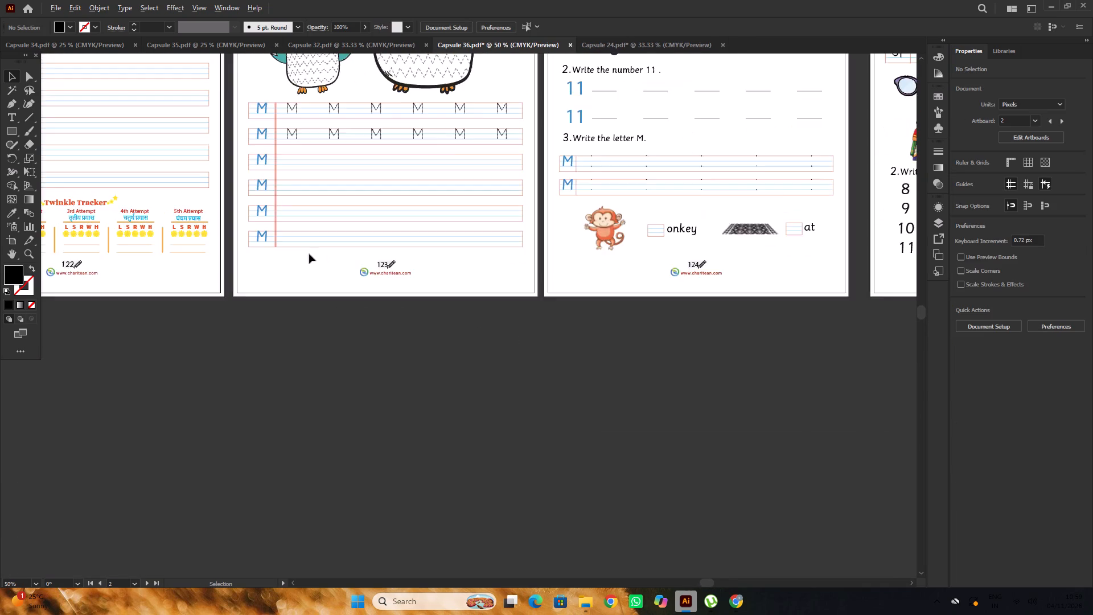
alt+scroll(309, 254, up, 2)
key(t)
scroll(405, 260, up, 3)
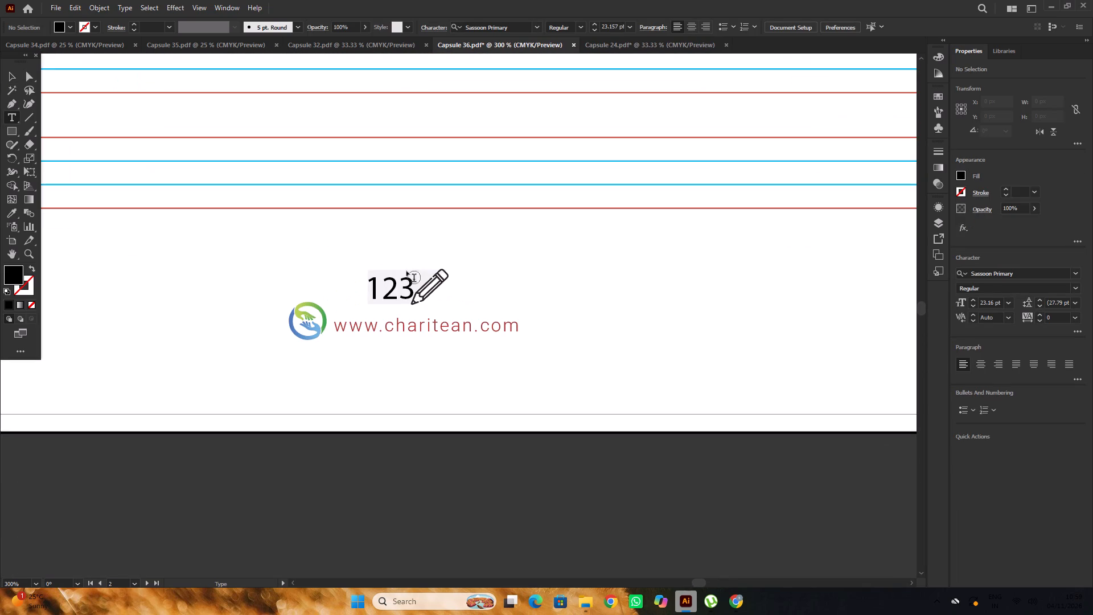
drag(410, 281, 362, 288)
click(9, 75)
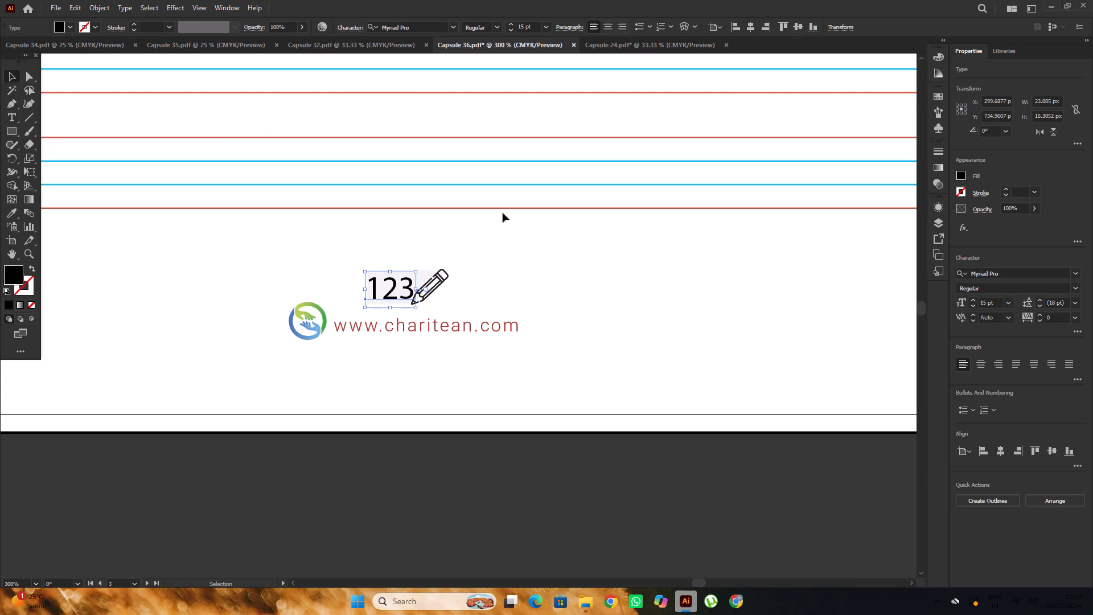
key(t)
drag(407, 288, 344, 298)
click(1029, 277)
key(s)
key(a)
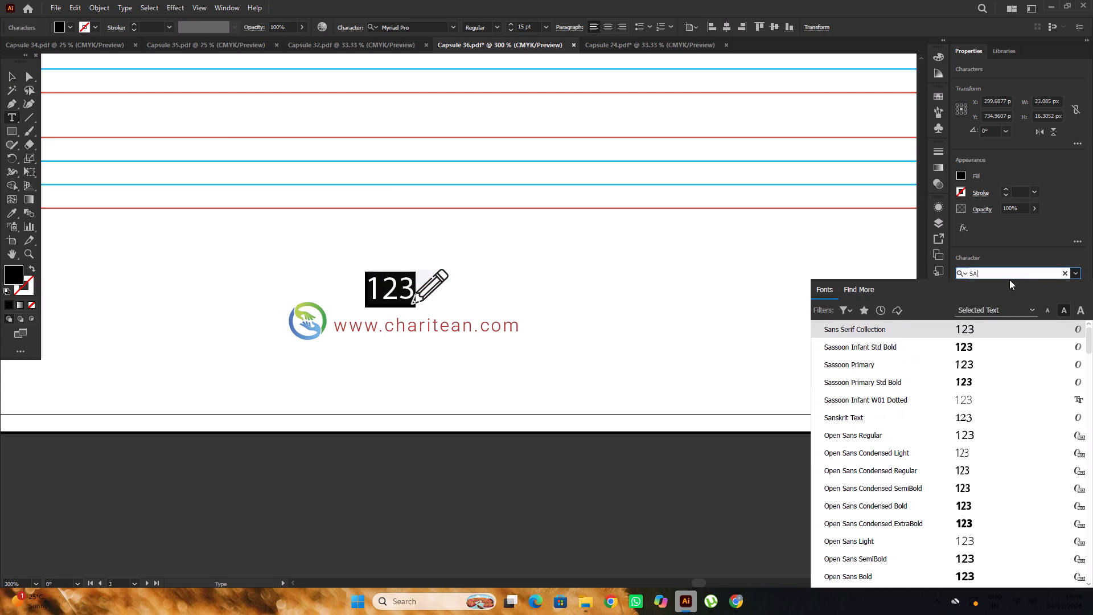
key(s)
click(901, 351)
Shift page number 123 about 3 px to the left, away from the pencil icon.
click(11, 80)
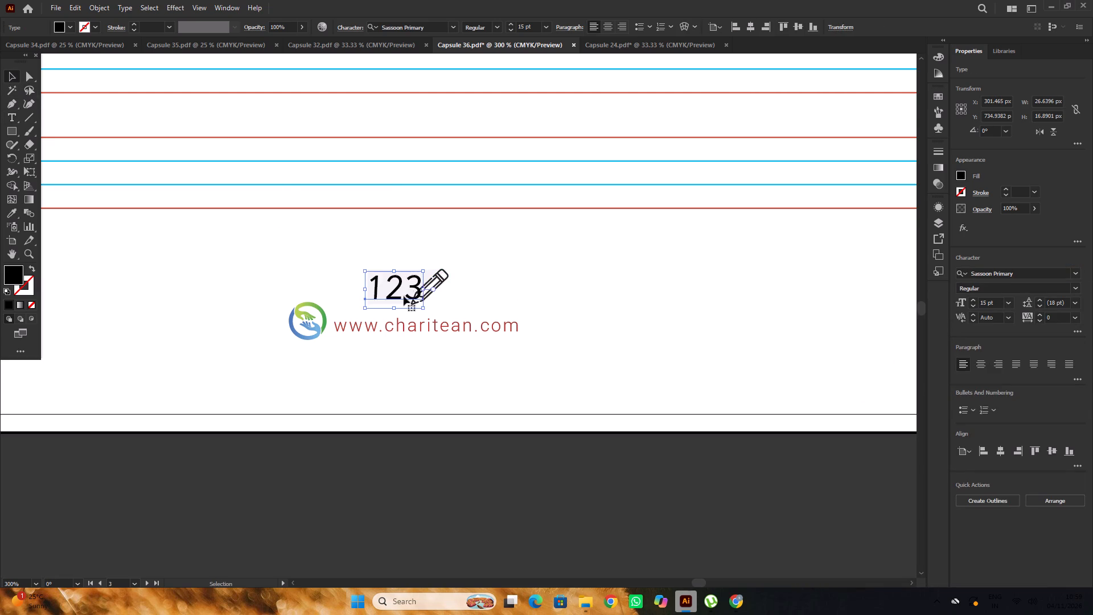
alt+scroll(406, 296, up, 2)
drag(382, 272, 368, 273)
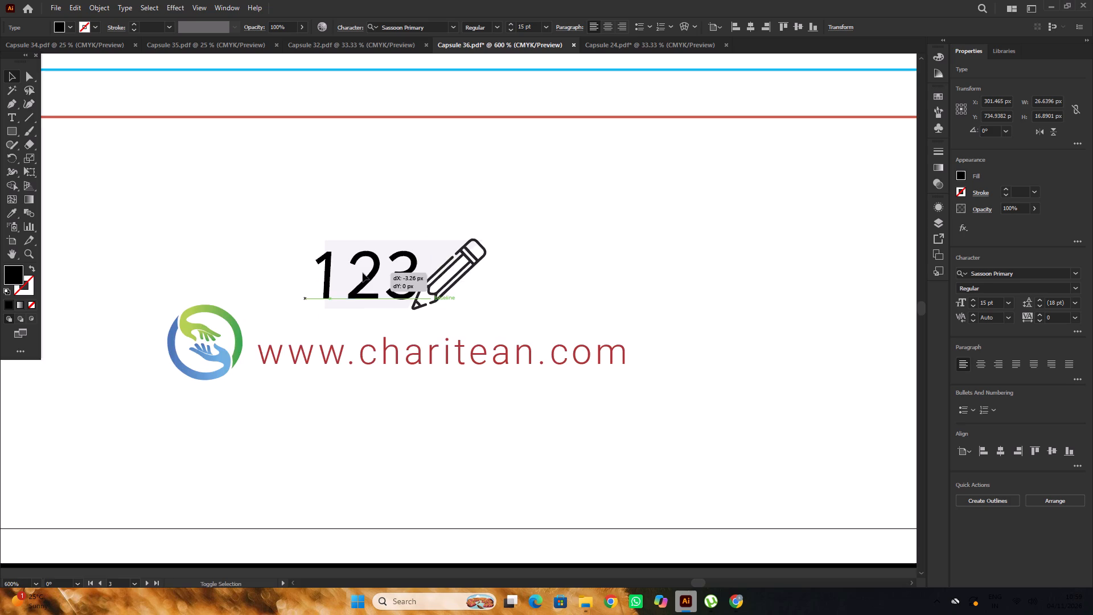
alt+scroll(306, 248, up, 1)
alt+scroll(306, 248, down, 8)
click(569, 331)
Change the font of page number 124 on the Recall Time page to Sassoon Primary.
key(space)
drag(581, 318, 484, 343)
alt+scroll(440, 281, up, 4)
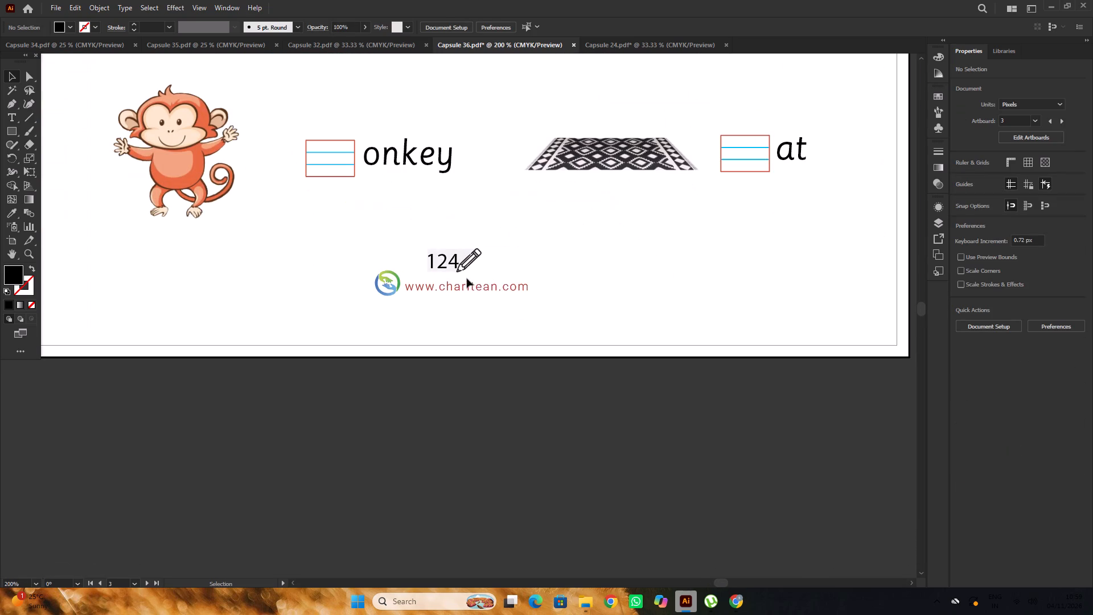
key(t)
drag(457, 261, 430, 270)
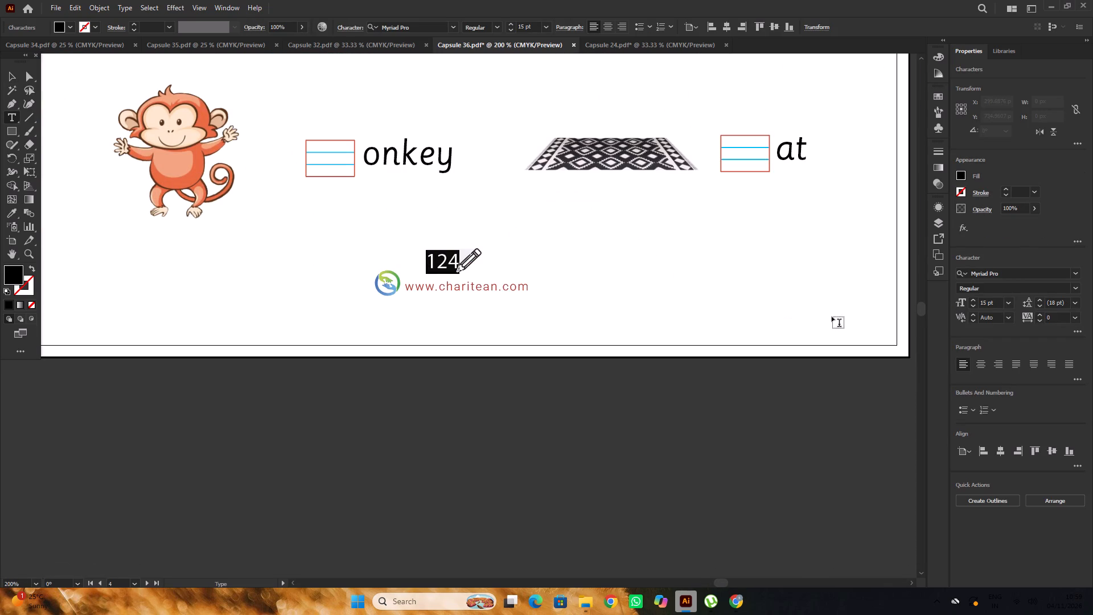
click(1036, 277)
text(SA)
key(s)
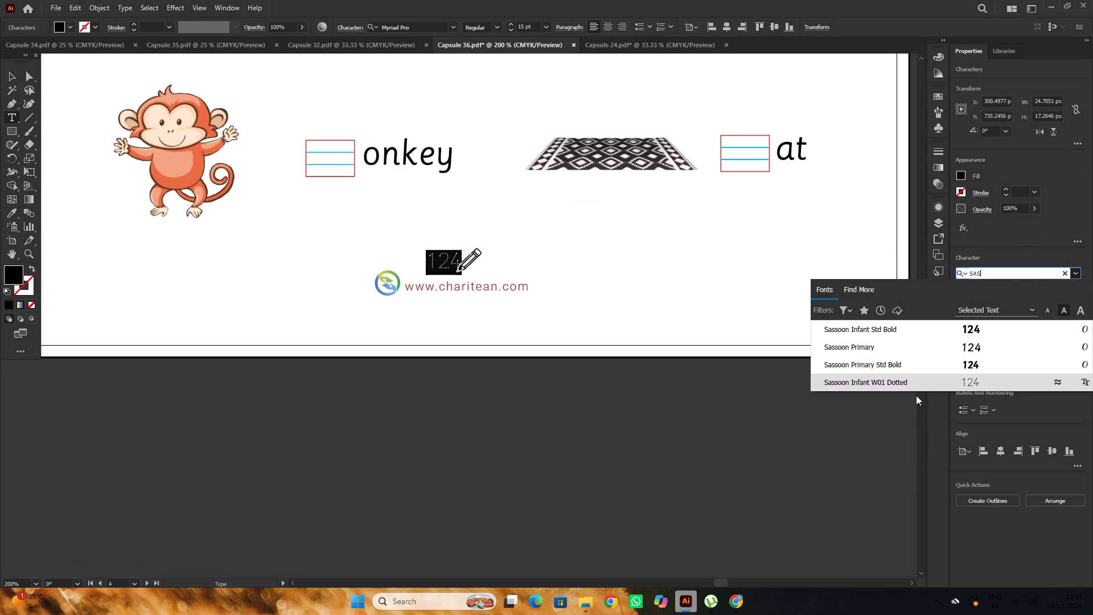
click(741, 597)
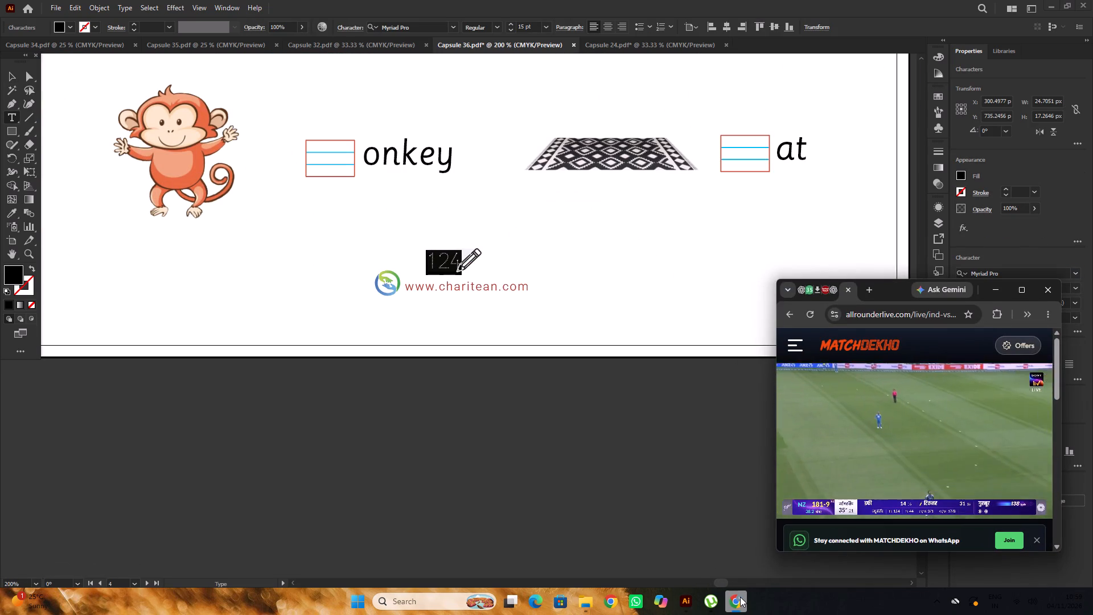
click(740, 597)
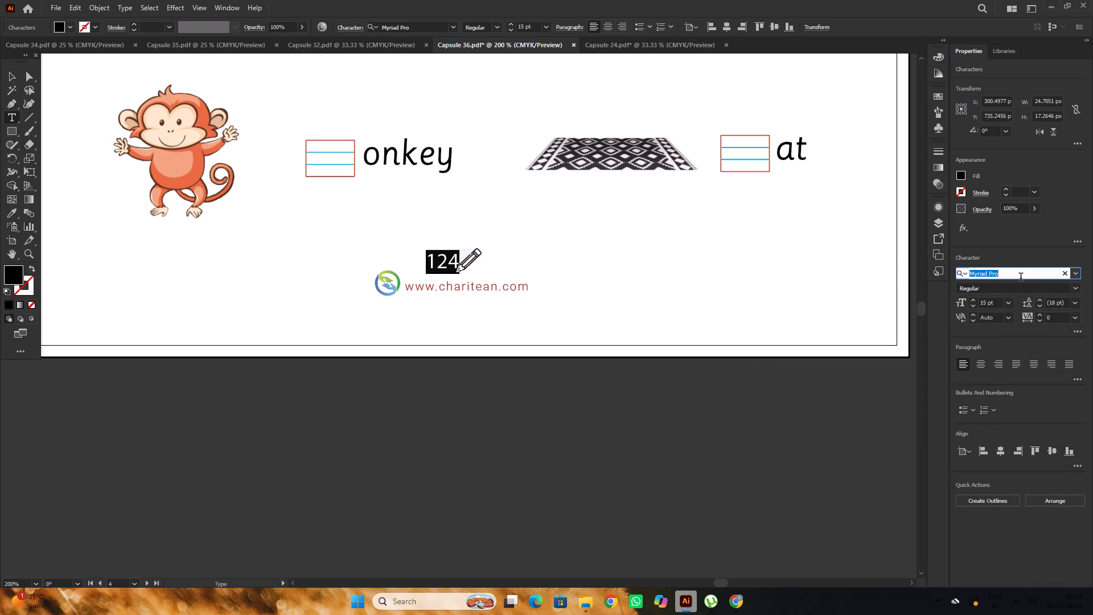
text(SA)
key(s)
click(909, 349)
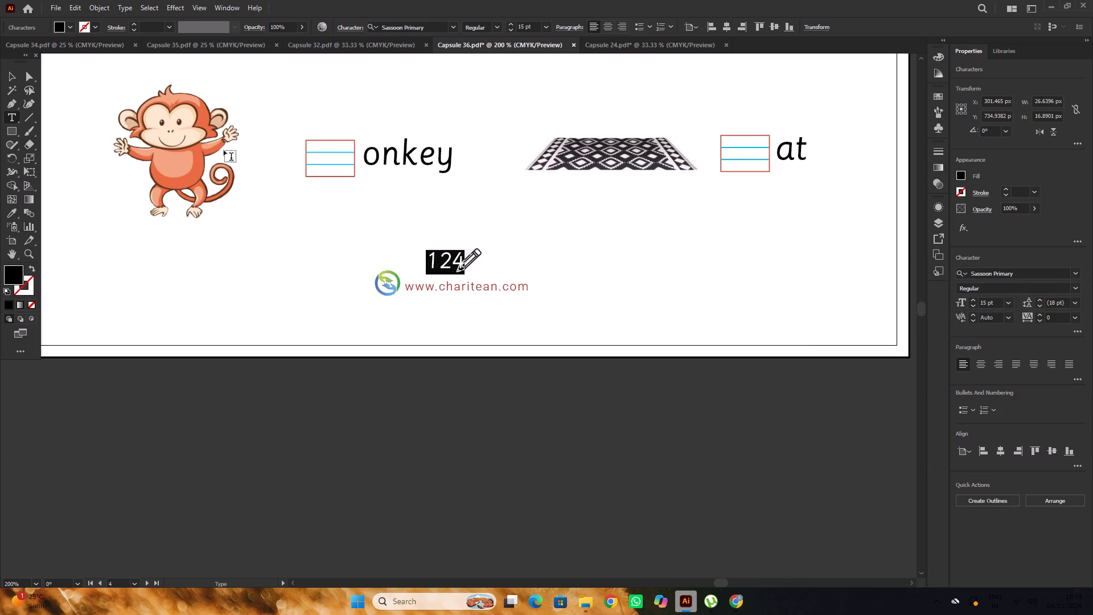
Shift page number 124 slightly to the left, clear of the pencil icon.
click(6, 73)
alt+scroll(404, 243, up, 3)
alt+scroll(496, 281, down, 2)
alt+scroll(528, 296, up, 1)
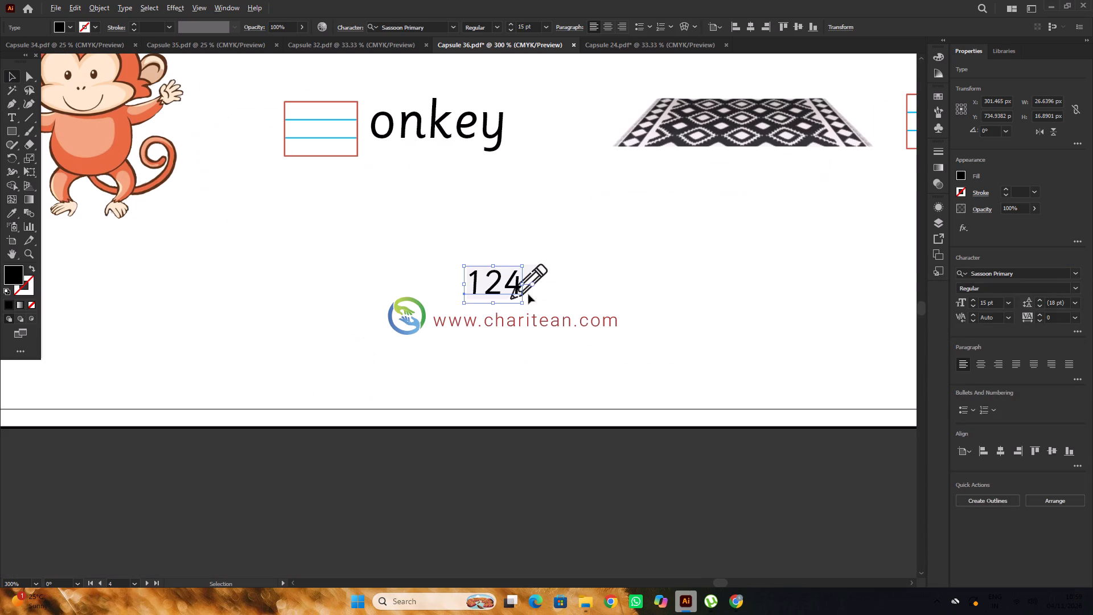
drag(518, 290, 508, 292)
alt+scroll(367, 248, down, 3)
scroll(506, 314, down, 3)
click(572, 324)
Change the font of page number 125 on the Revision Time page to Sassoon Primary.
key(space)
key(space)
drag(681, 333, 377, 306)
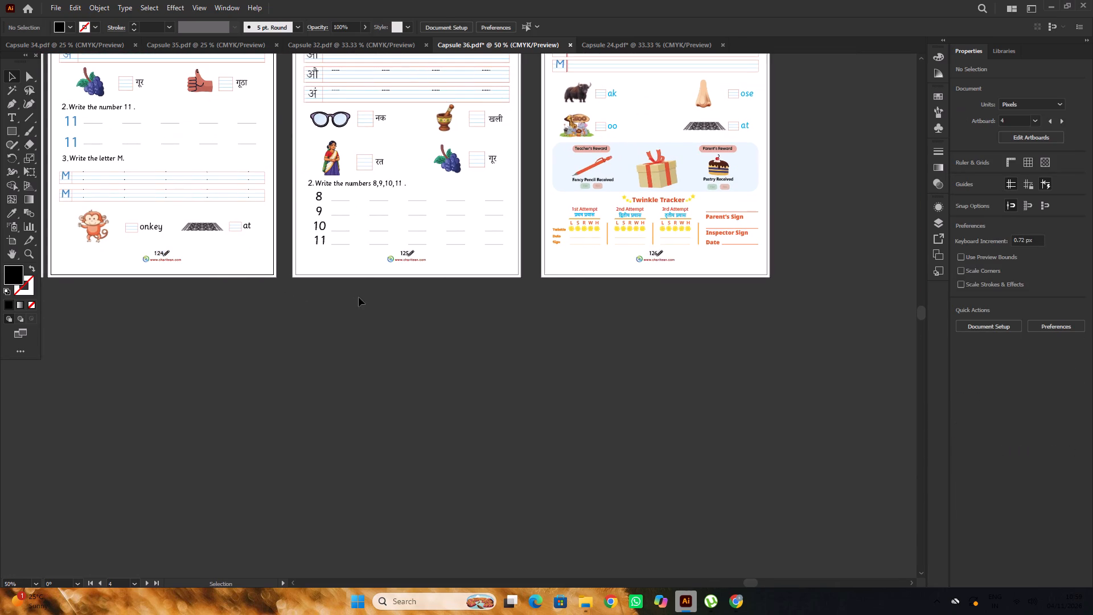
alt+scroll(386, 257, up, 4)
key(t)
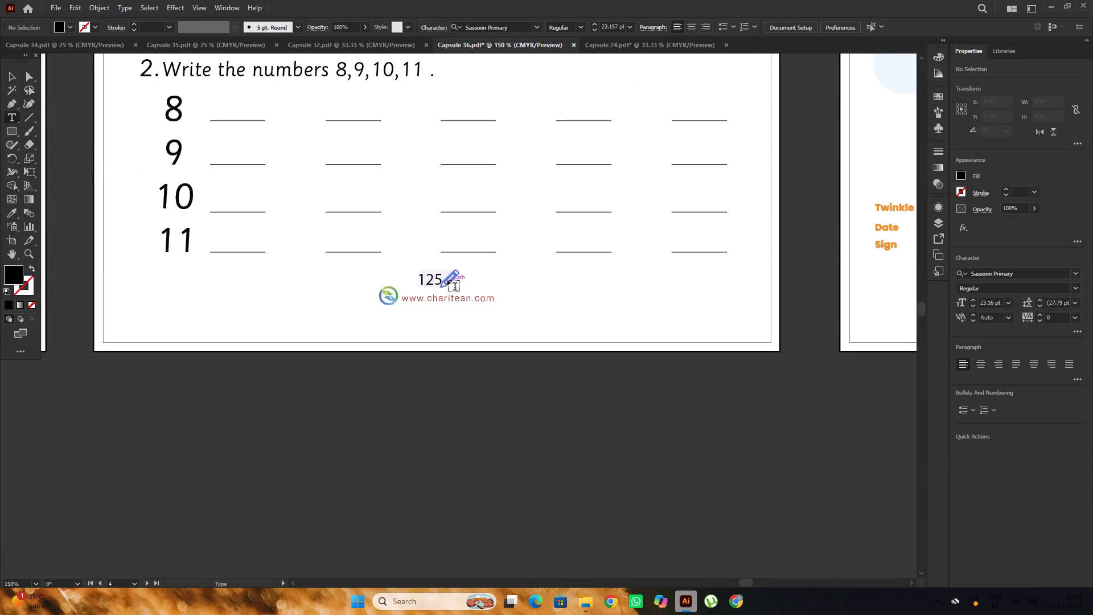
alt+scroll(435, 278, up, 2)
drag(439, 281, 384, 292)
click(1017, 274)
text(SA)
key(s)
click(893, 347)
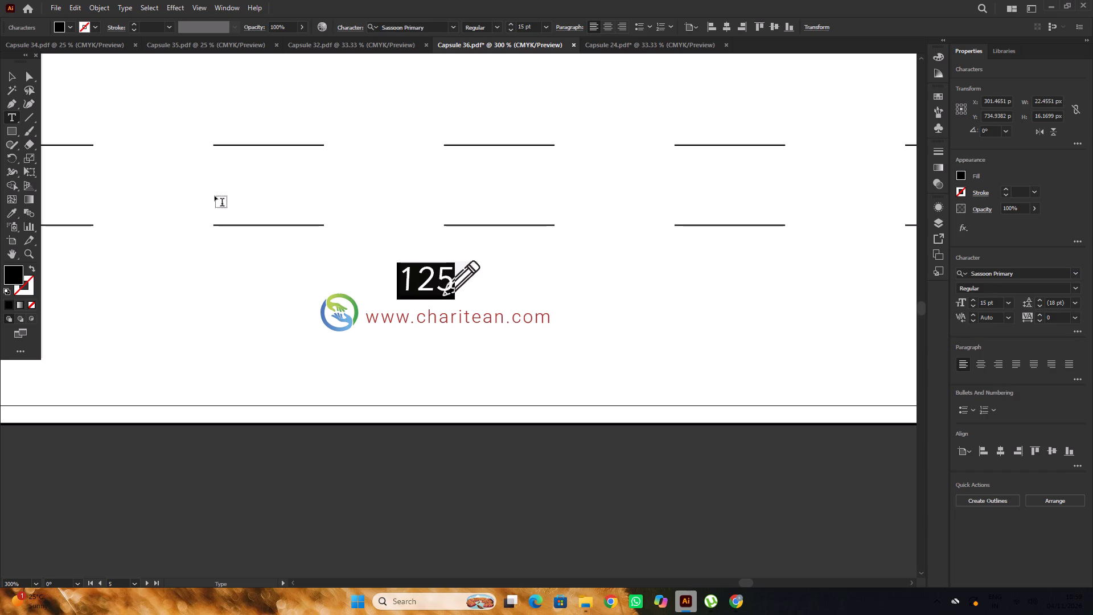
Shift page number 125 about 4 px to the left, away from the pencil icon.
click(6, 74)
alt+scroll(402, 282, up, 2)
drag(454, 278, 437, 280)
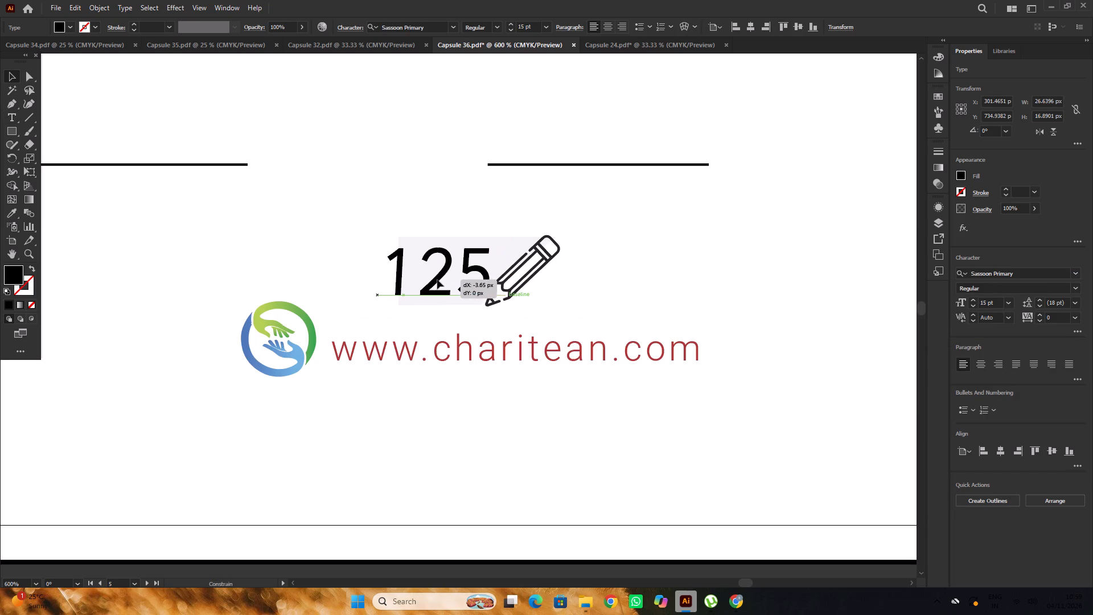
drag(437, 280, 436, 280)
alt+scroll(355, 260, down, 8)
click(545, 345)
Change the font of page number 126 below the Twinkle Tracker on the last page to Sassoon Primary.
key(space)
drag(641, 332, 537, 352)
alt+scroll(508, 297, up, 4)
key(t)
drag(517, 249, 478, 262)
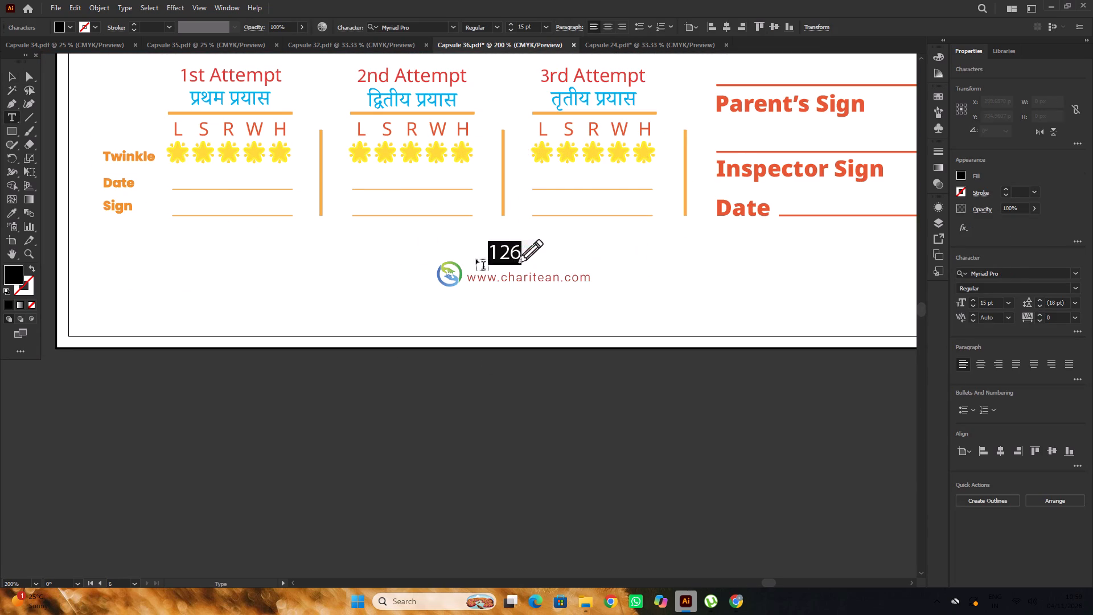
click(1006, 271)
key(s)
key(a)
key(s)
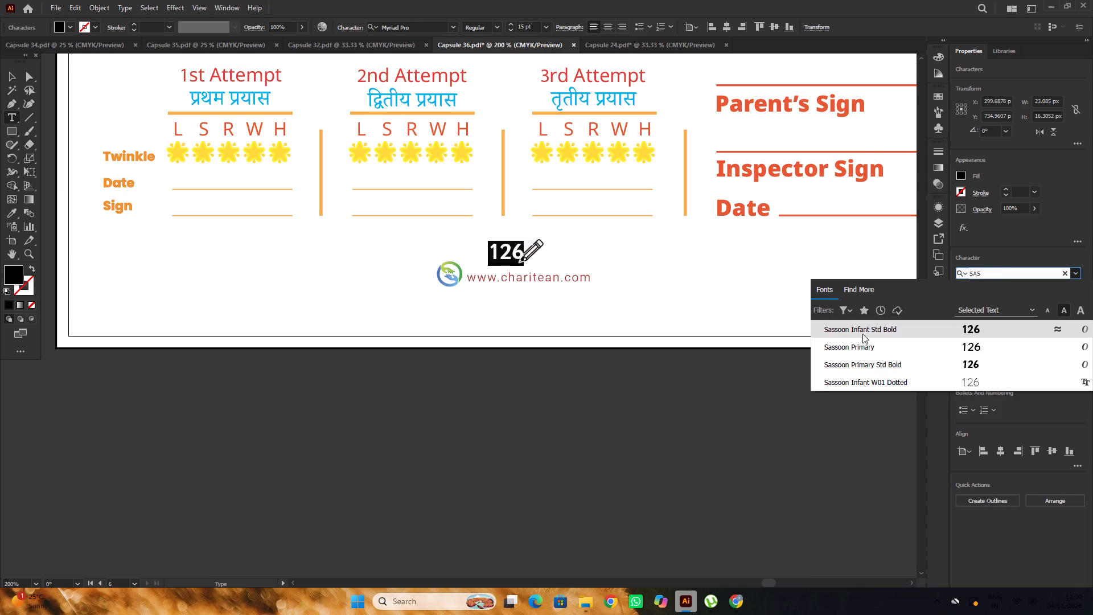
click(865, 348)
Shift page number 126 about 4 px to the left, away from the pencil icon.
click(9, 78)
alt+scroll(492, 269, up, 3)
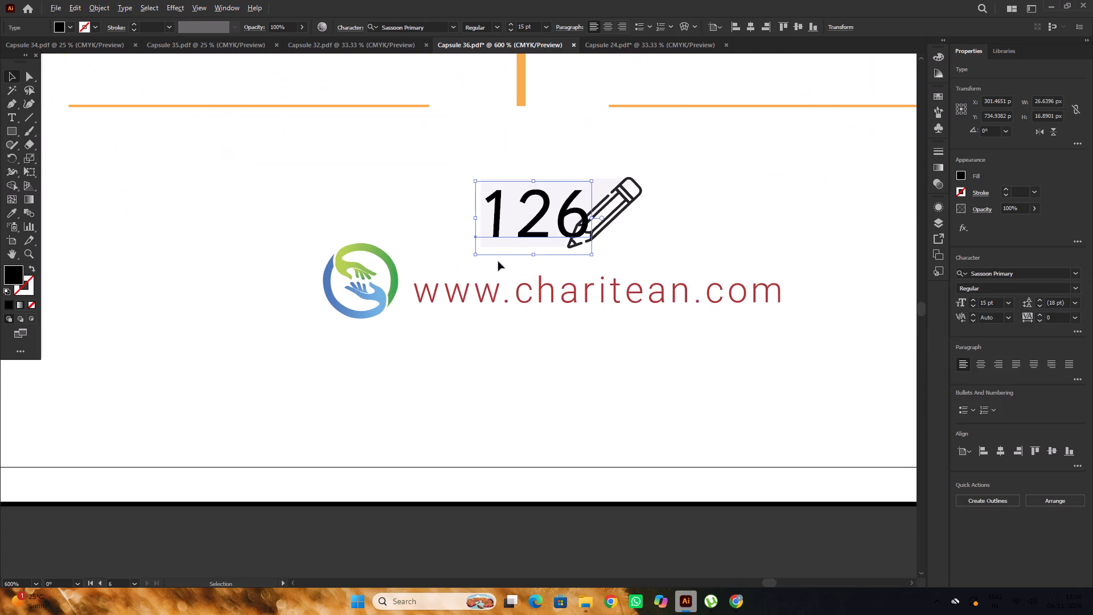
drag(537, 231, 520, 235)
alt+scroll(491, 236, down, 5)
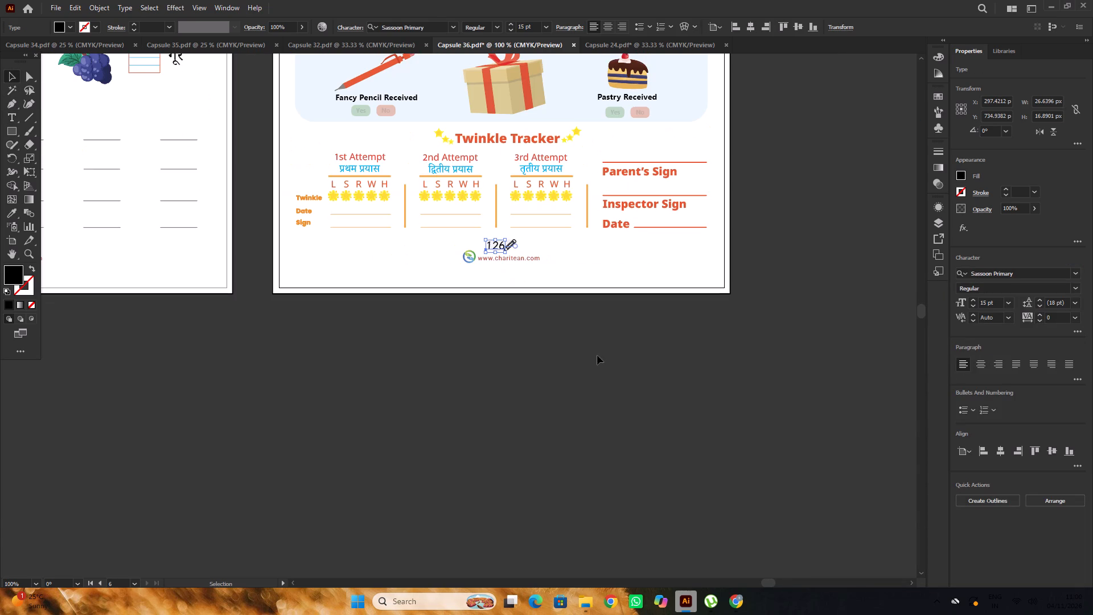
click(597, 355)
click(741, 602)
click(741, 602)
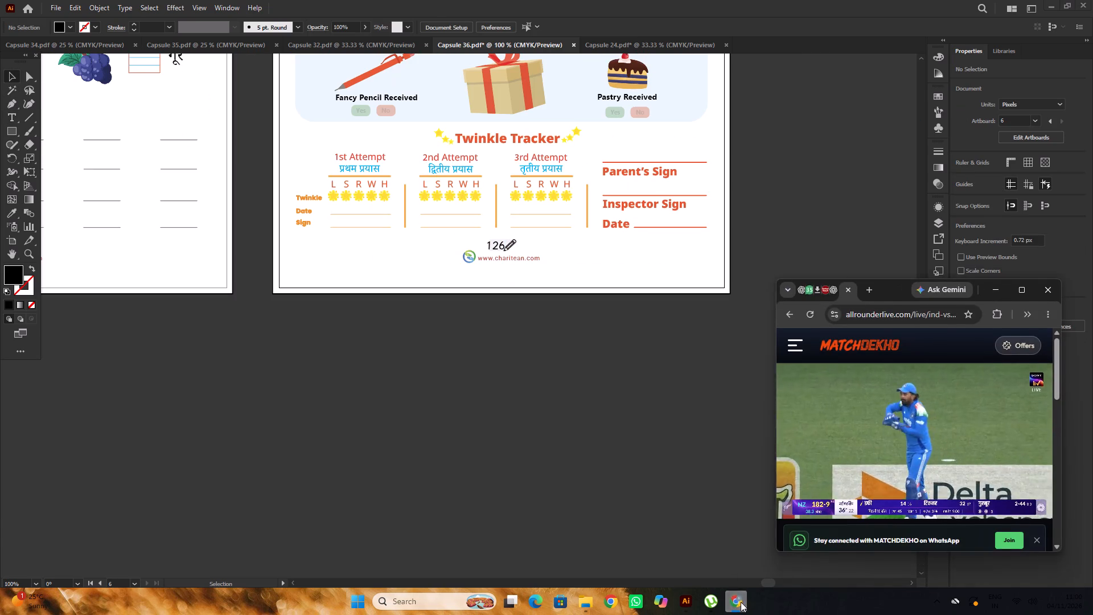
Look over all pages of Capsule 36 side by side to check their overall layout.
alt+scroll(629, 354, down, 6)
key(space)
drag(586, 385, 646, 379)
alt+scroll(729, 327, up, 2)
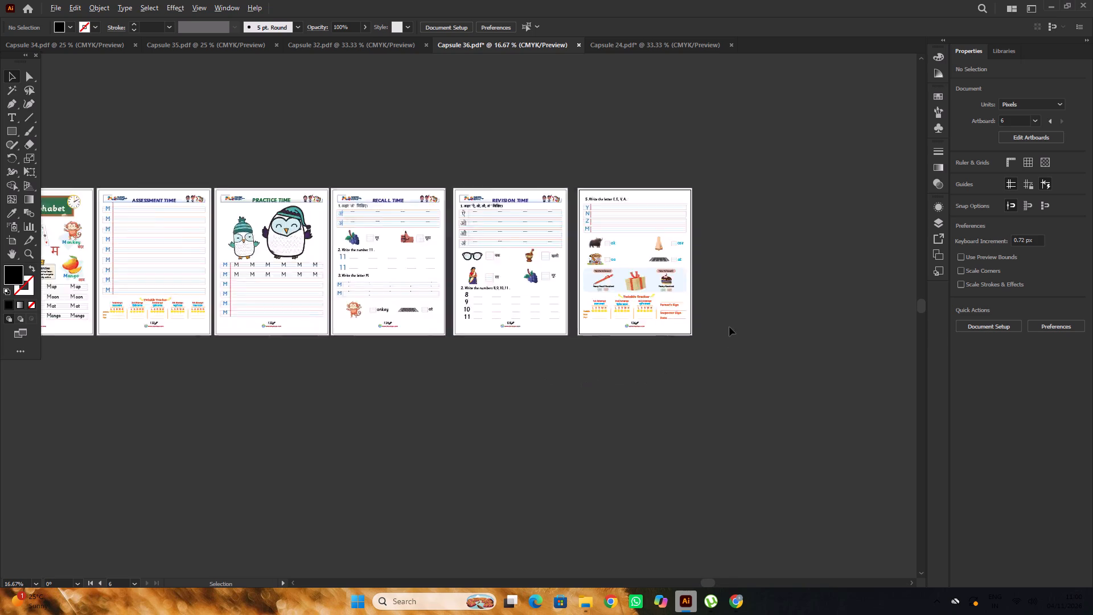
alt+scroll(729, 327, up, 4)
alt+scroll(587, 348, down, 6)
key(space)
drag(660, 391, 667, 392)
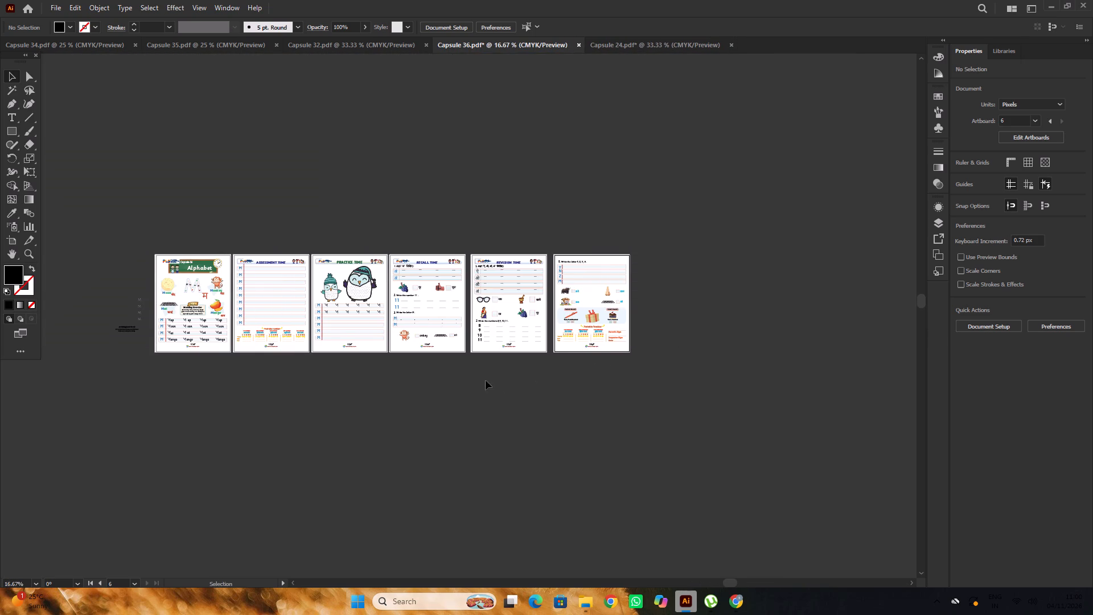
key(space)
drag(484, 380, 645, 378)
click(657, 383)
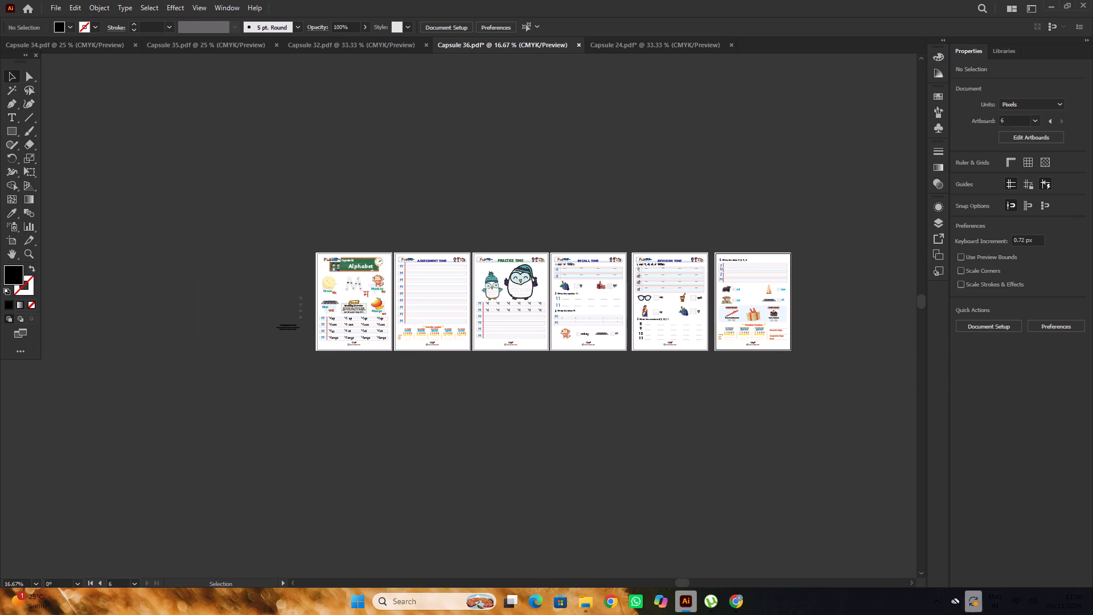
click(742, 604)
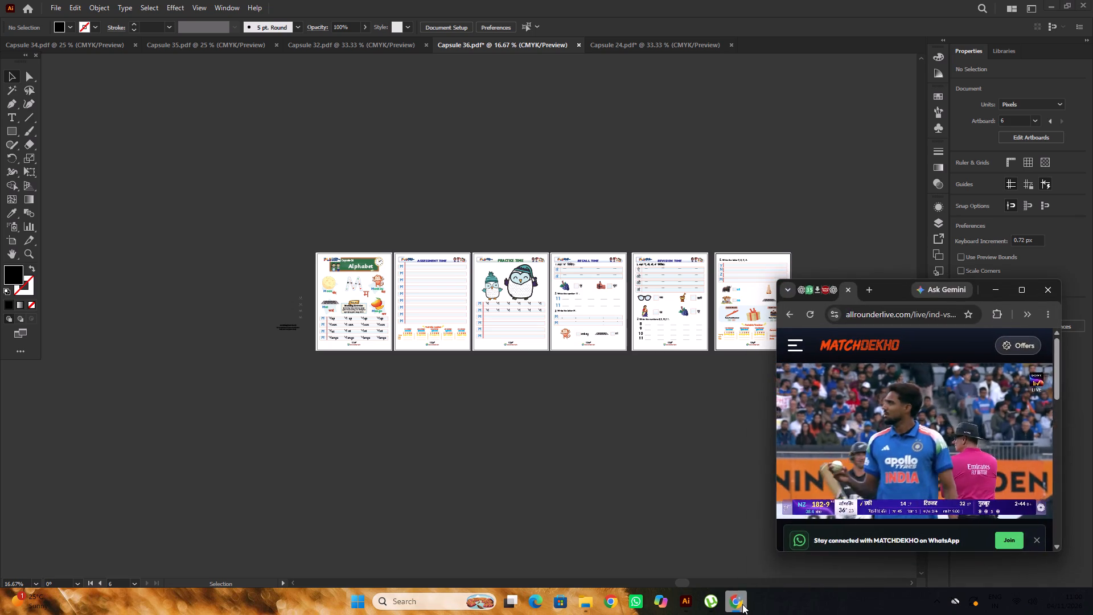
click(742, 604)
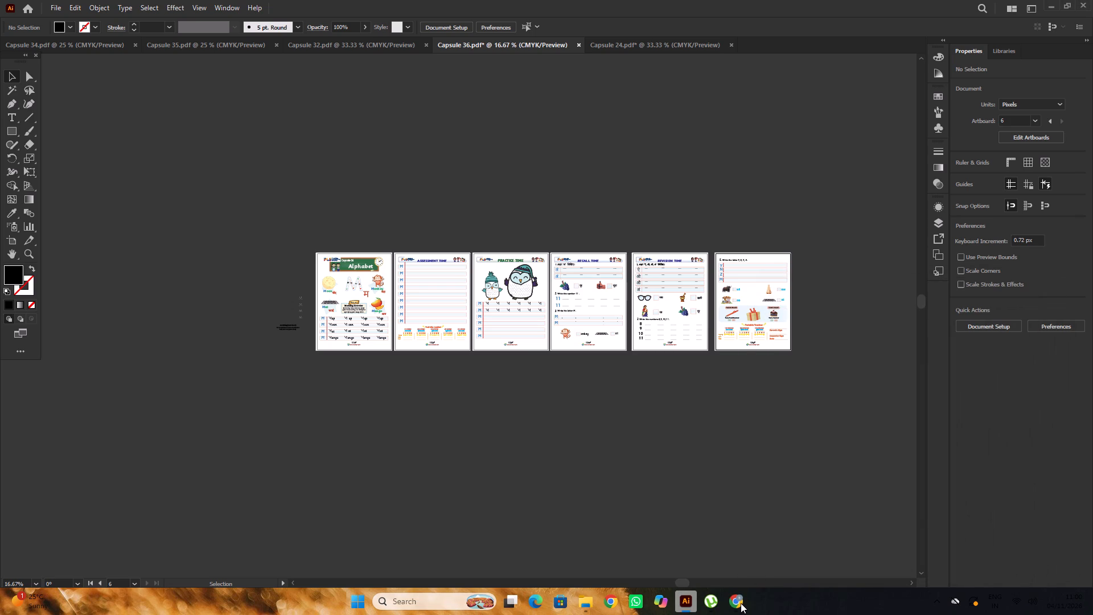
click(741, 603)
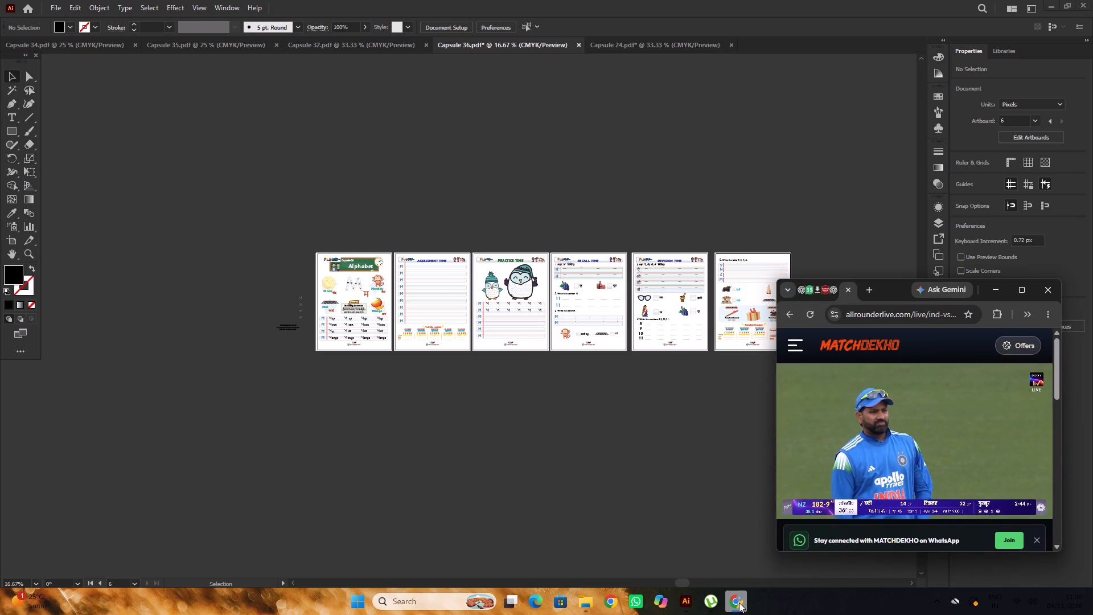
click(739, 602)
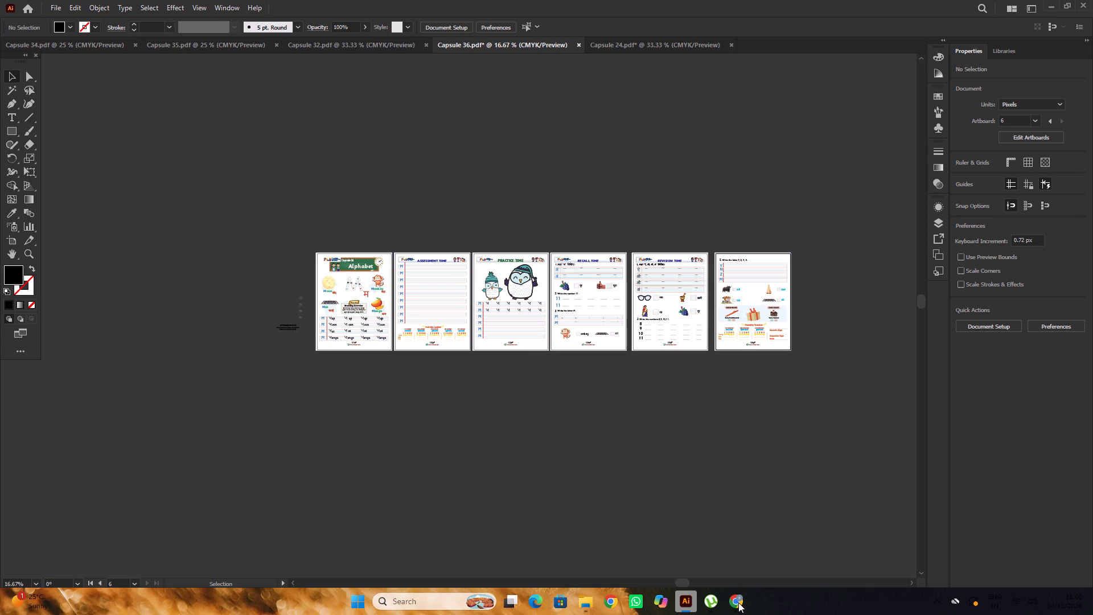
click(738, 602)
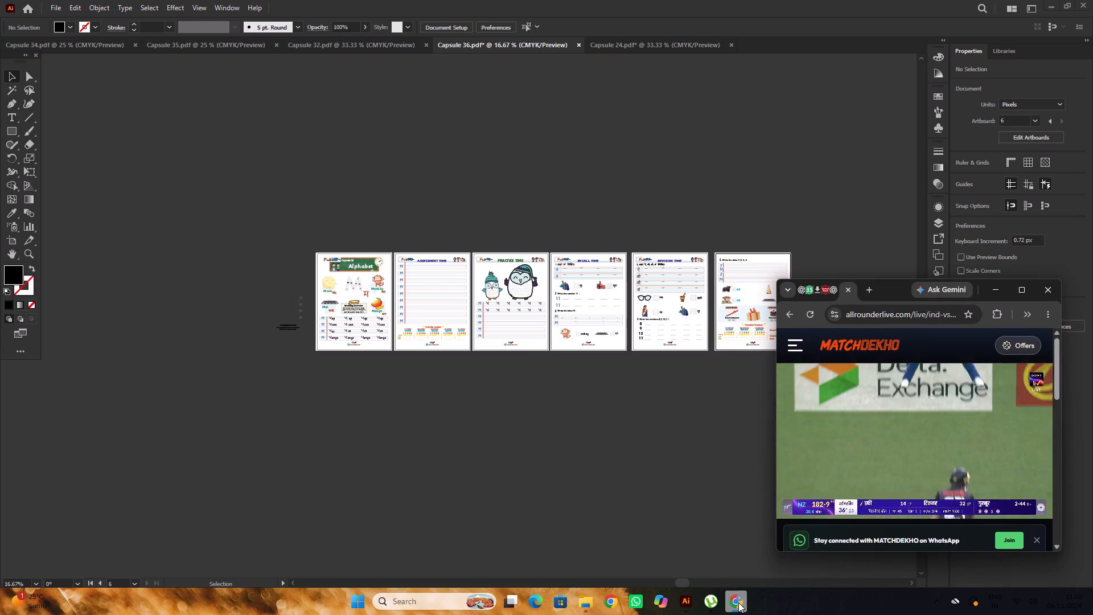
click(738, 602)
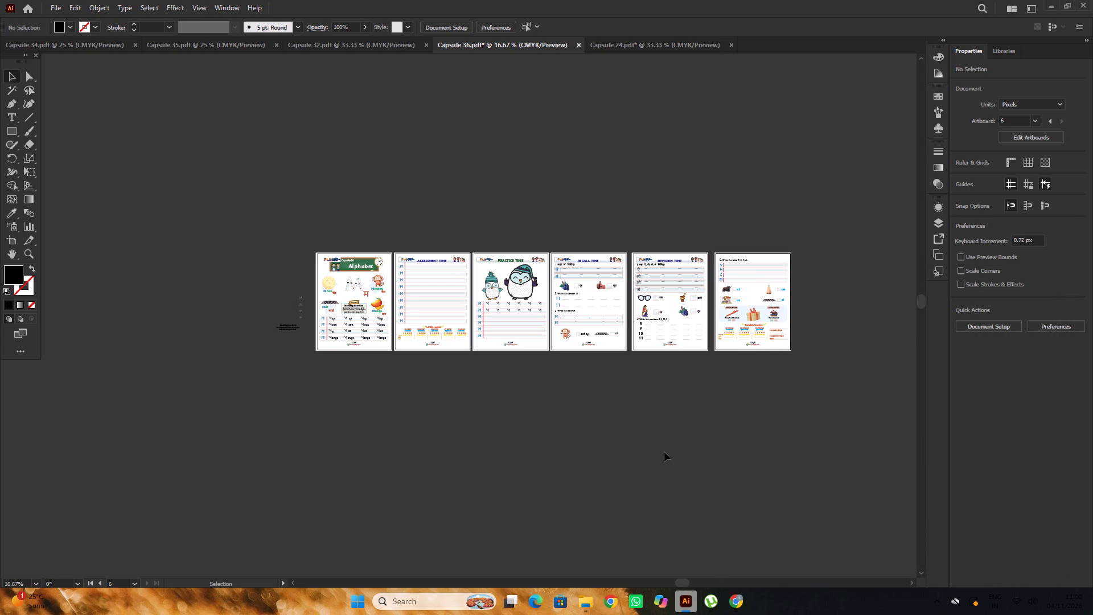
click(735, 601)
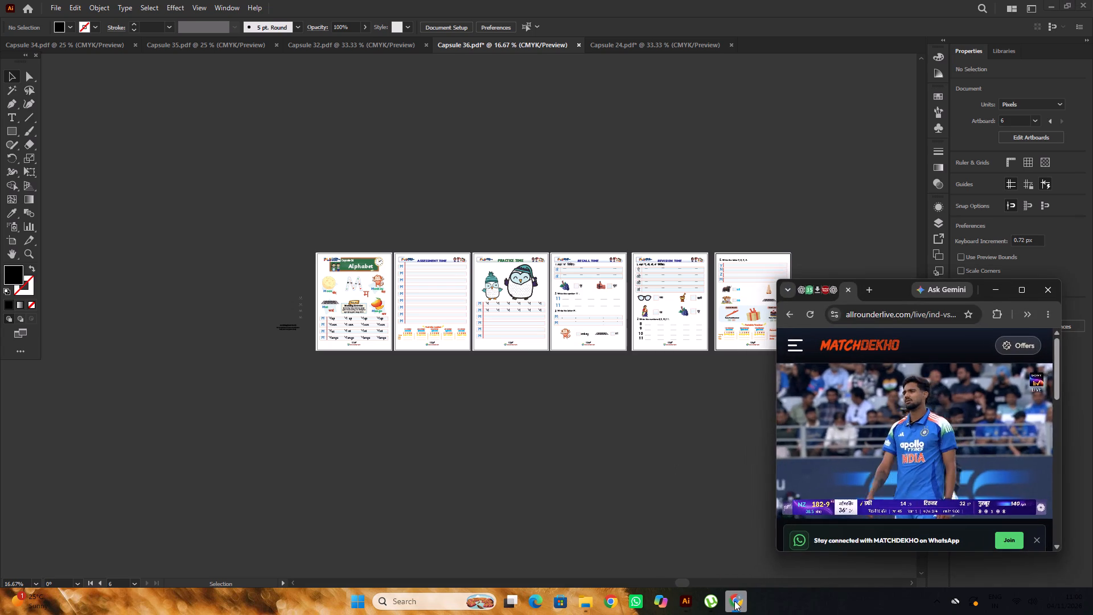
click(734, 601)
Move the numbered heading "5. Write the letter F, E, V, A." straight up about 25 px on the last page.
alt+scroll(708, 348, up, 2)
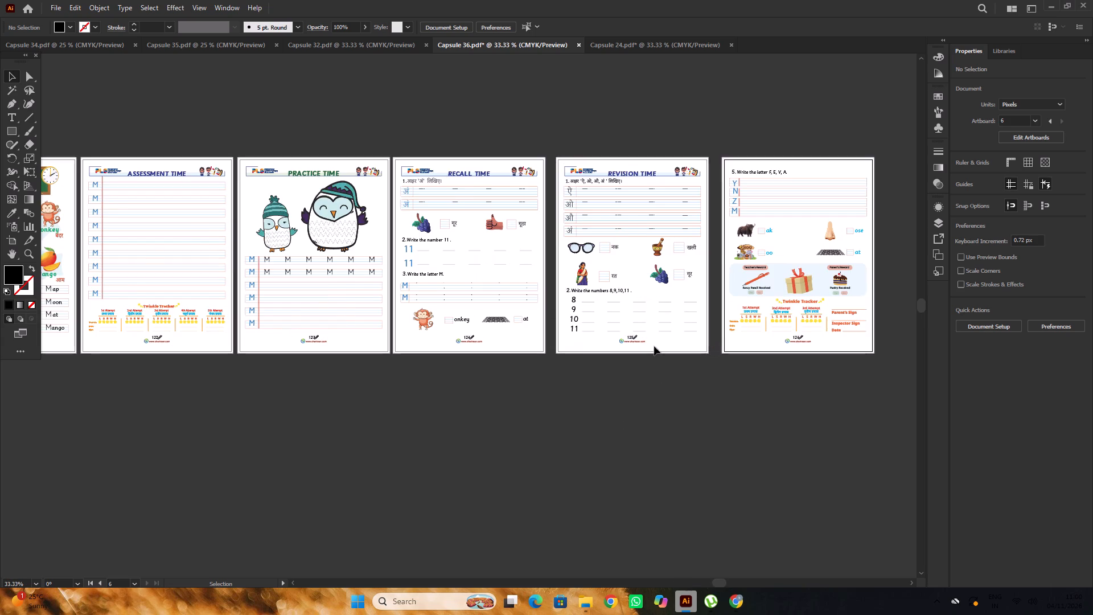
alt+scroll(654, 346, down, 1)
key(space)
drag(766, 398, 718, 419)
alt+scroll(714, 393, up, 2)
alt+scroll(714, 393, down, 1)
key(space)
drag(783, 422, 718, 438)
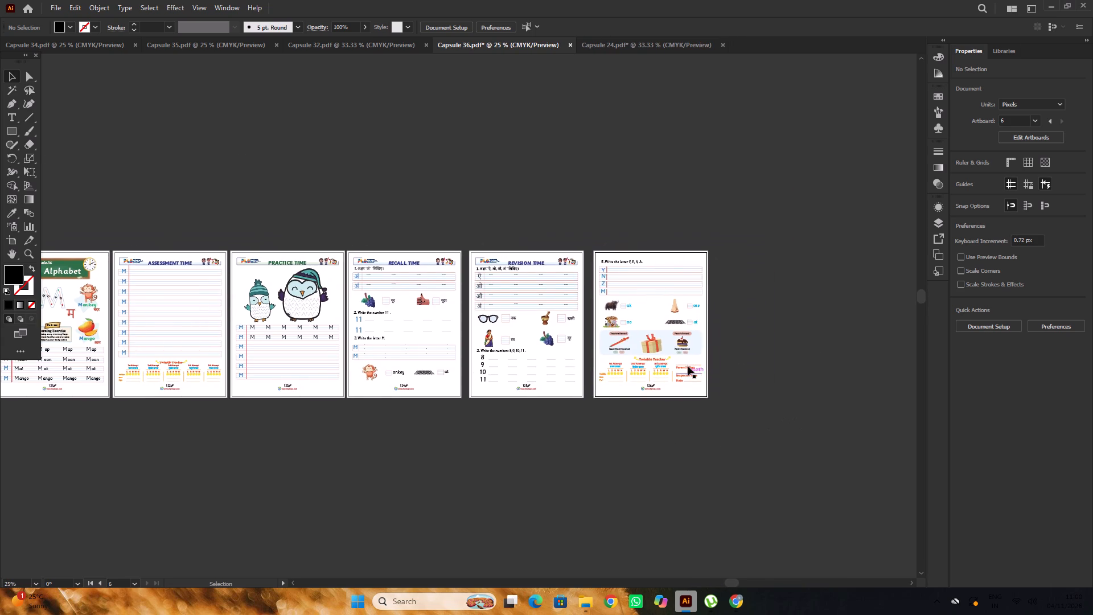
alt+scroll(687, 366, up, 3)
alt+scroll(687, 365, down, 1)
scroll(687, 365, up, 3)
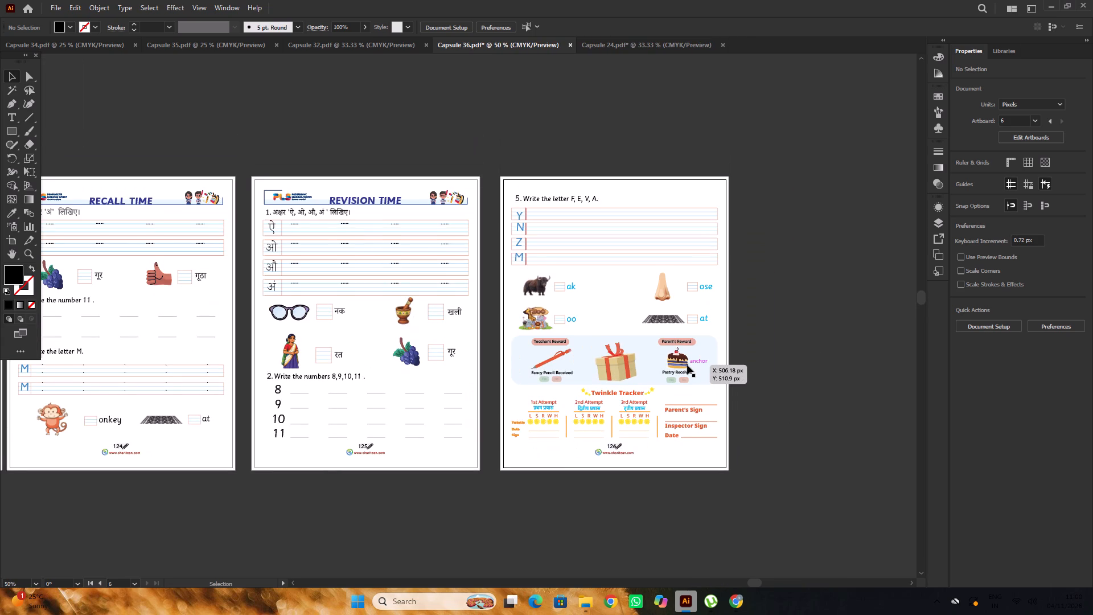
scroll(687, 365, up, 3)
alt+scroll(687, 365, down, 1)
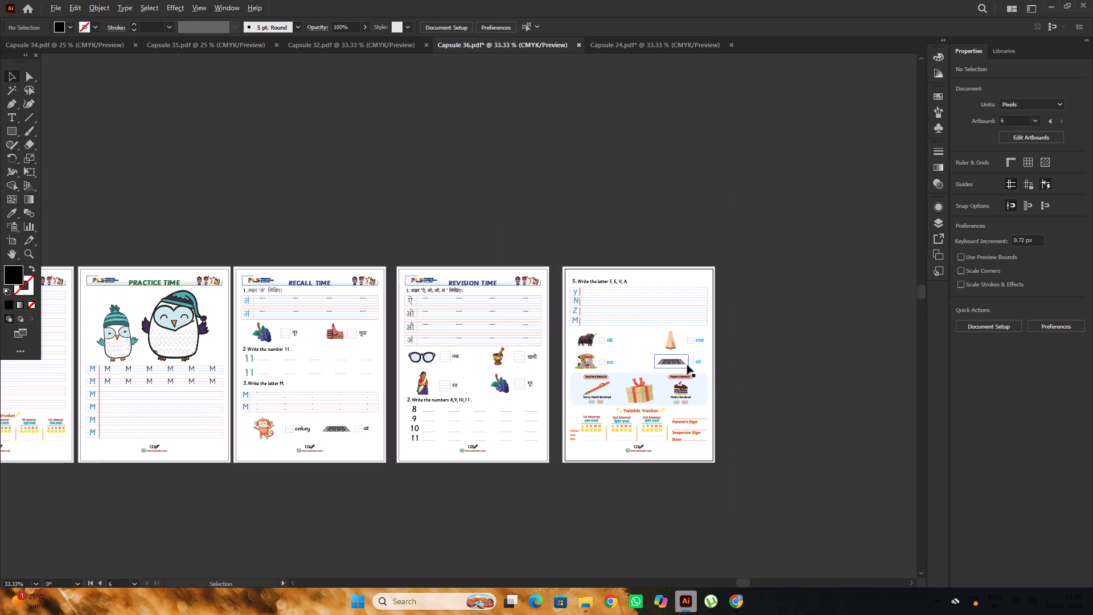
alt+scroll(643, 301, up, 3)
click(537, 249)
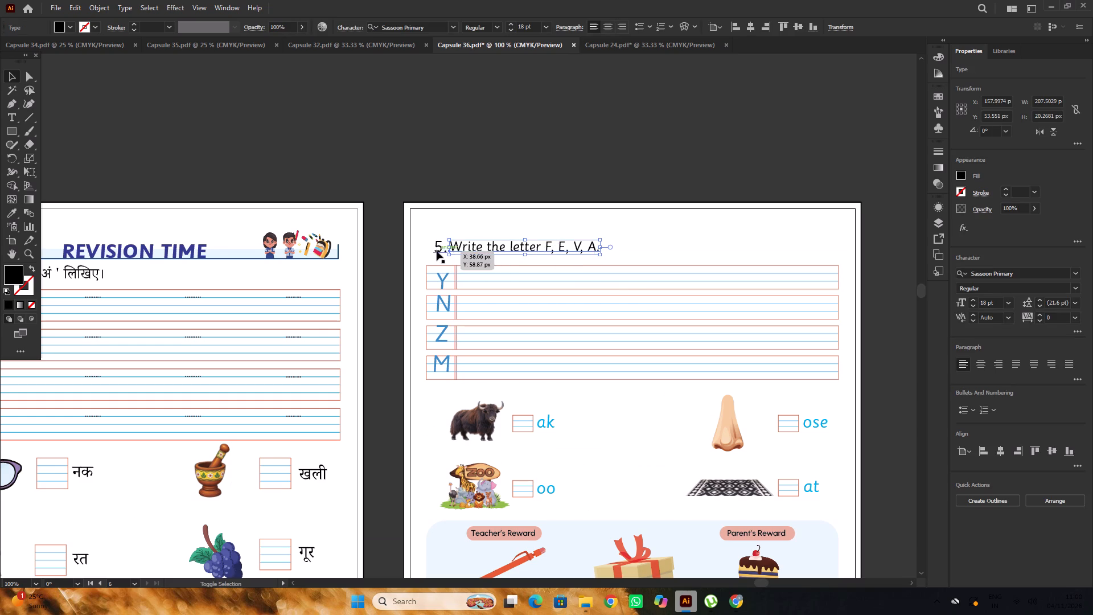
shift+click(435, 251)
alt+scroll(452, 252, up, 2)
drag(509, 250, 508, 211)
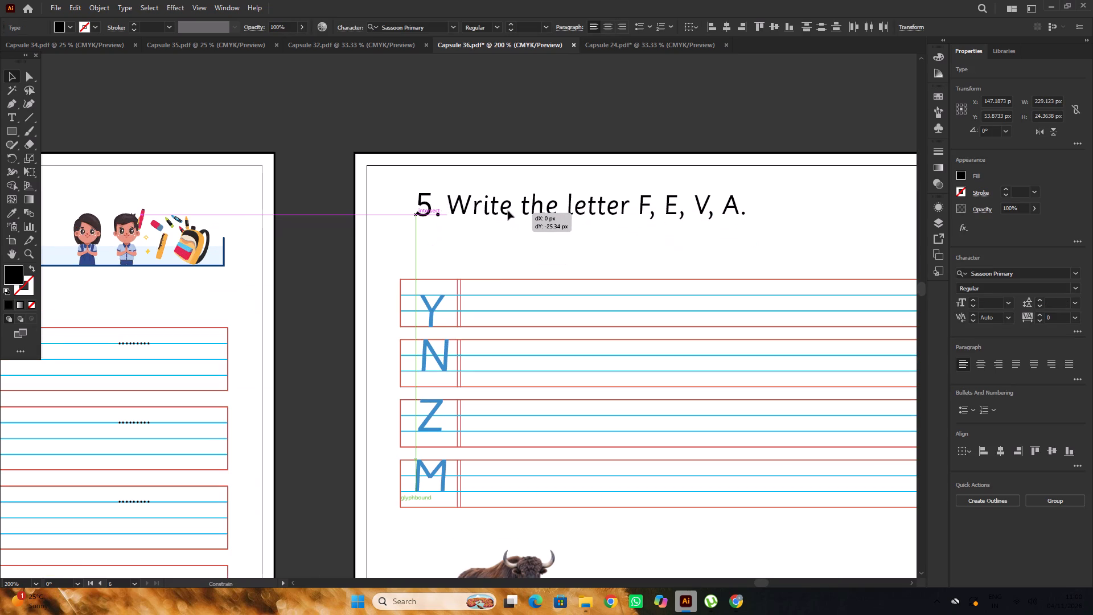
drag(508, 211, 507, 210)
alt+scroll(507, 210, down, 3)
click(678, 146)
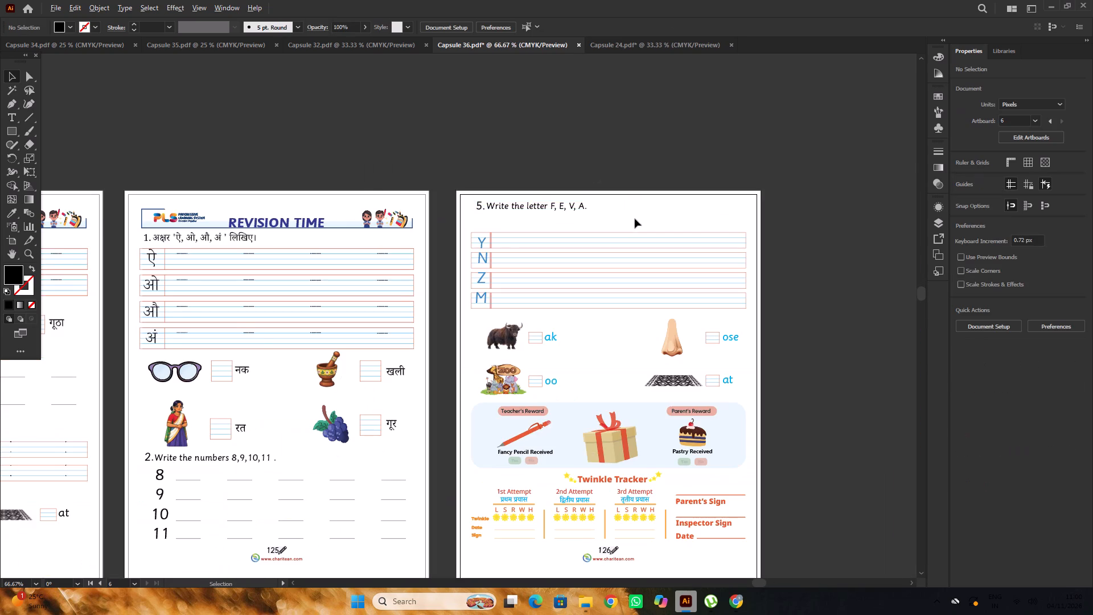
Move the Y, N, Z, M writing rows and the four picture-word exercises straight up about 23 px, closer to heading 5.
alt+scroll(635, 219, up, 1)
click(389, 234)
drag(381, 233, 796, 517)
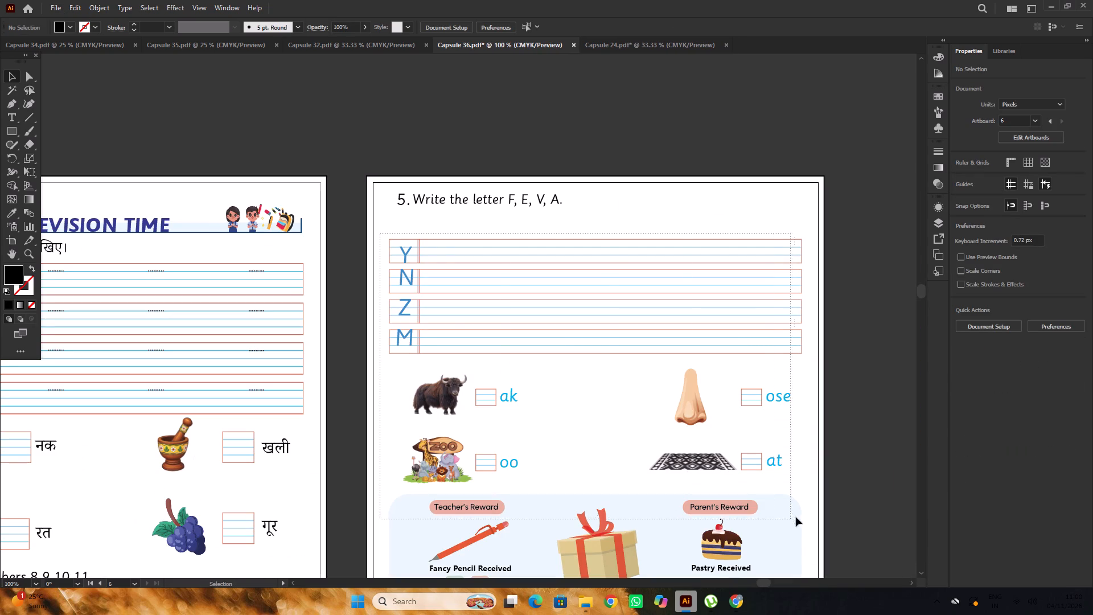
drag(796, 517, 802, 474)
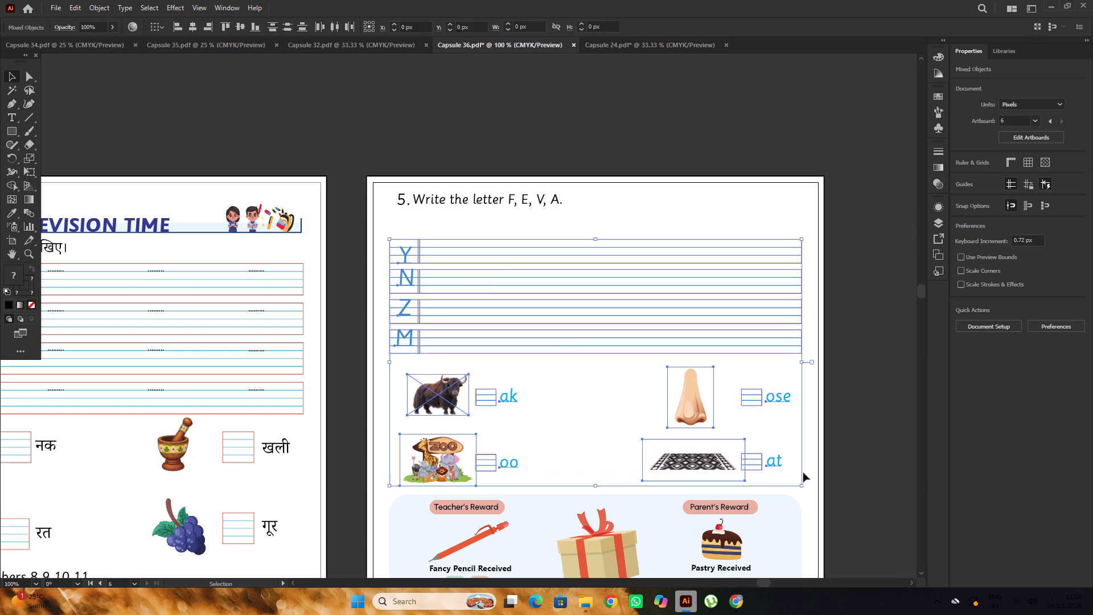
drag(477, 269, 477, 259)
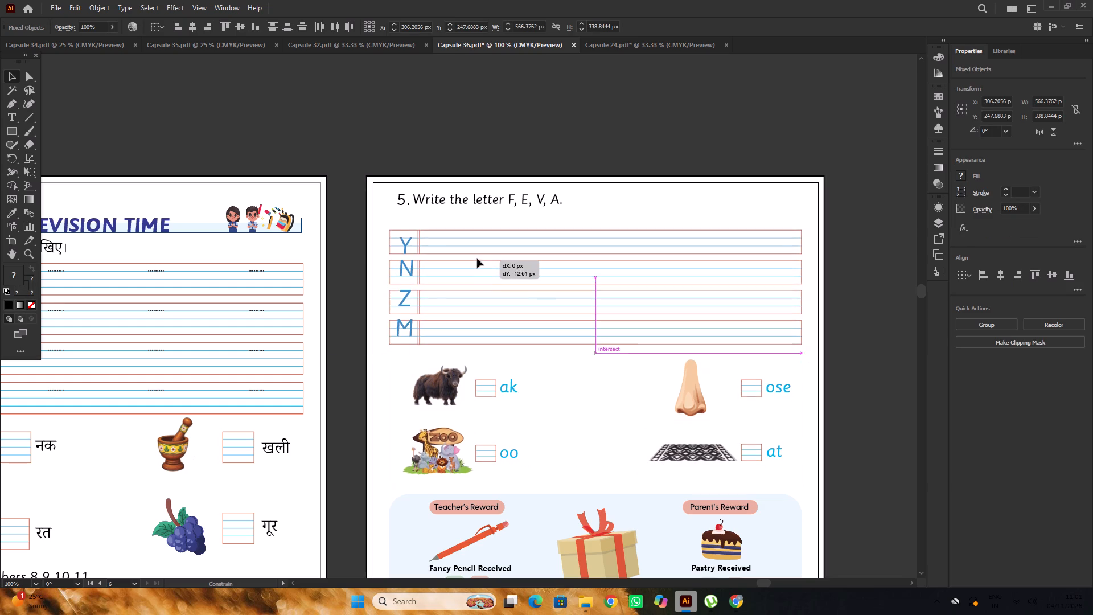
drag(477, 259, 479, 252)
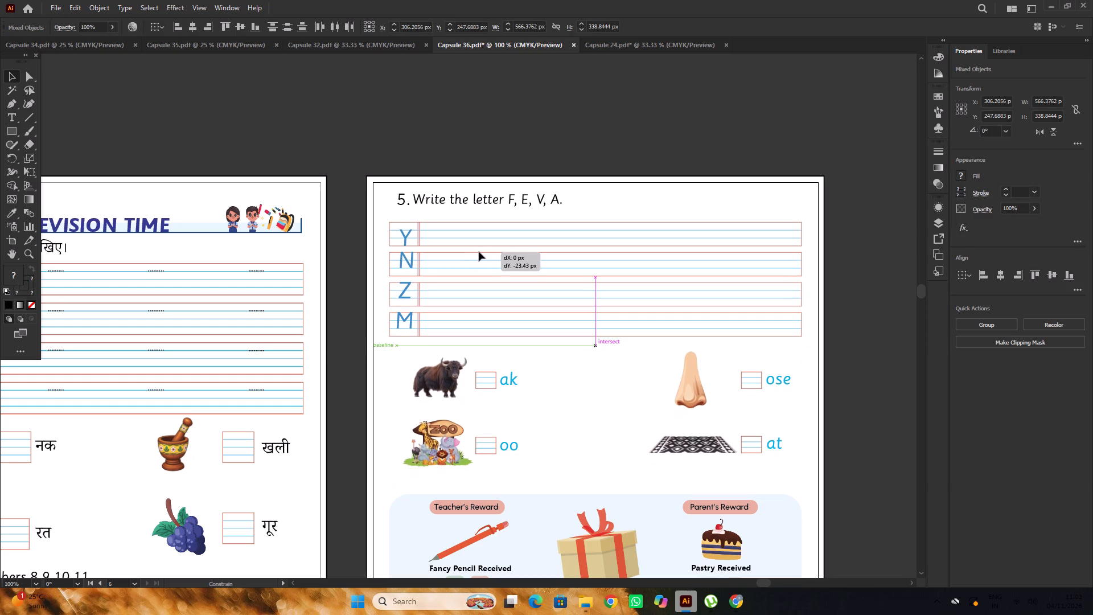
drag(479, 252, 479, 252)
alt+scroll(478, 252, down, 3)
click(739, 317)
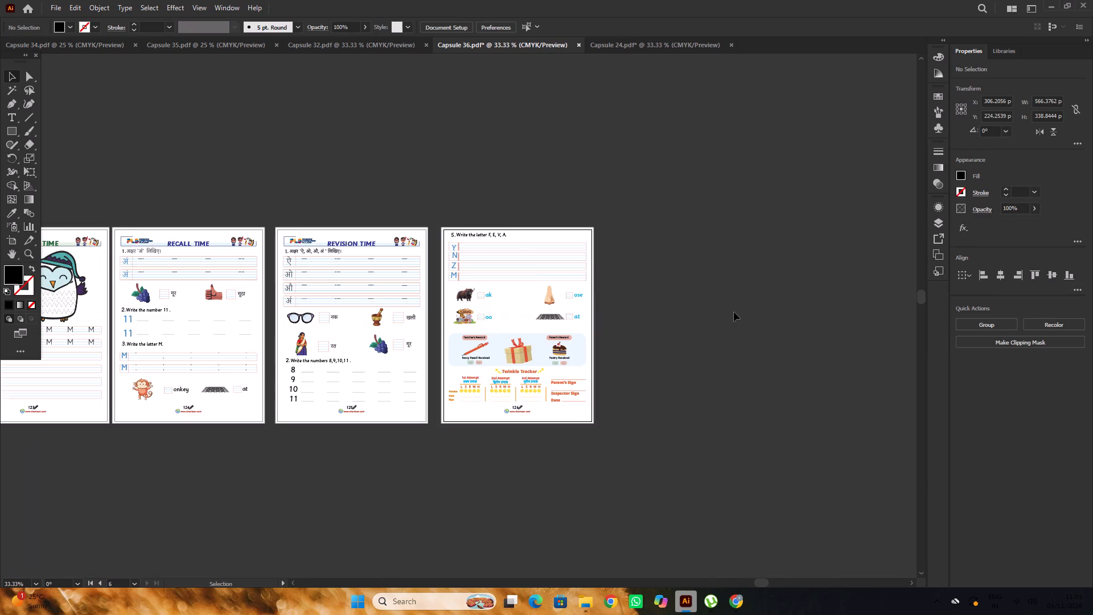
Move the grouped rewards panel and Twinkle Tracker slightly straight up on the last page, leaving page number 126 in place.
scroll(732, 310, down, 5)
alt+scroll(427, 289, up, 3)
alt+scroll(428, 289, down, 1)
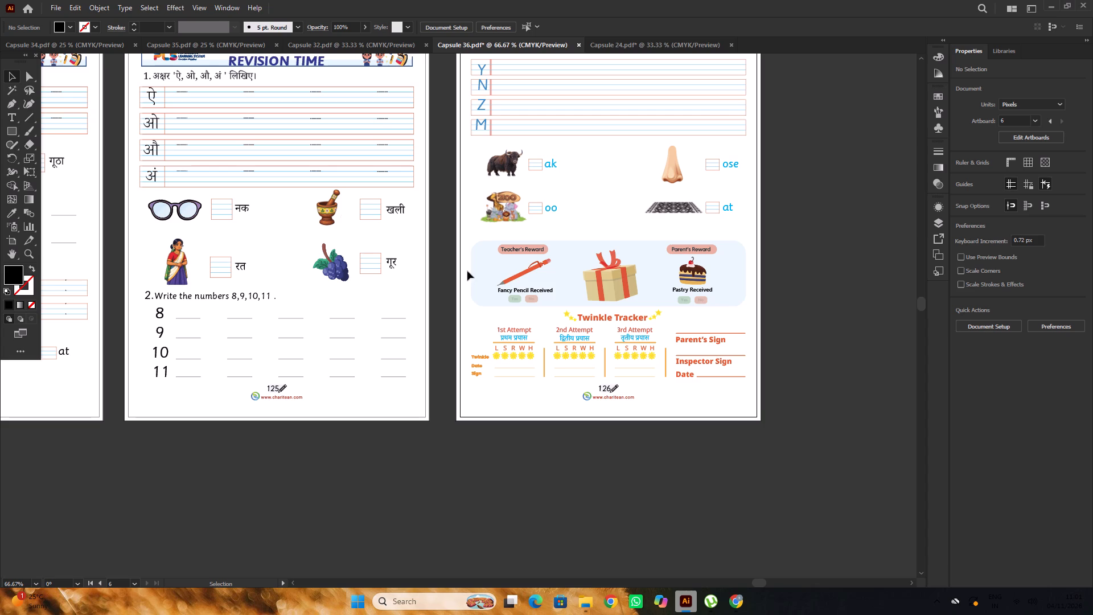
drag(465, 264, 746, 377)
alt+scroll(632, 243, up, 1)
drag(630, 263, 630, 260)
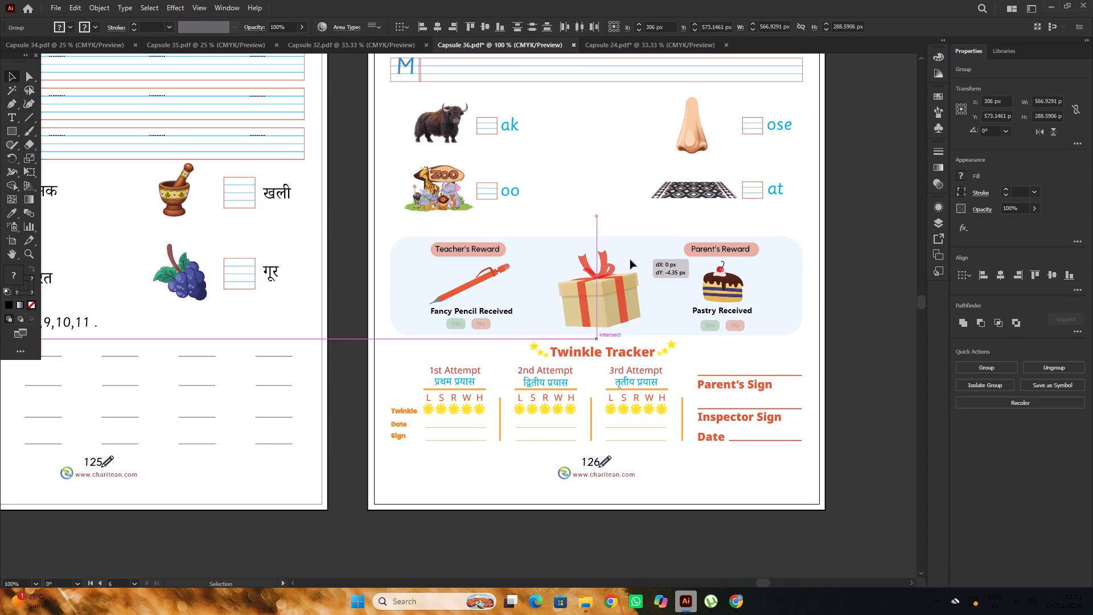
drag(630, 260, 630, 255)
alt+scroll(627, 255, down, 3)
double_click(821, 365)
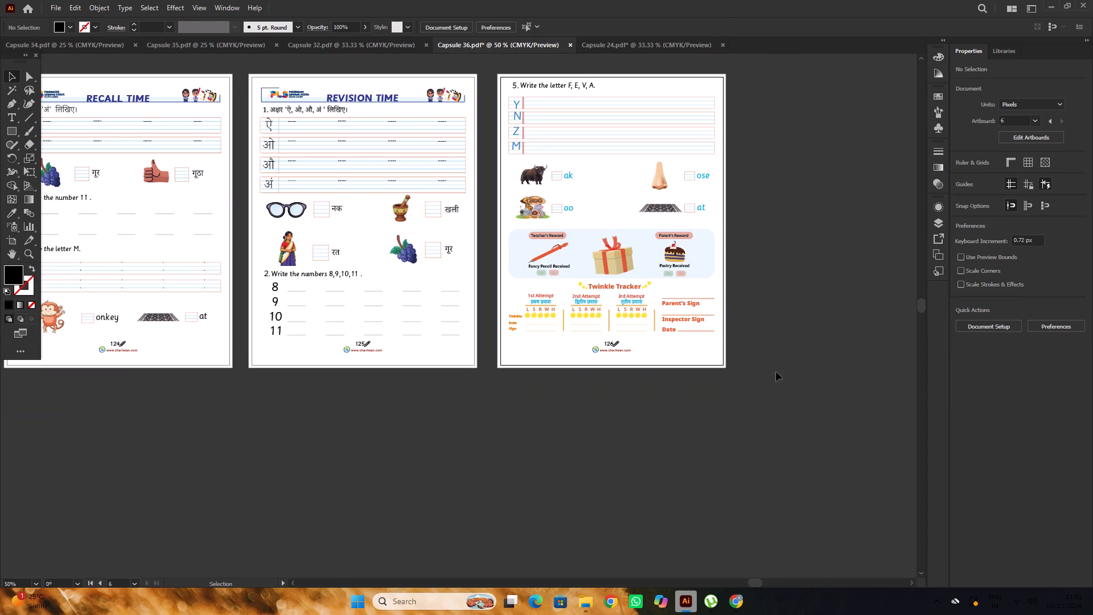
alt+scroll(776, 372, down, 2)
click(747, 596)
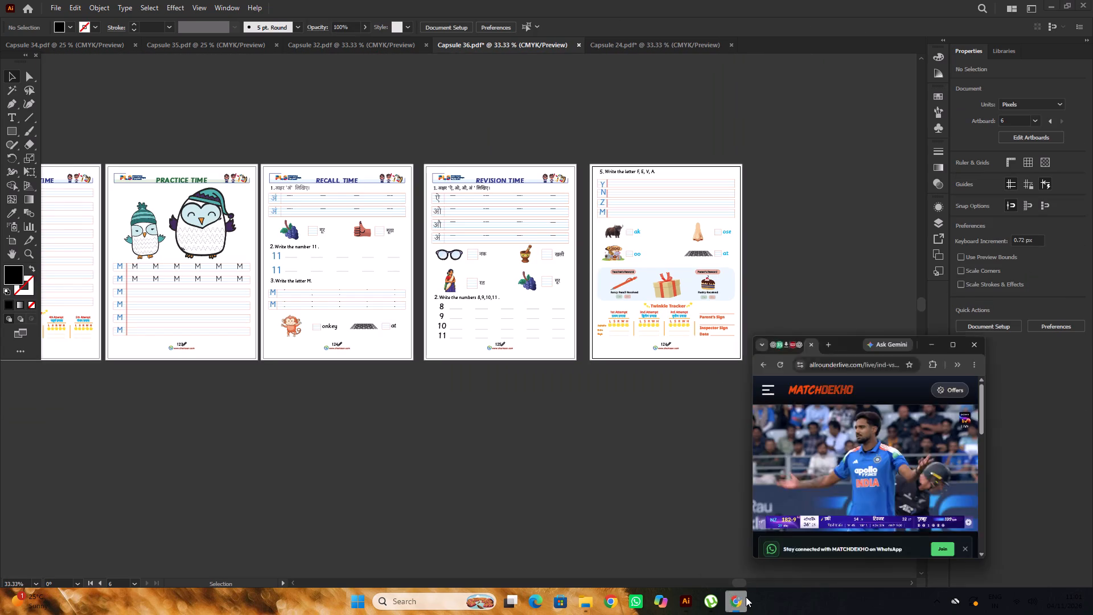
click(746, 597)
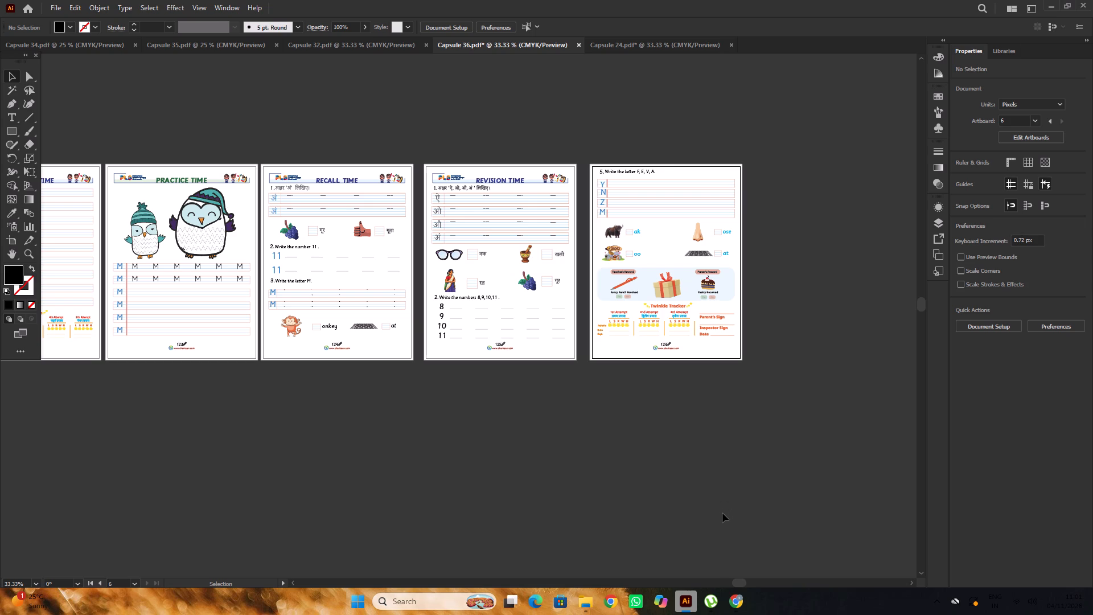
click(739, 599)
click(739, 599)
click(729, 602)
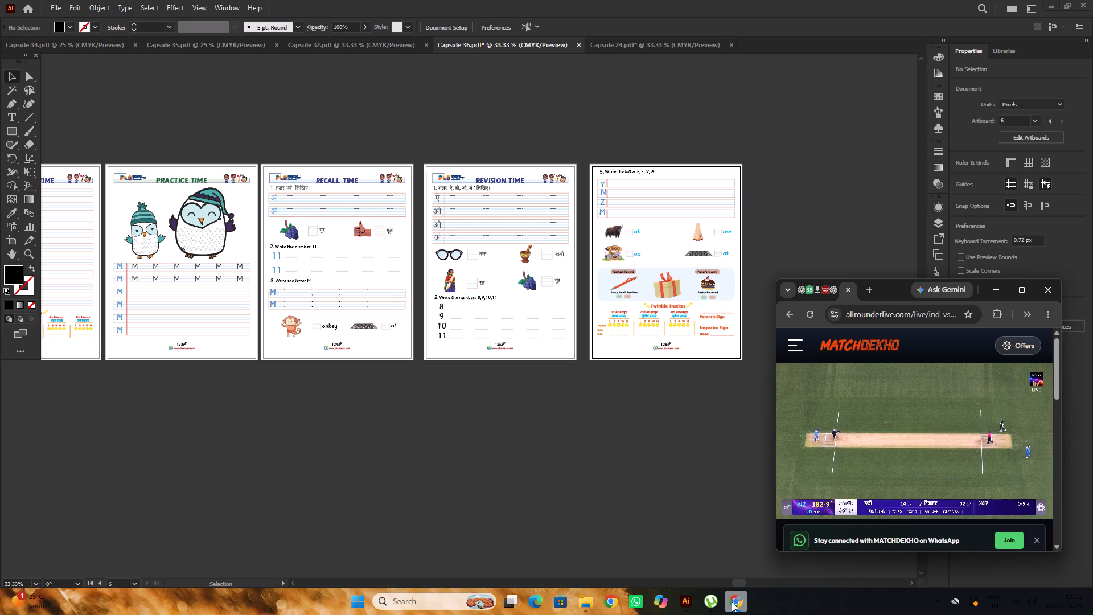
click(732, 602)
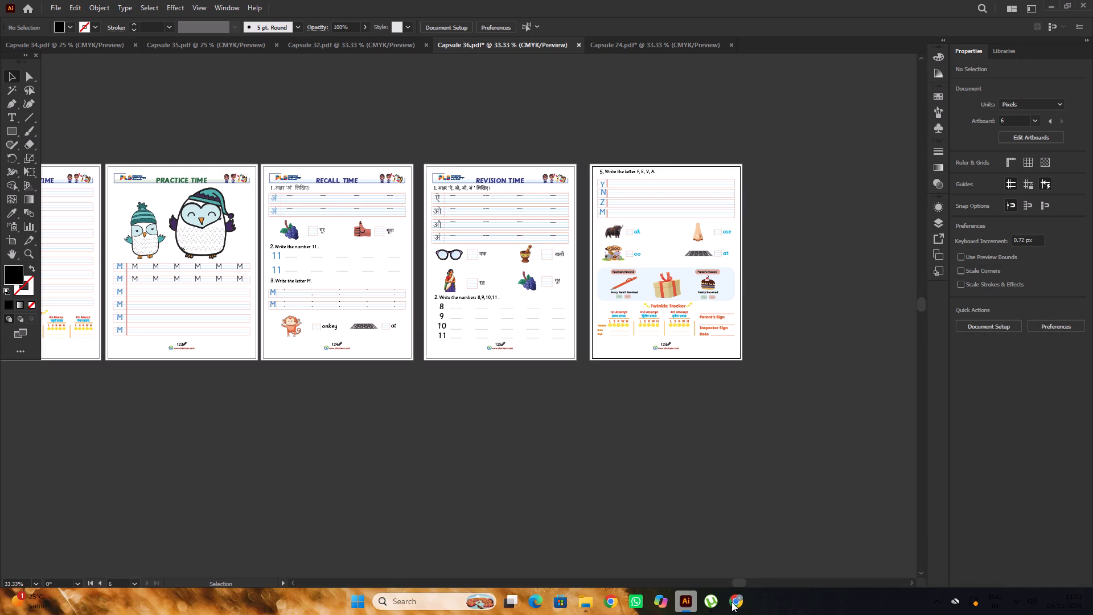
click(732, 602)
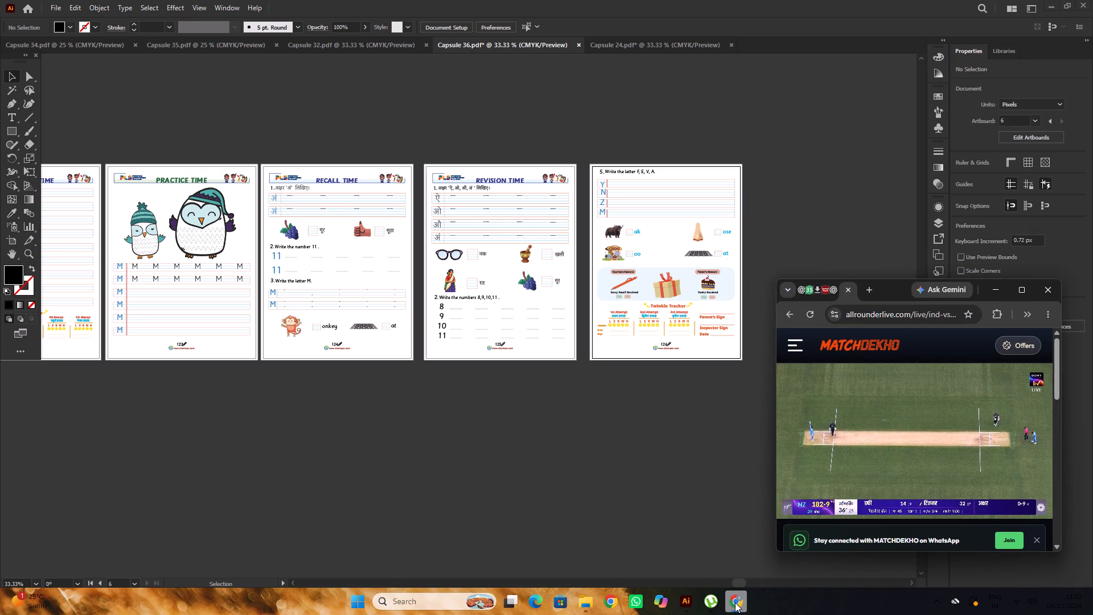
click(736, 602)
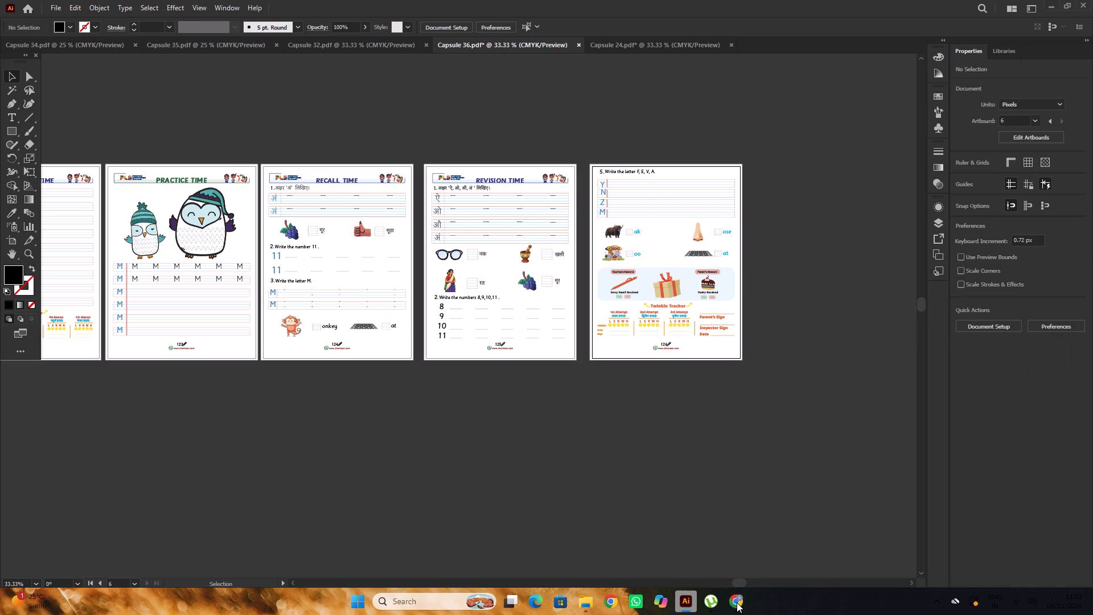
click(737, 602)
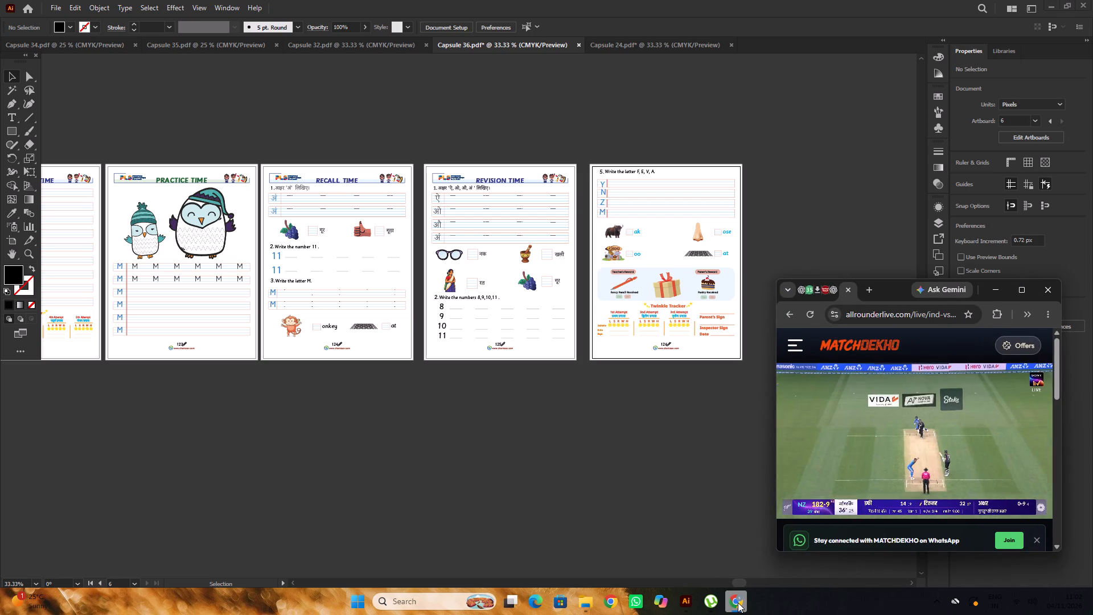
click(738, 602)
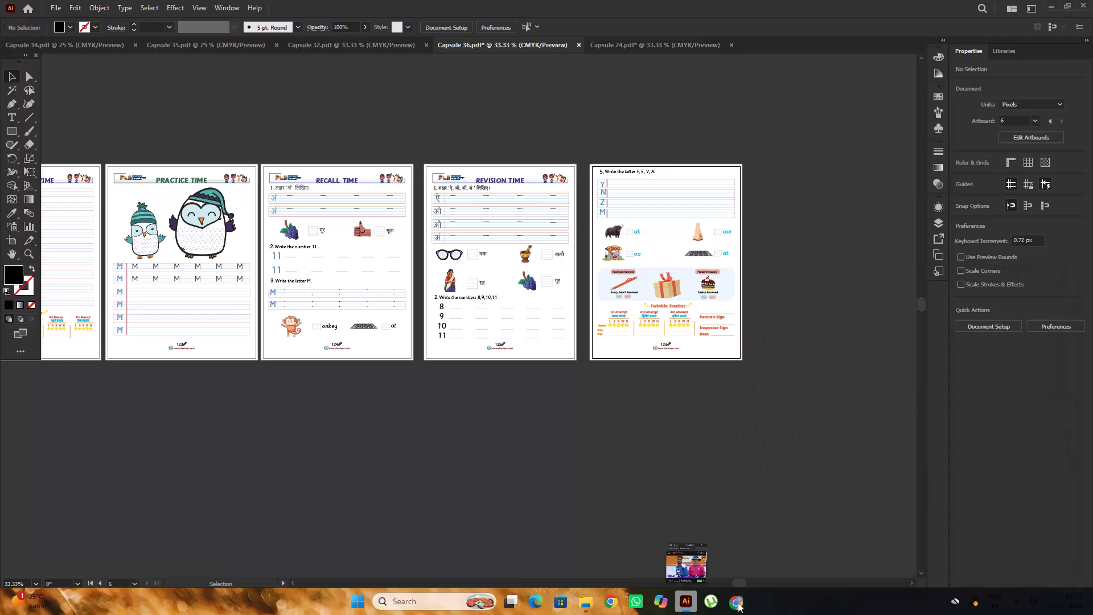
Look over the pages of Capsule 36 from the Alphabet page to the last revision page to check their layout.
scroll(628, 436, down, 3)
middle_drag(574, 418, 739, 464)
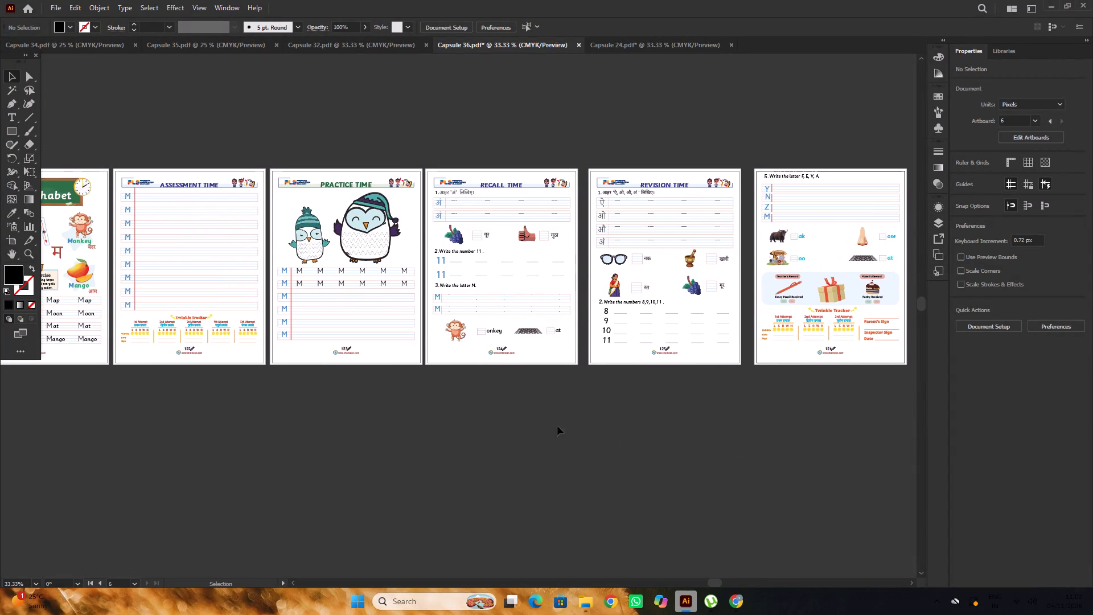
scroll(511, 414, down, 3)
middle_drag(430, 404, 582, 439)
scroll(525, 412, up, 3)
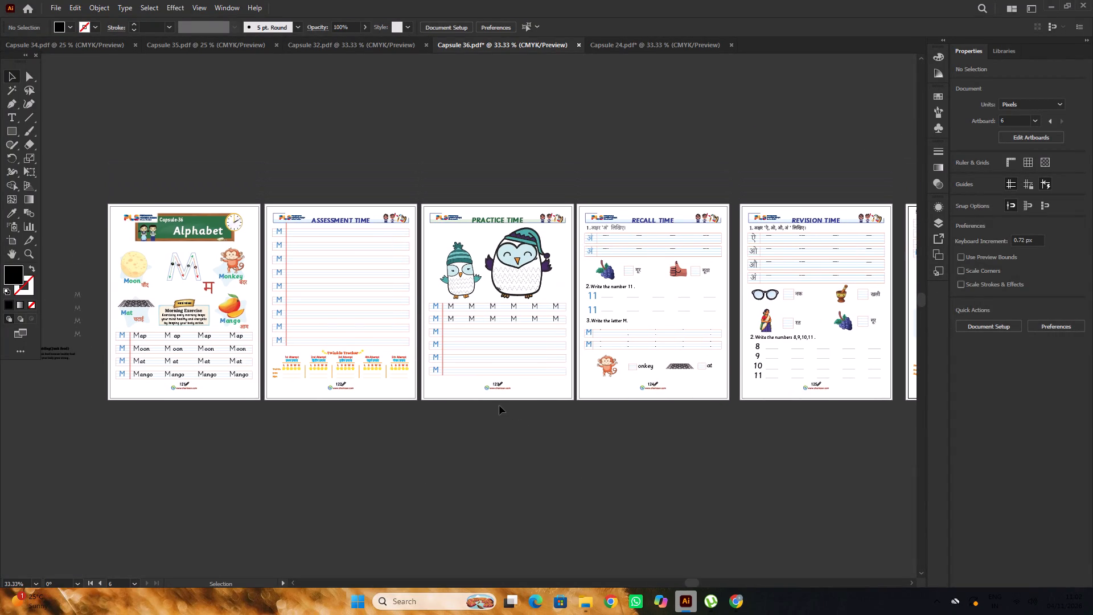
scroll(499, 405, down, 3)
scroll(499, 405, up, 2)
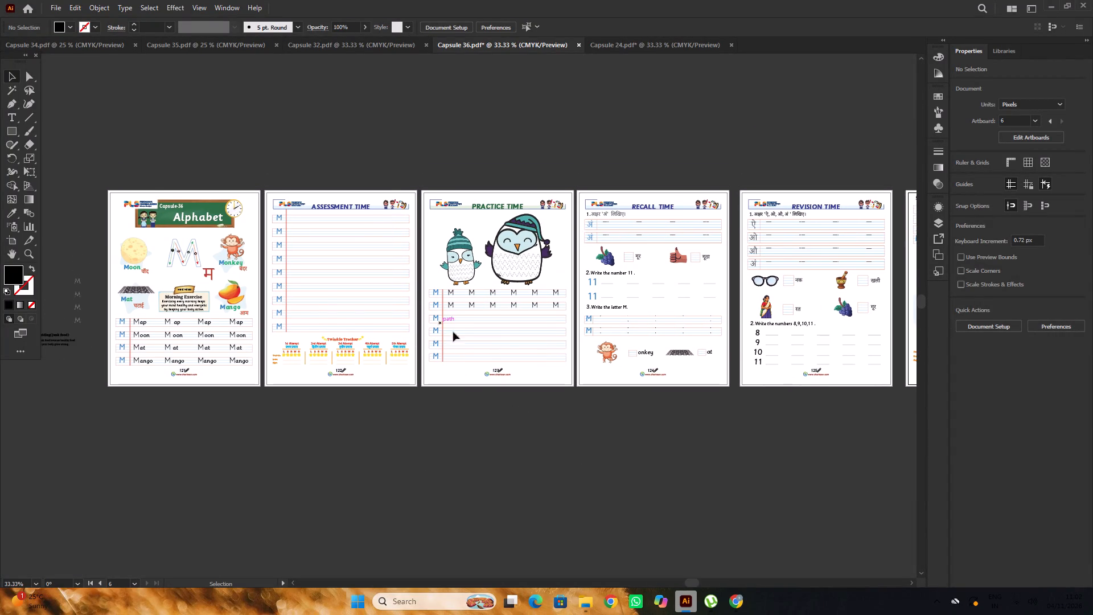
middle_drag(738, 459, 529, 449)
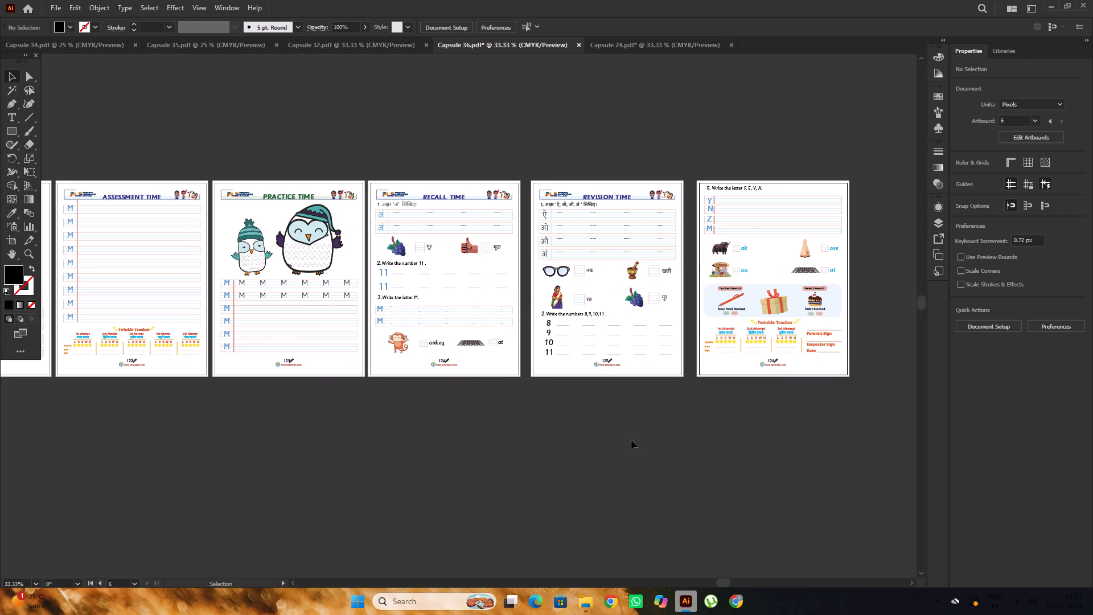
middle_drag(717, 425, 615, 448)
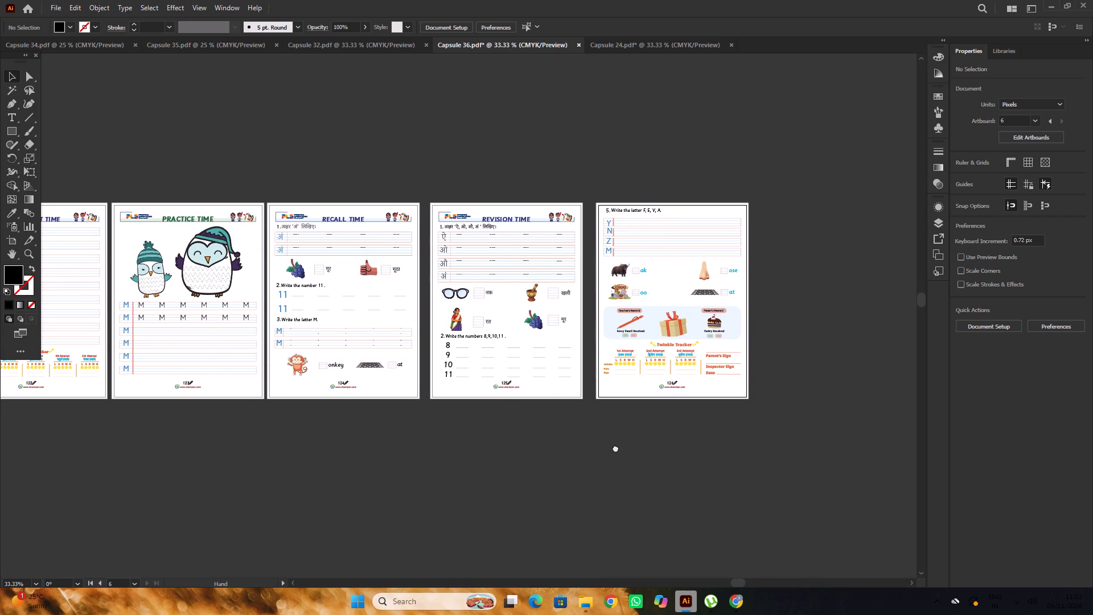
middle_drag(615, 448, 698, 437)
middle_drag(474, 442, 628, 433)
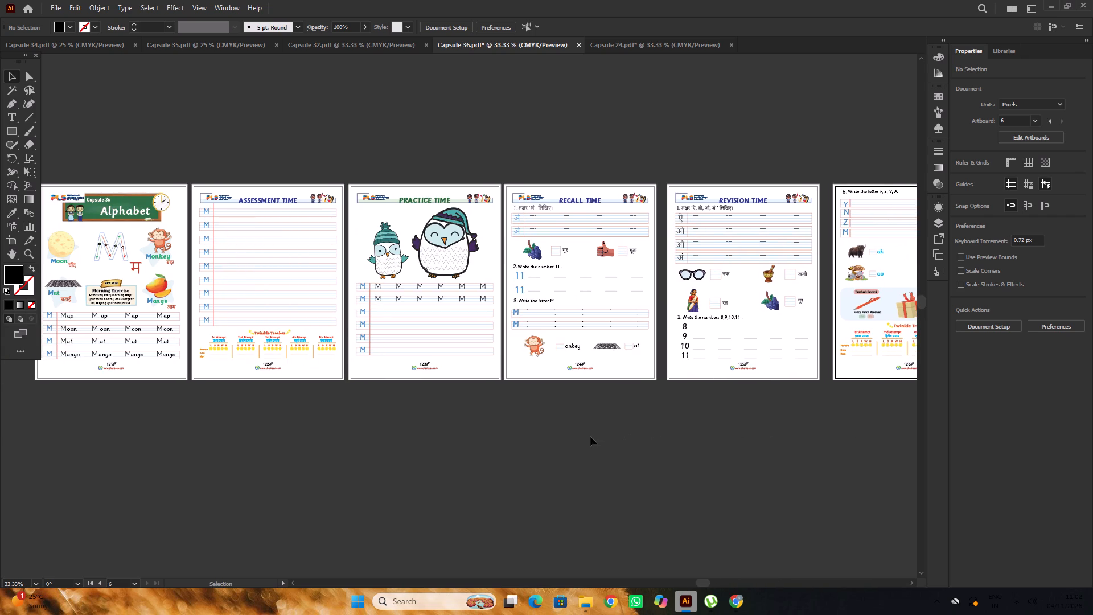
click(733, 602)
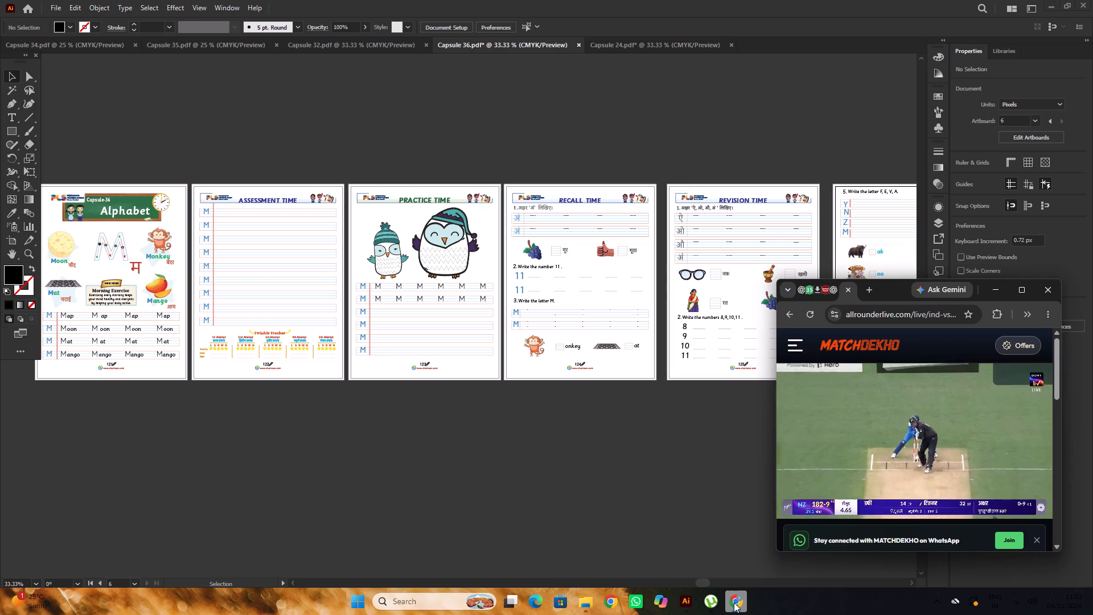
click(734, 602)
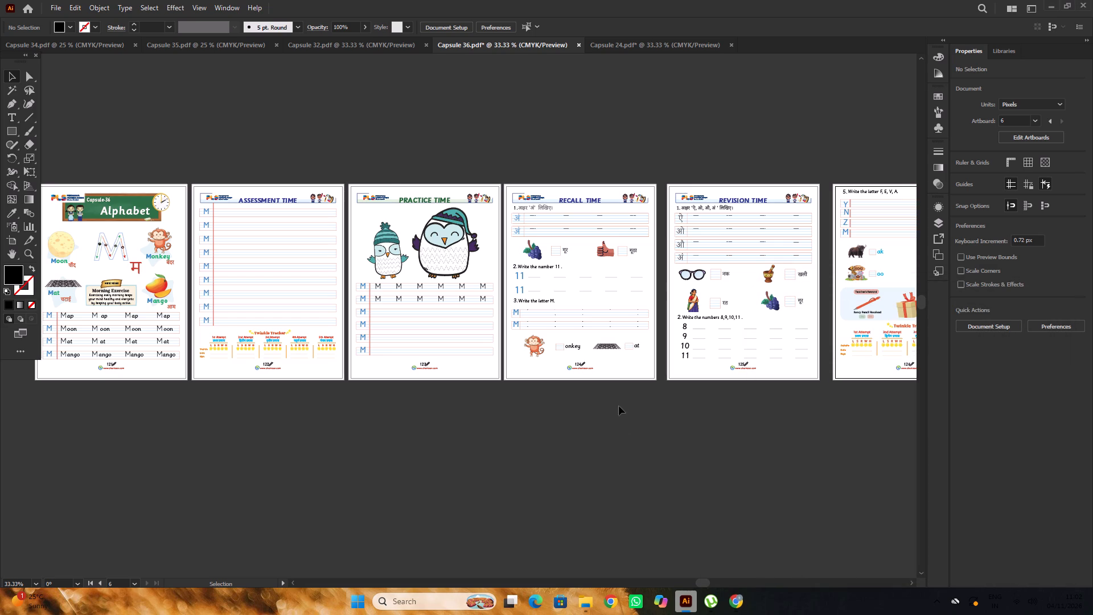
Save the document as Adobe PDF "Capsule 36" in the PRINT A 1 folder with all artboards, replacing the existing file.
click(56, 7)
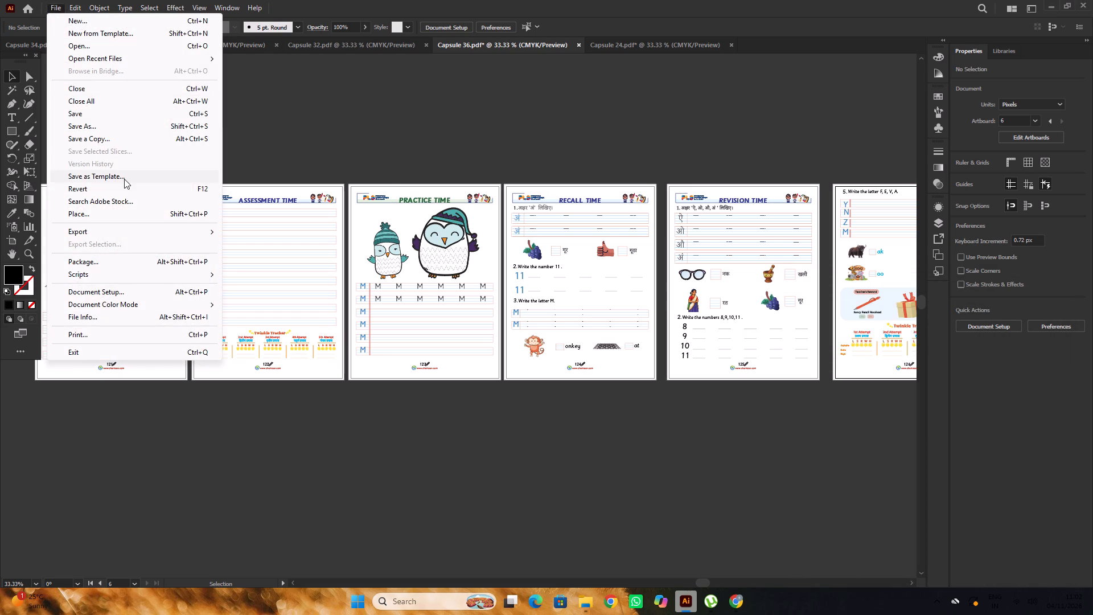
click(94, 126)
scroll(361, 351, down, 4)
scroll(361, 351, up, 4)
scroll(361, 351, down, 4)
scroll(364, 353, up, 4)
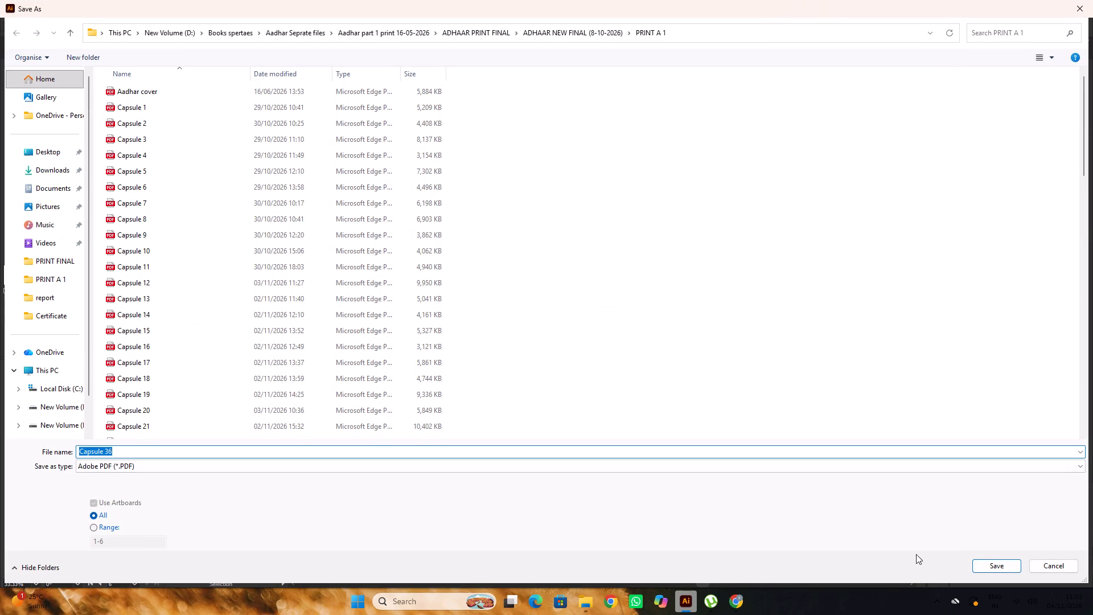
click(993, 564)
click(591, 342)
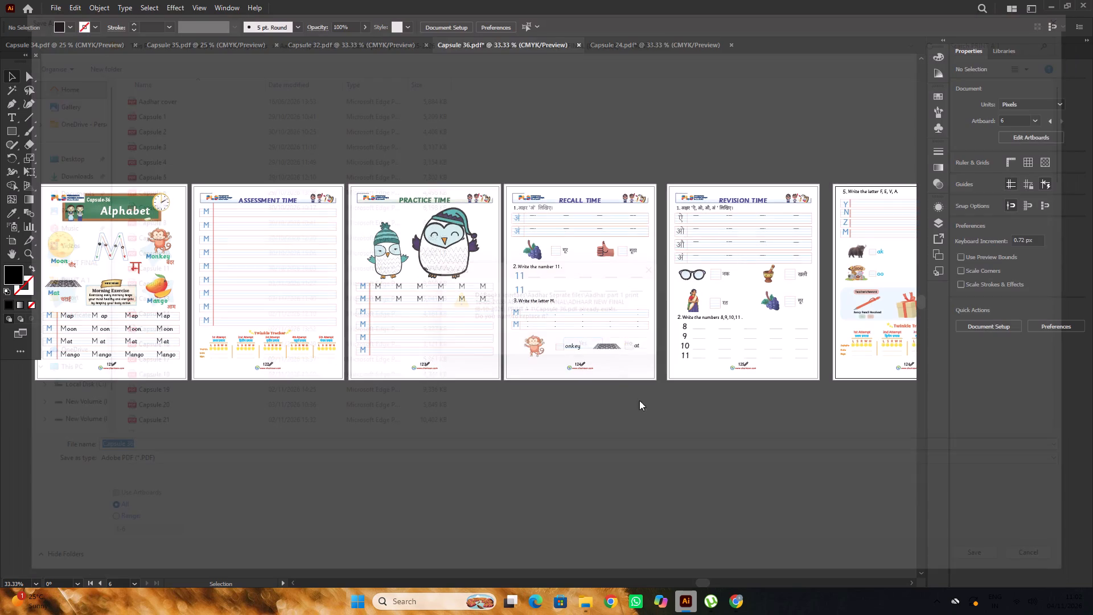
click(667, 448)
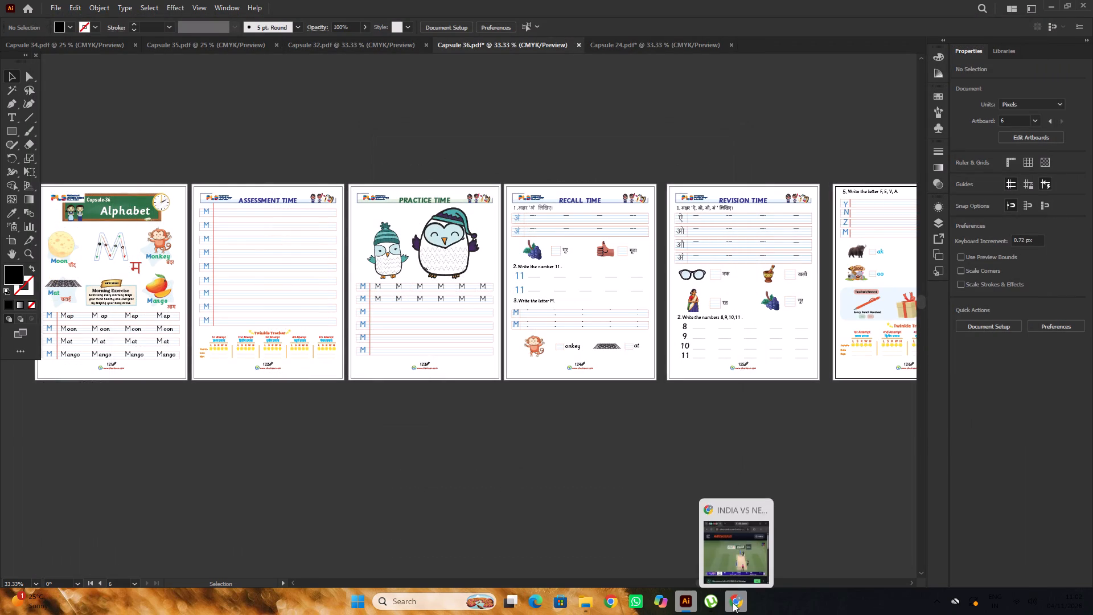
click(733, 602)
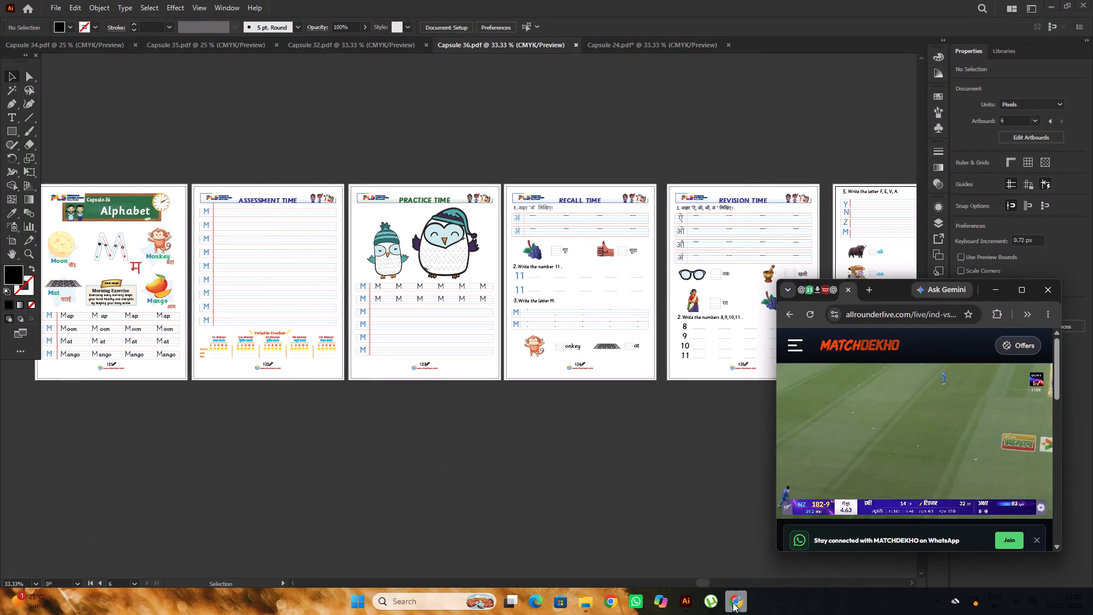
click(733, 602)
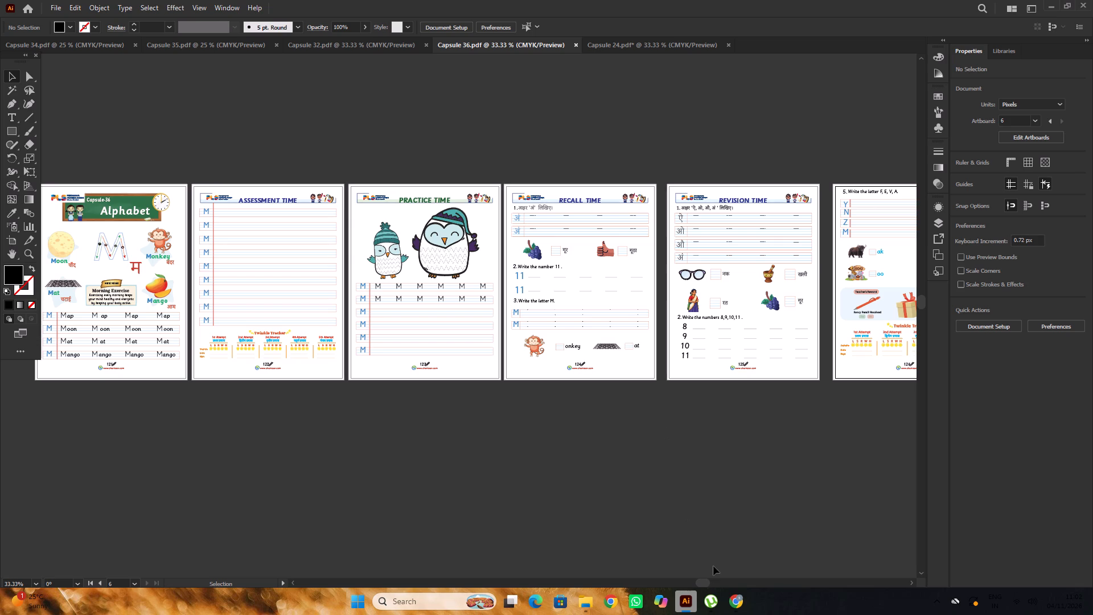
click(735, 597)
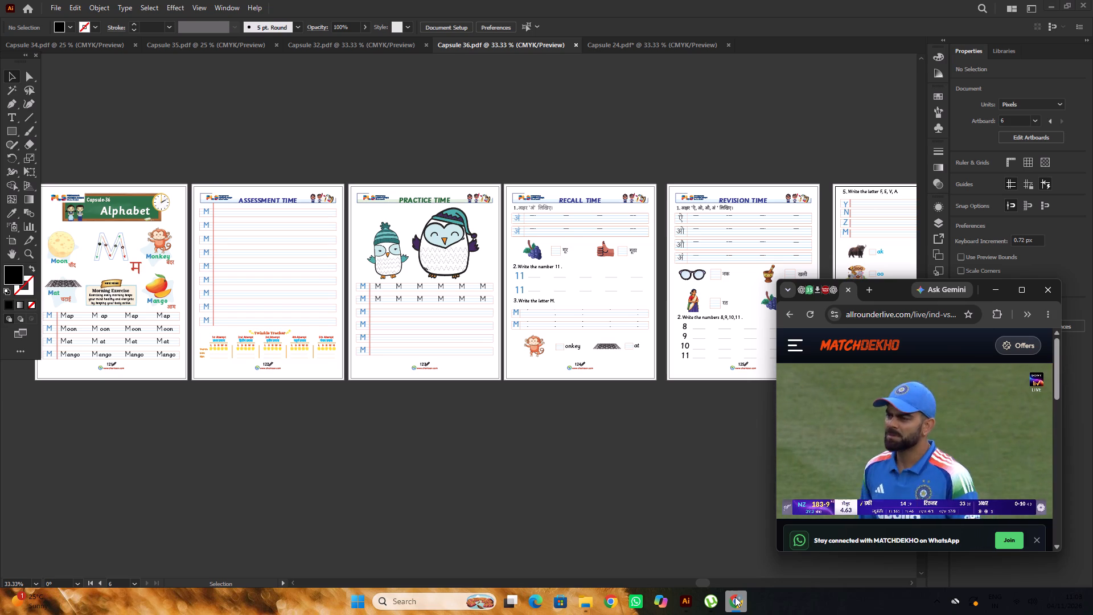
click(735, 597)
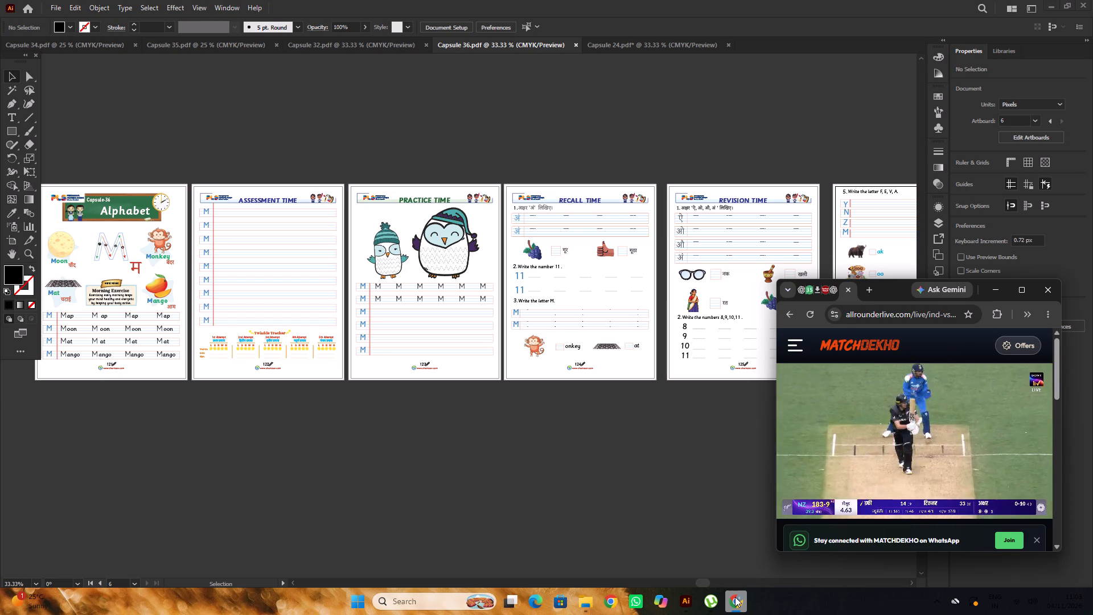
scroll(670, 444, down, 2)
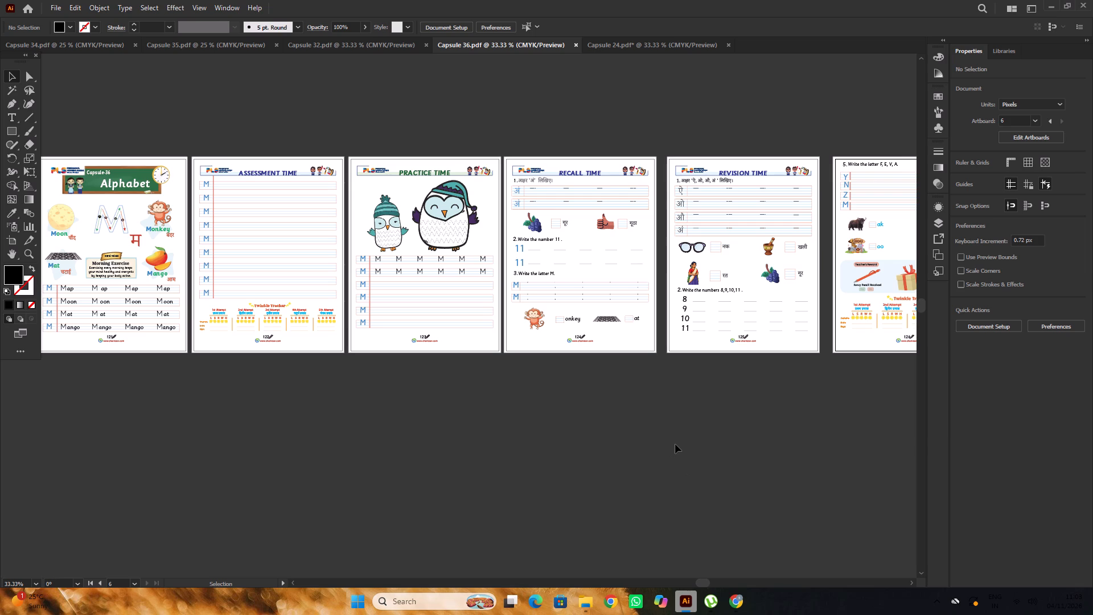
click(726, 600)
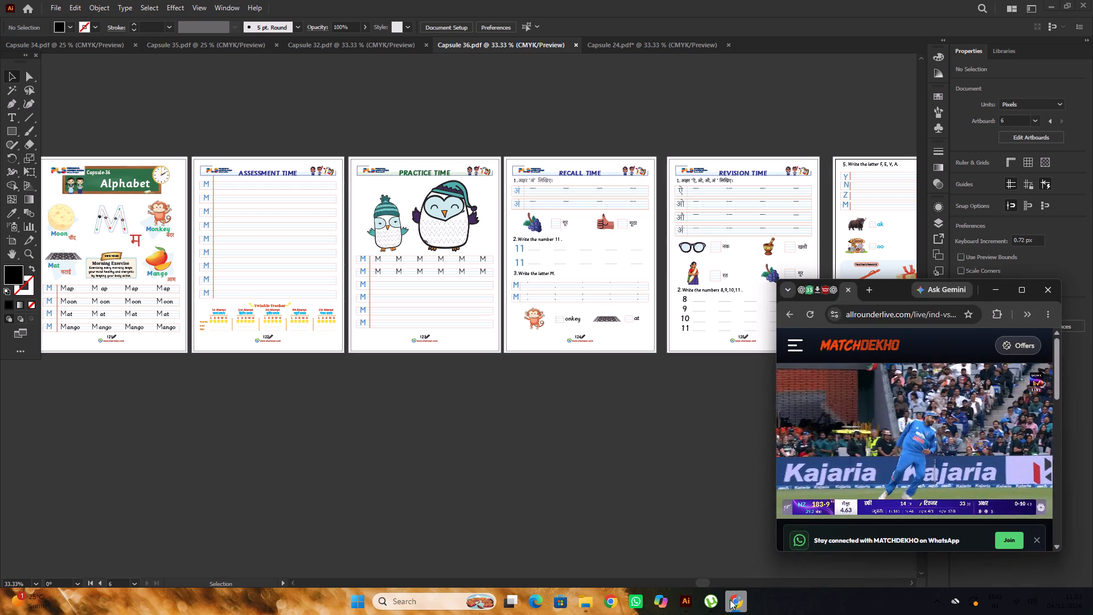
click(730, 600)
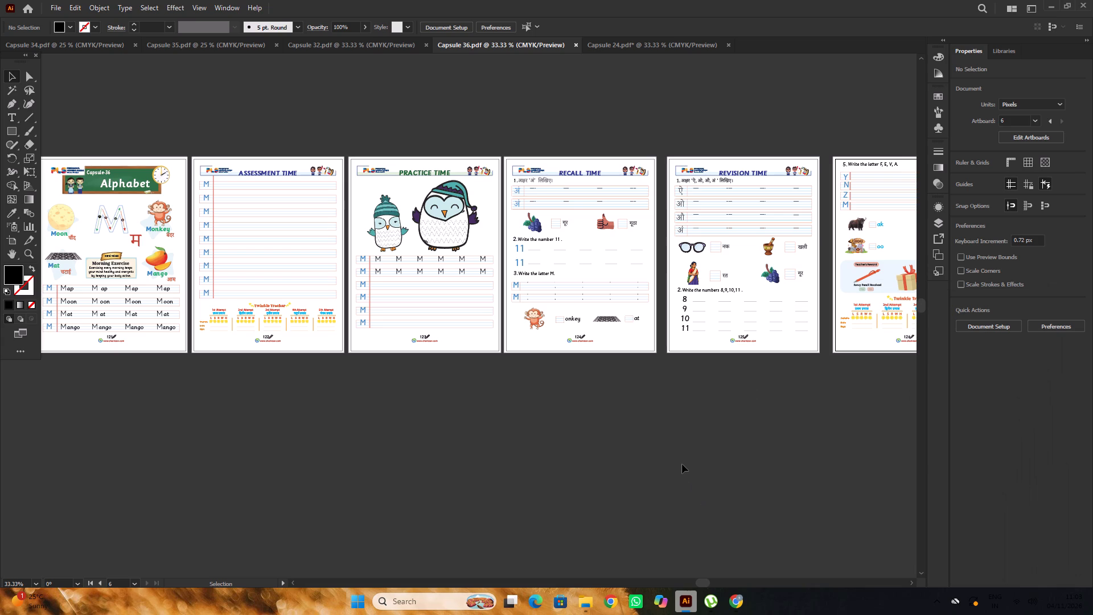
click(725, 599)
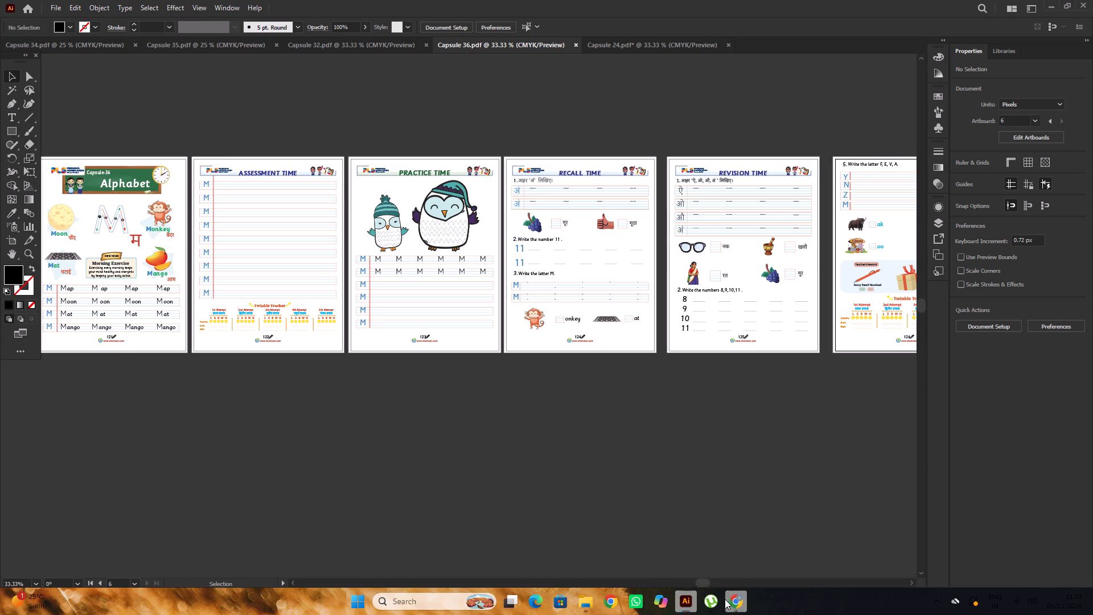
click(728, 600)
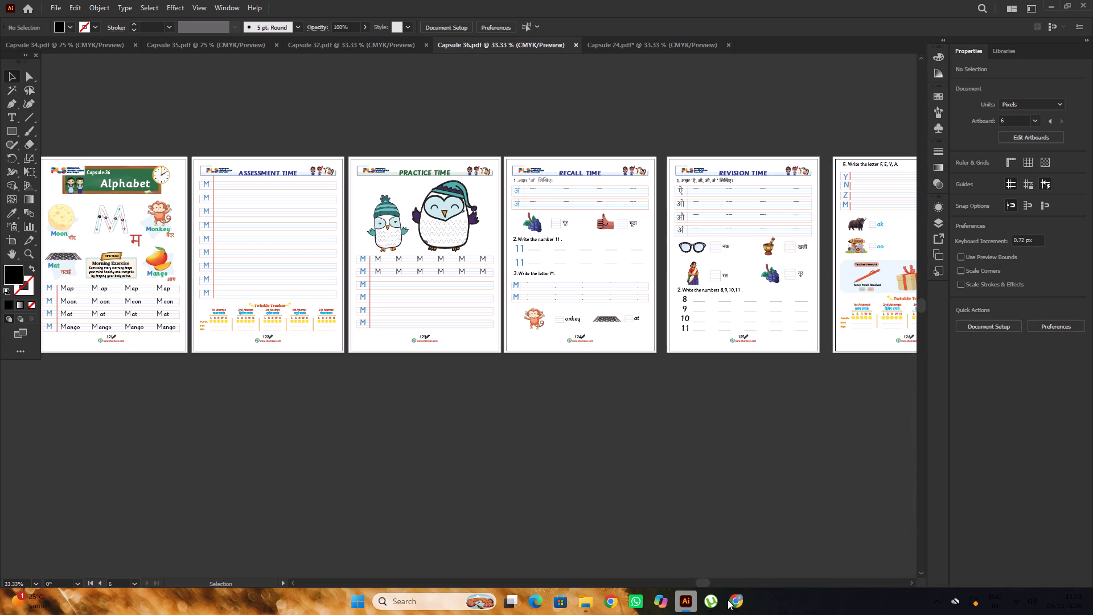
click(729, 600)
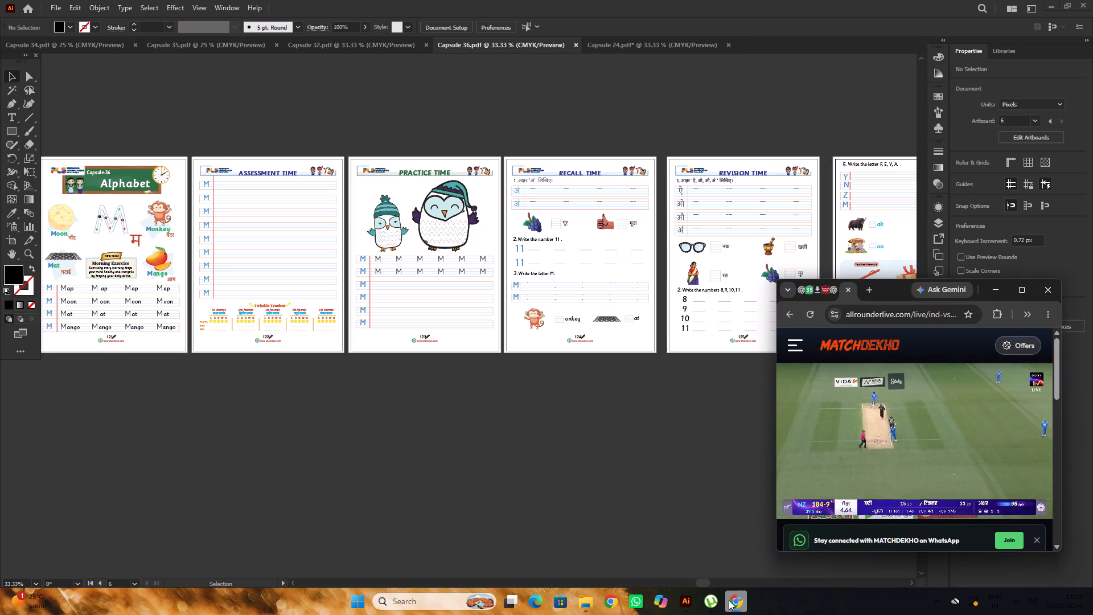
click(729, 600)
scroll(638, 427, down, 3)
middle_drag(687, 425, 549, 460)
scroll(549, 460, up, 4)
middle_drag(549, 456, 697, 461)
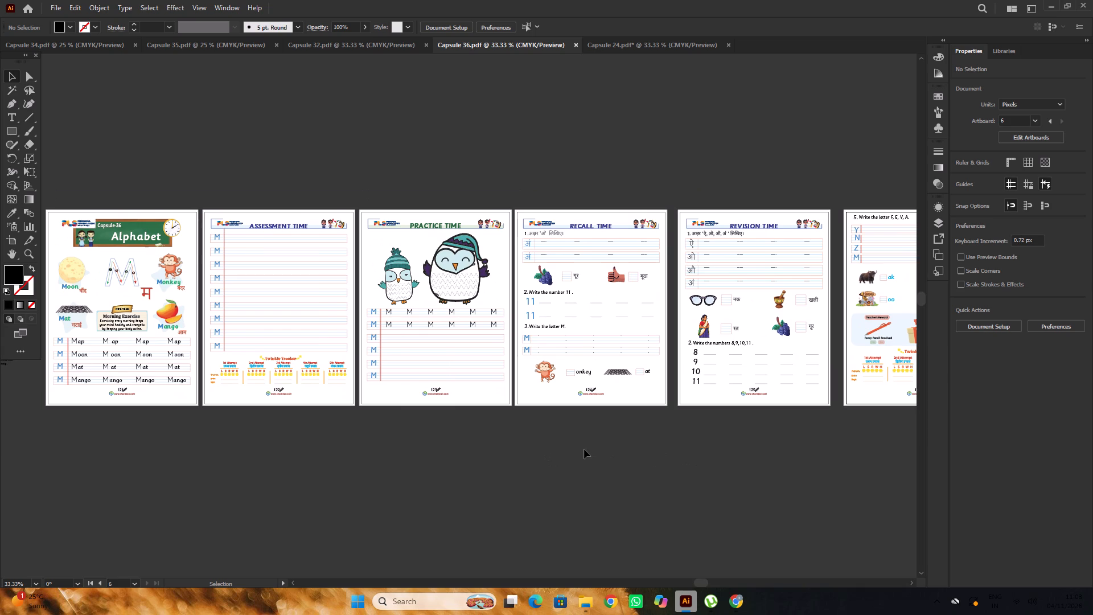
Close the Capsule 24.pdf document, keeping the other capsule files open.
click(650, 52)
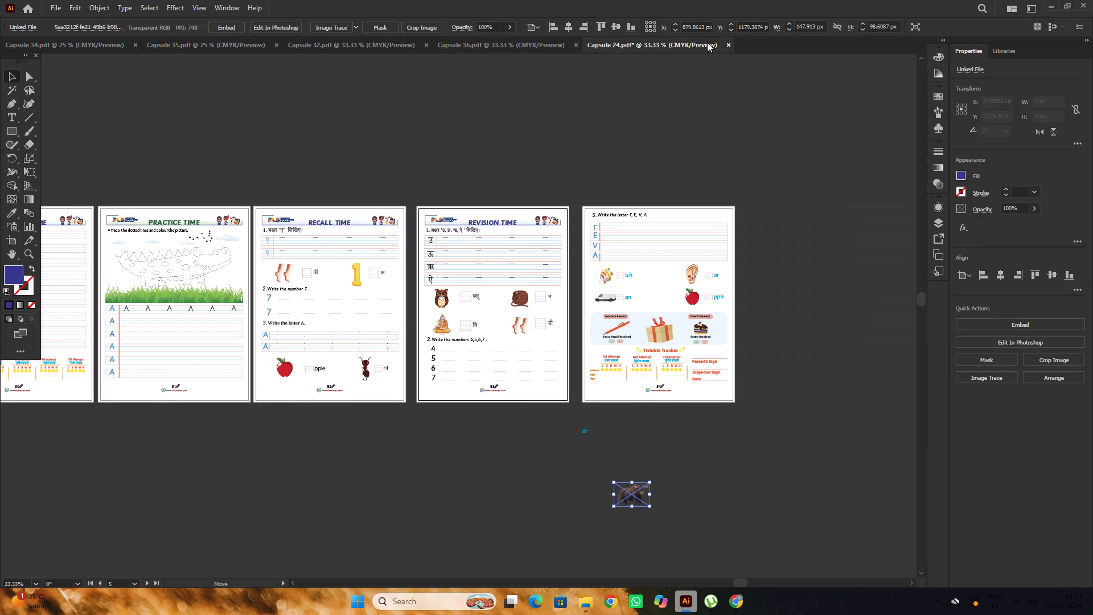
click(725, 44)
click(599, 314)
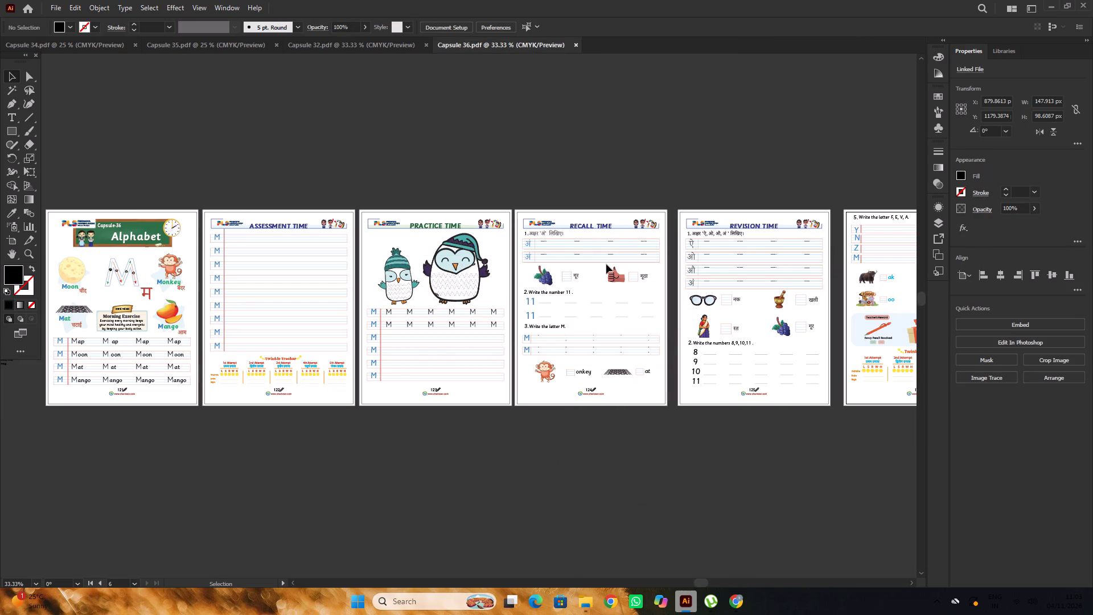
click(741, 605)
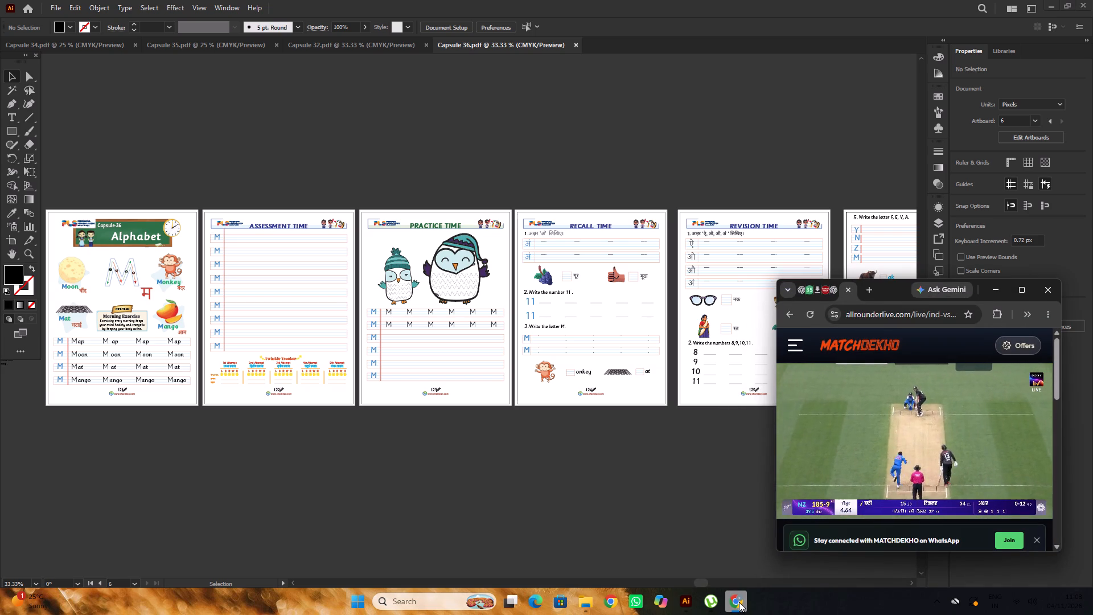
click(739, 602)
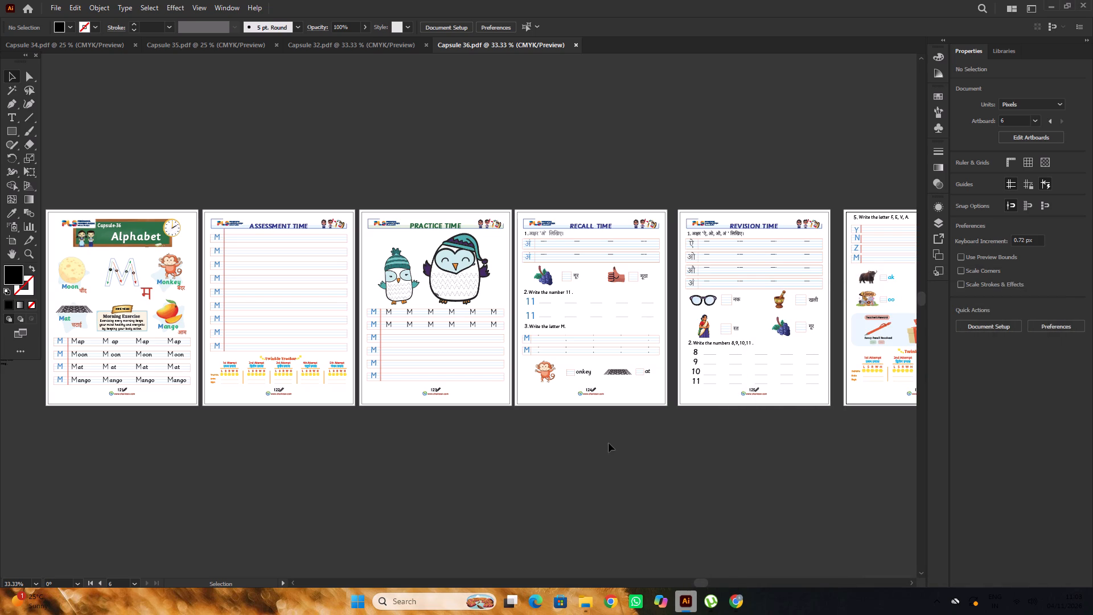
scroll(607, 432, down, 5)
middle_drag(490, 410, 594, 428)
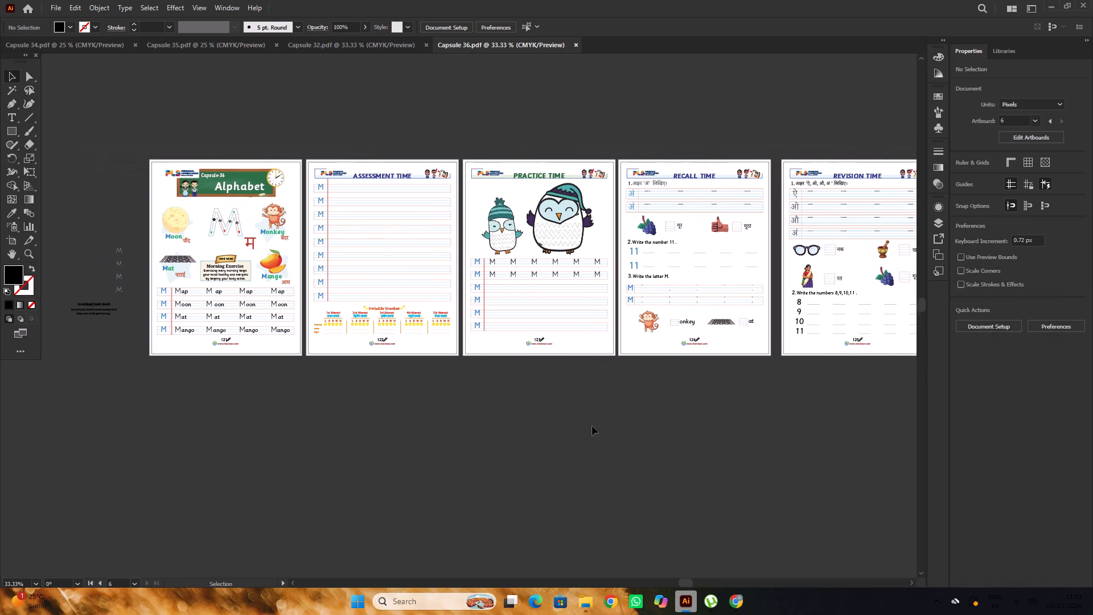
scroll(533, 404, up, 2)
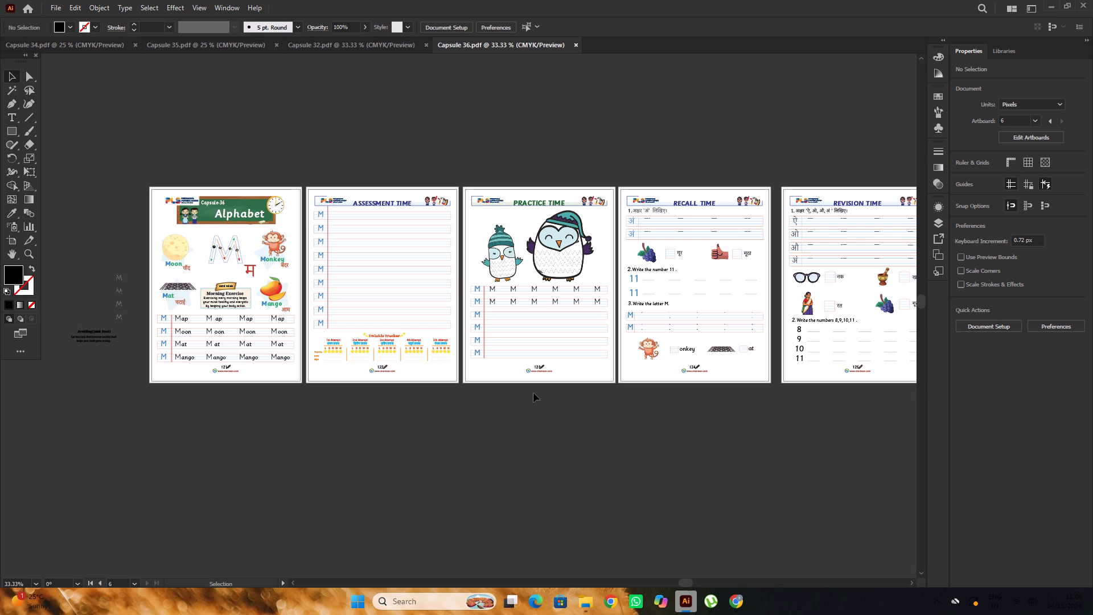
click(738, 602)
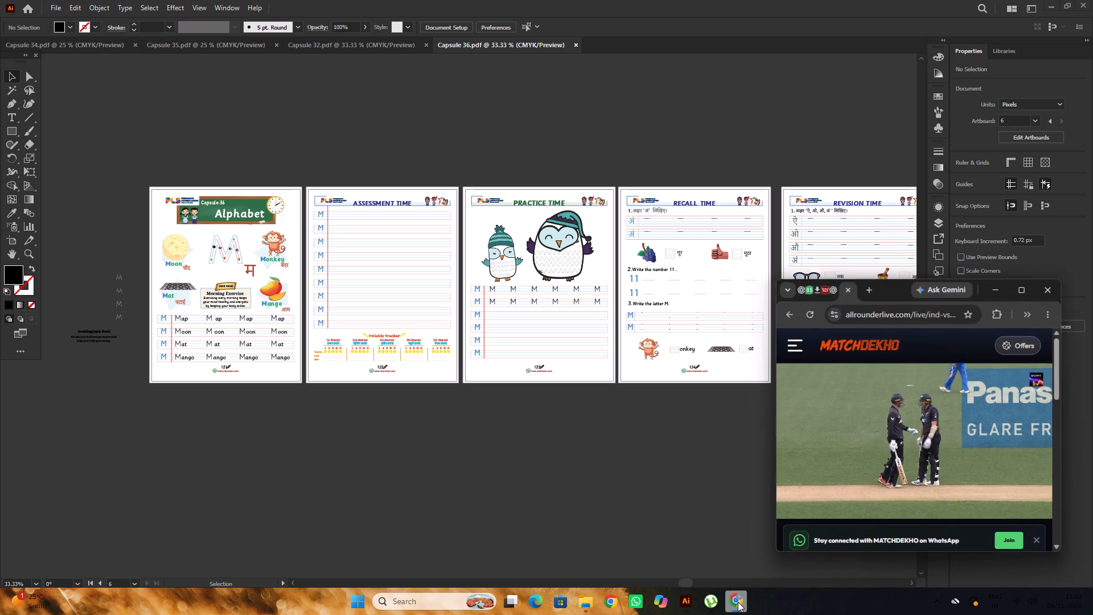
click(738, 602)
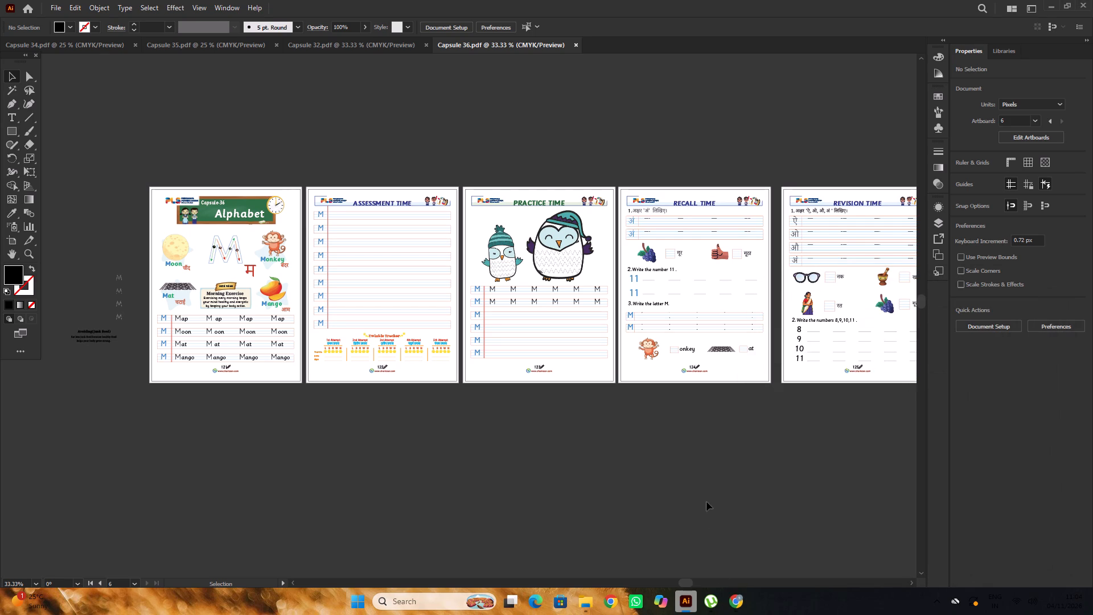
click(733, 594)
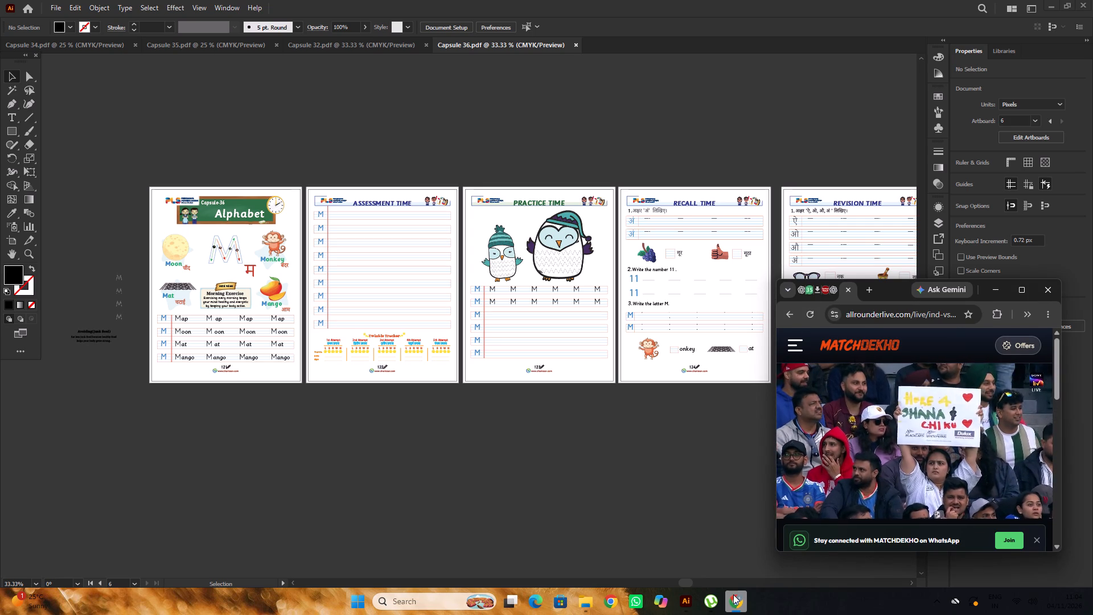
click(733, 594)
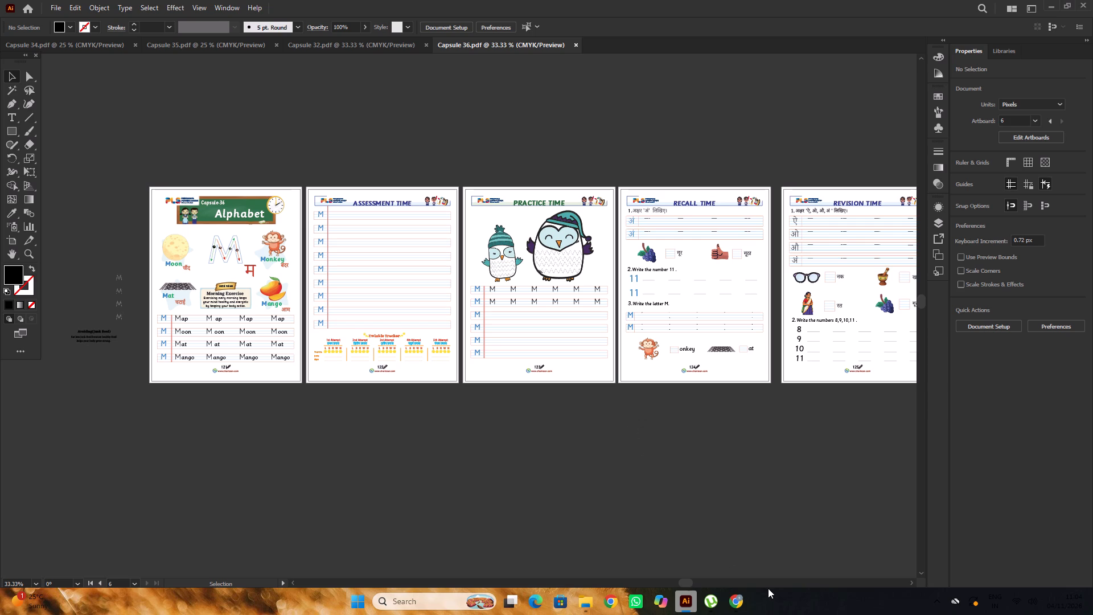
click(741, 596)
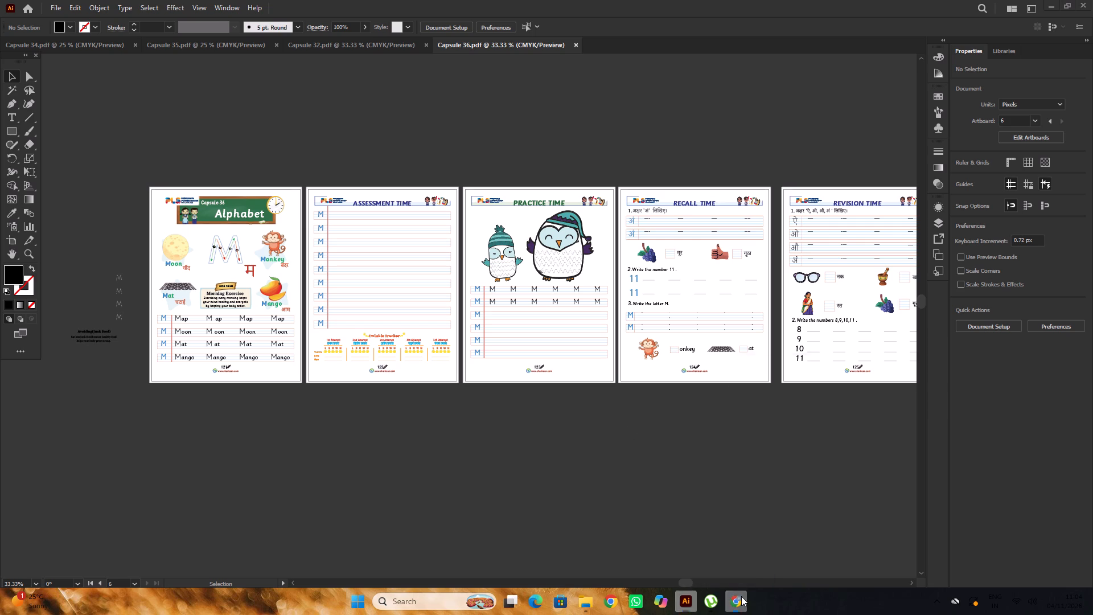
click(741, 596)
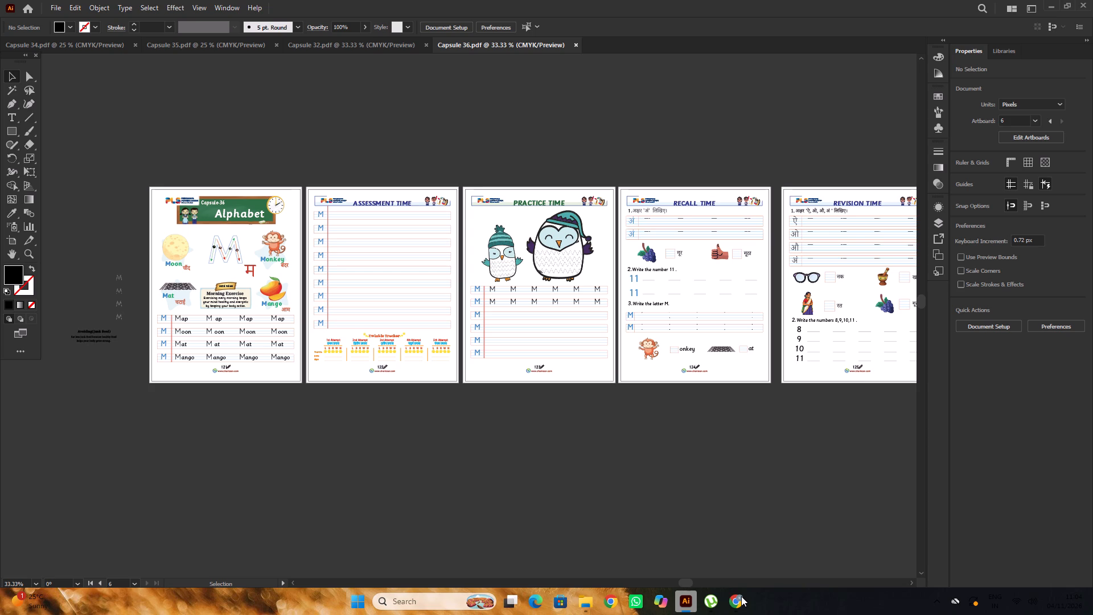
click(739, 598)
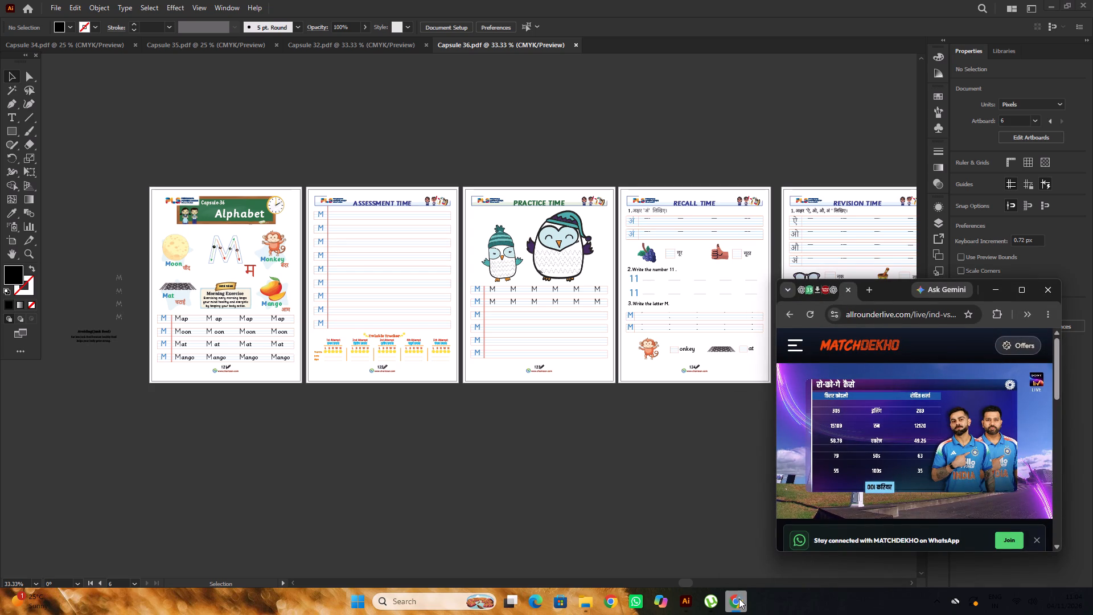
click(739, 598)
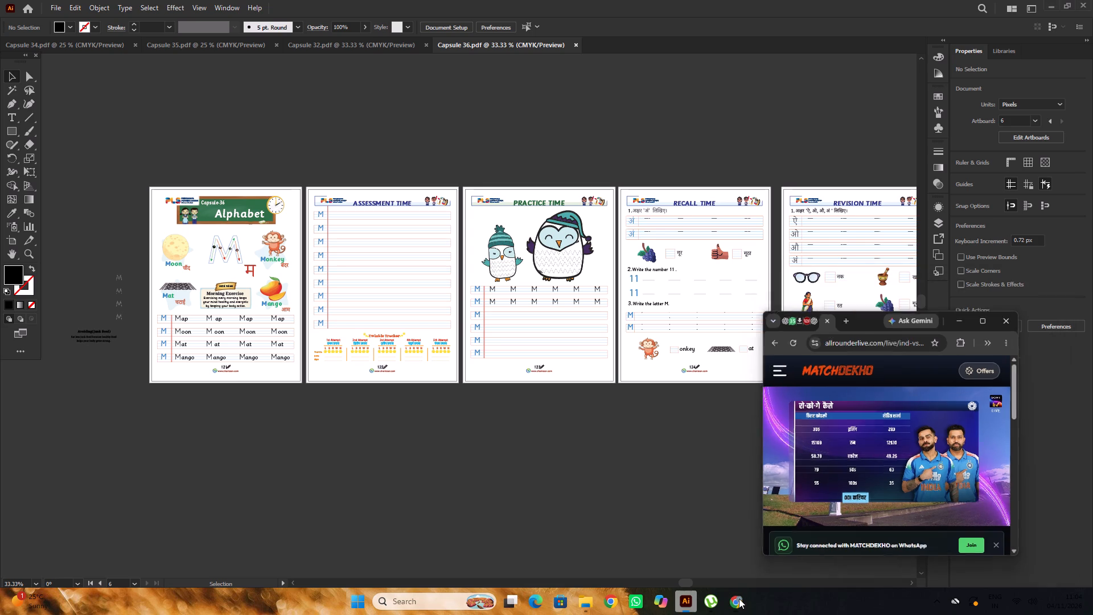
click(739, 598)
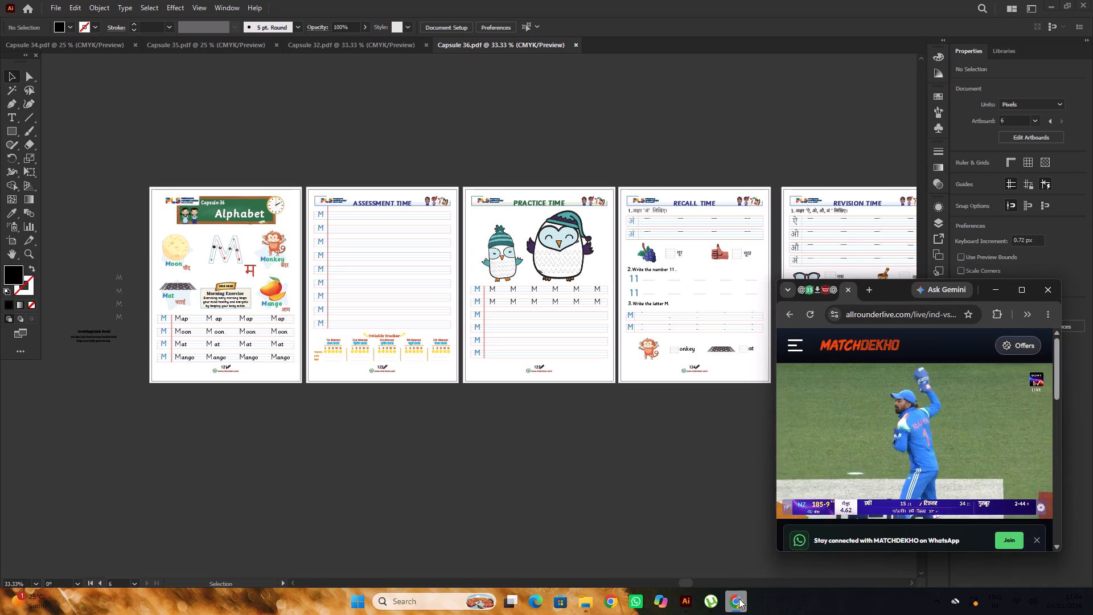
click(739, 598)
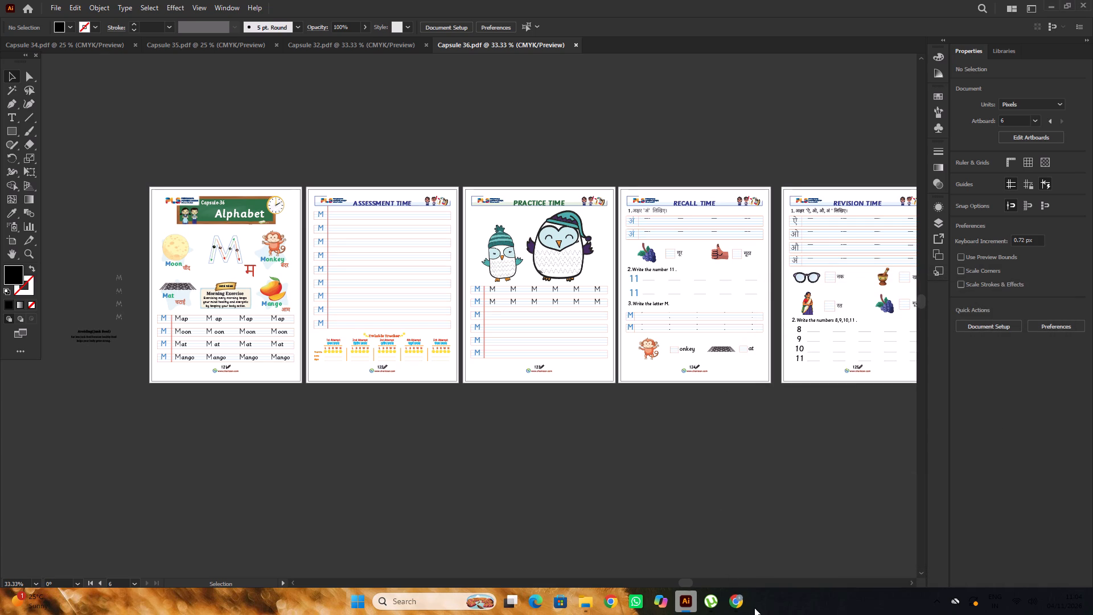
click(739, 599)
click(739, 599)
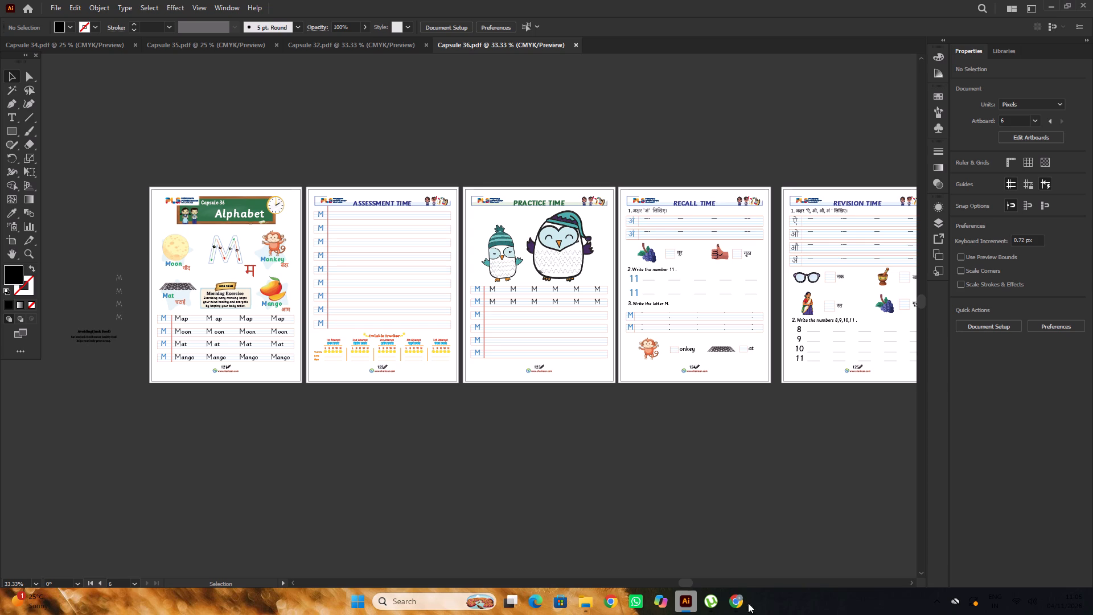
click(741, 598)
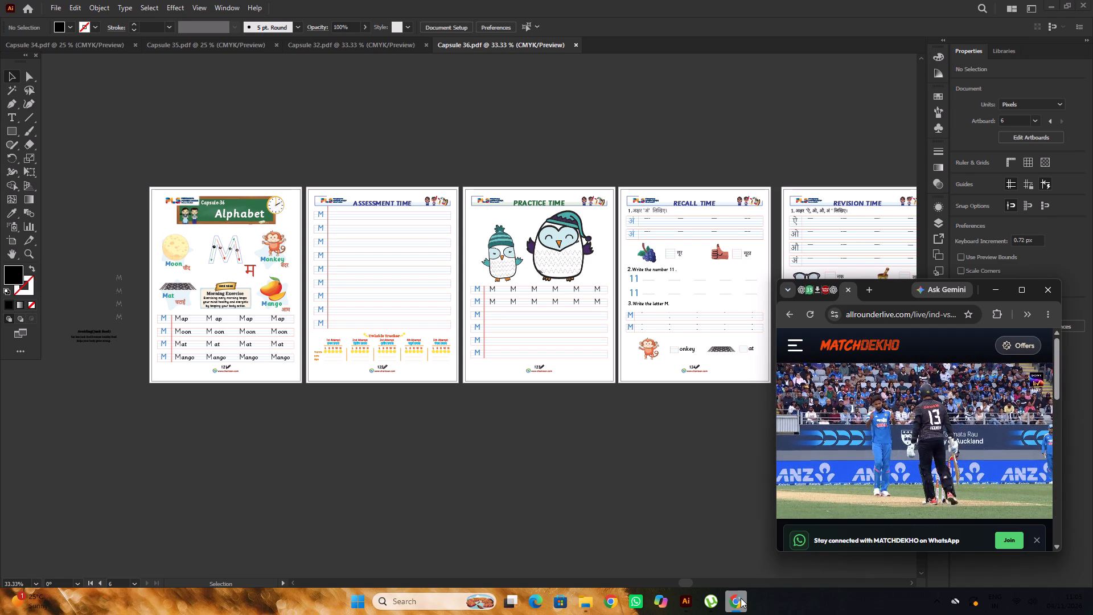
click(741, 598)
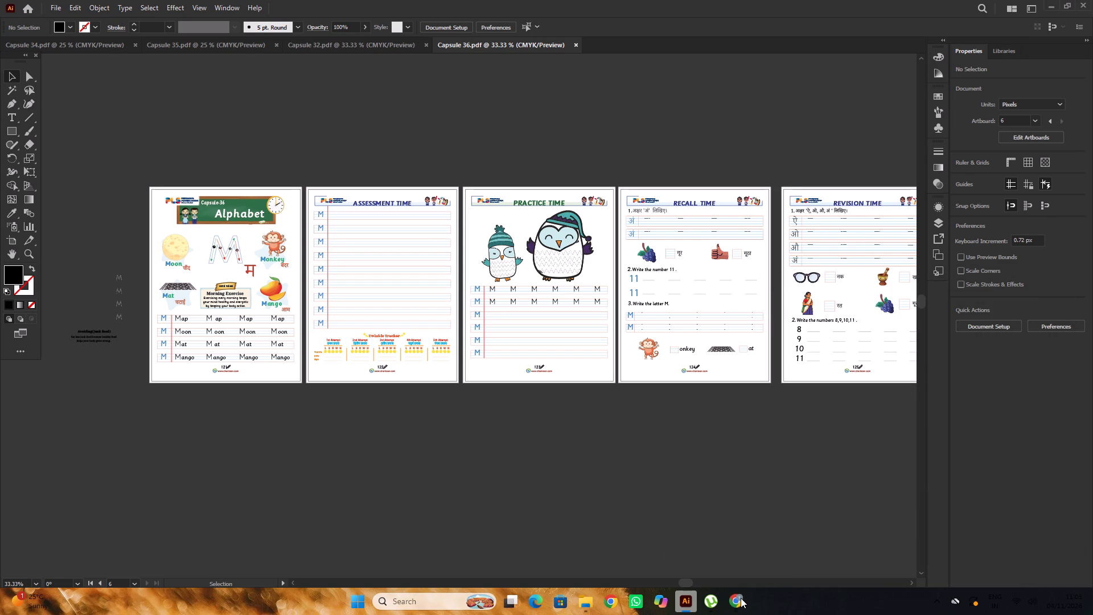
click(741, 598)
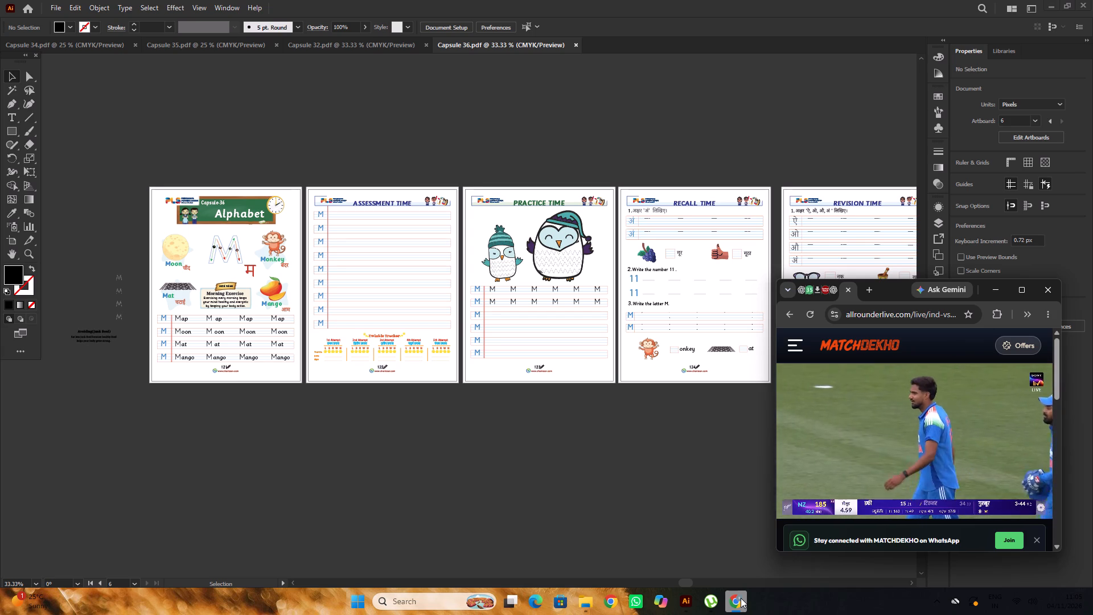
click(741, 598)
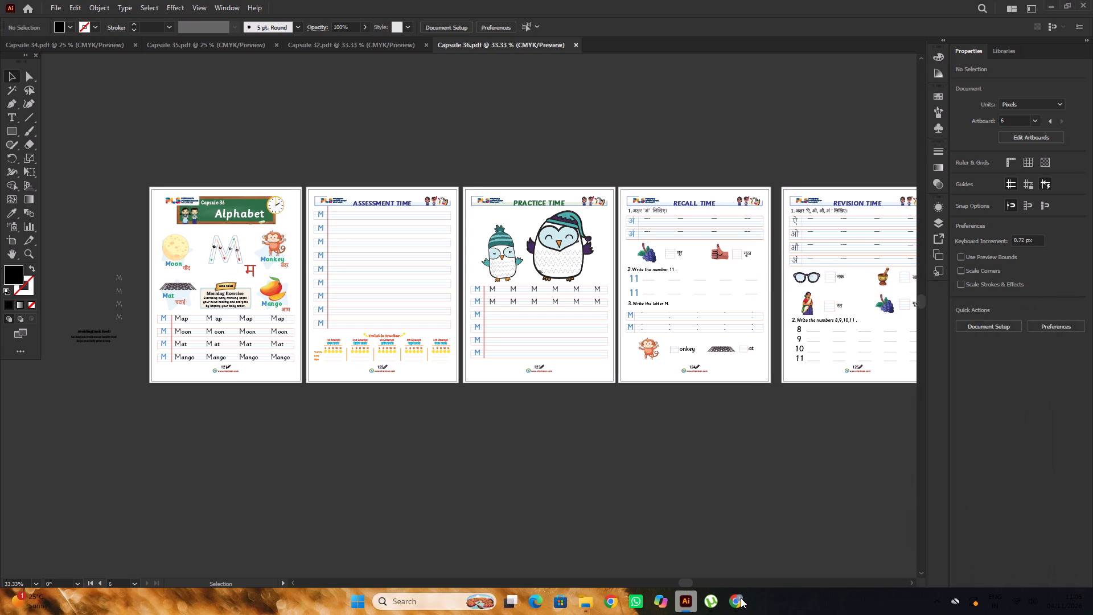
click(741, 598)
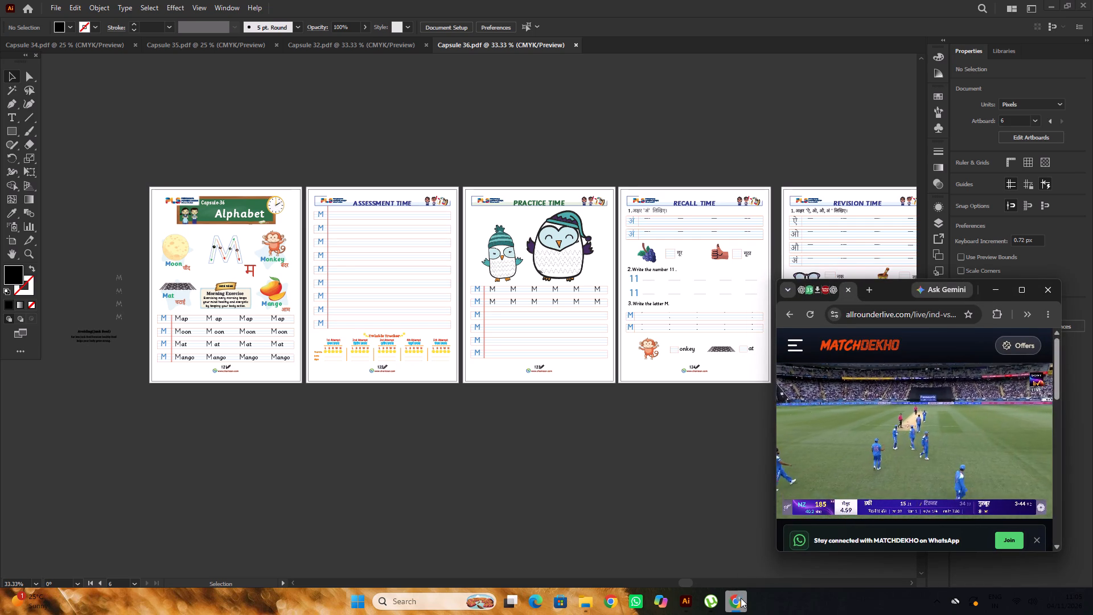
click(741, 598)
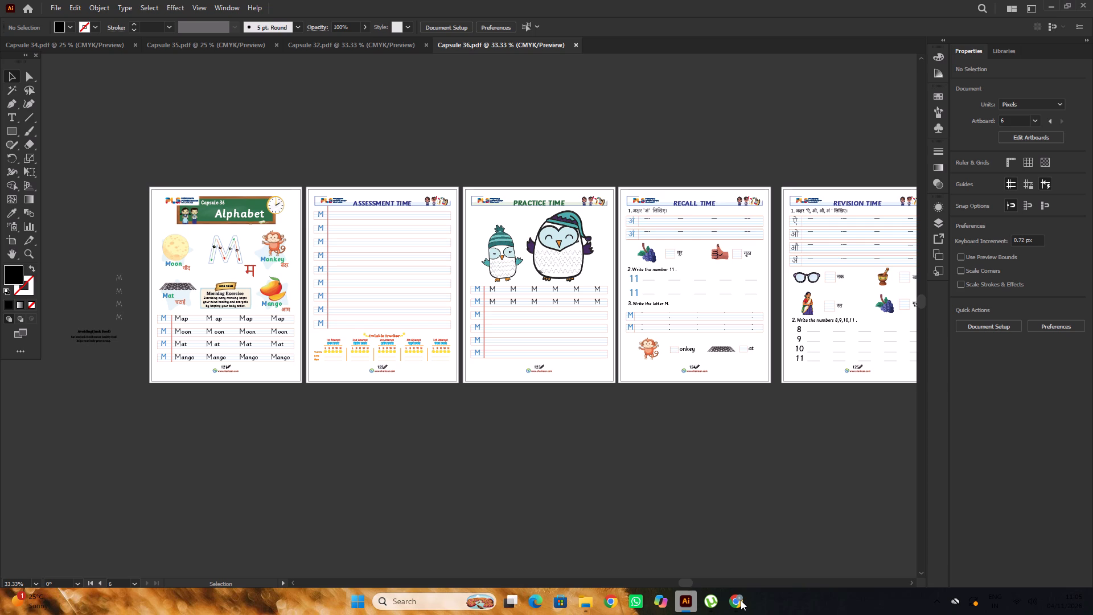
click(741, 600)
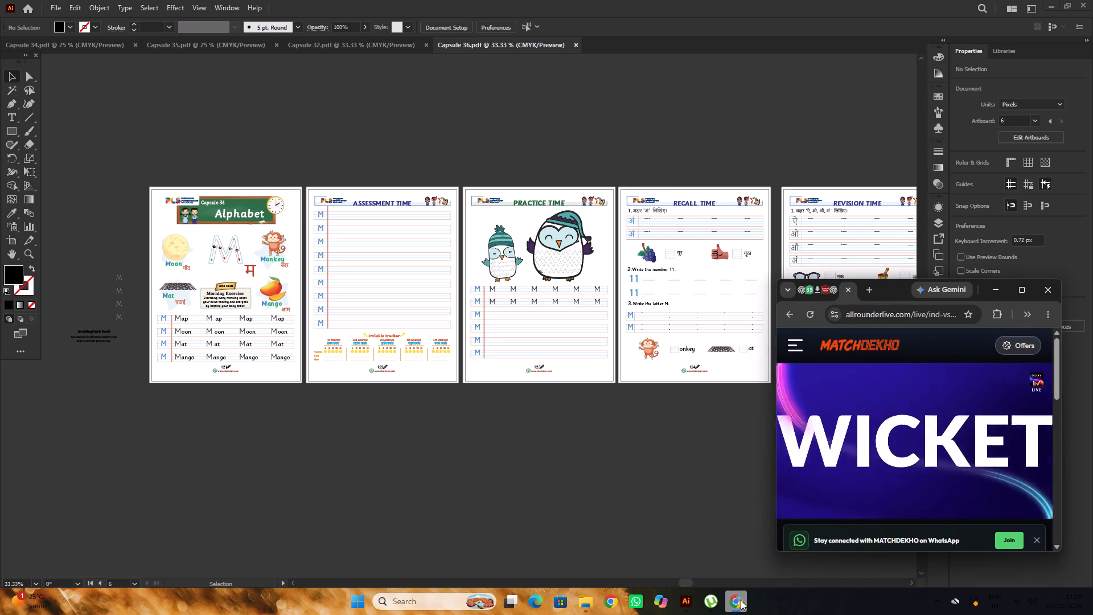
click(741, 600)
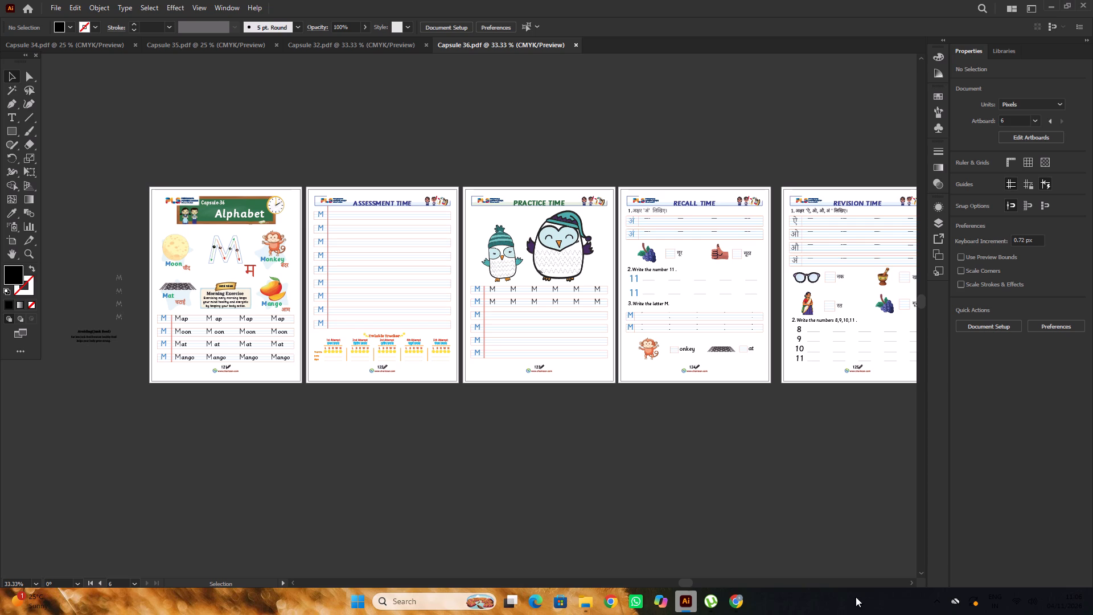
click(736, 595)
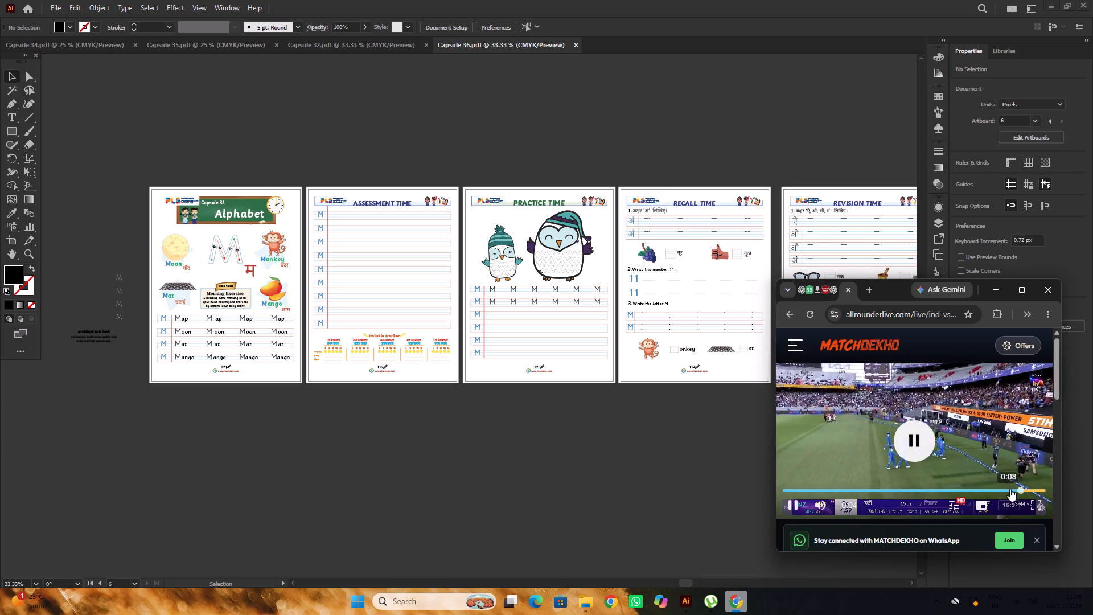
Rewind the live cricket match video in the Chrome window to about 34 seconds behind live.
click(1006, 489)
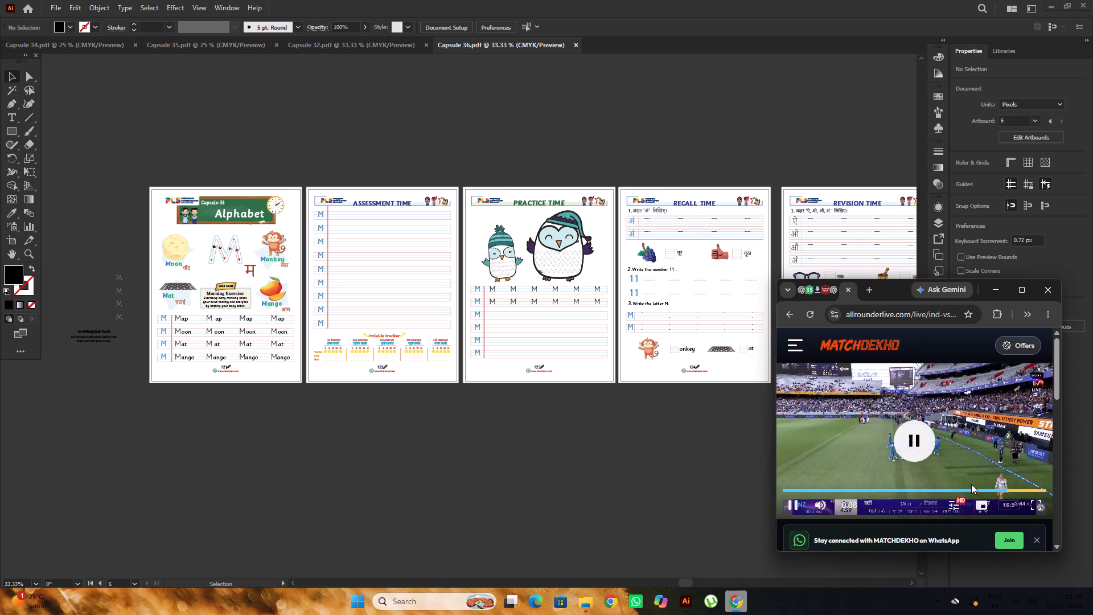
click(955, 489)
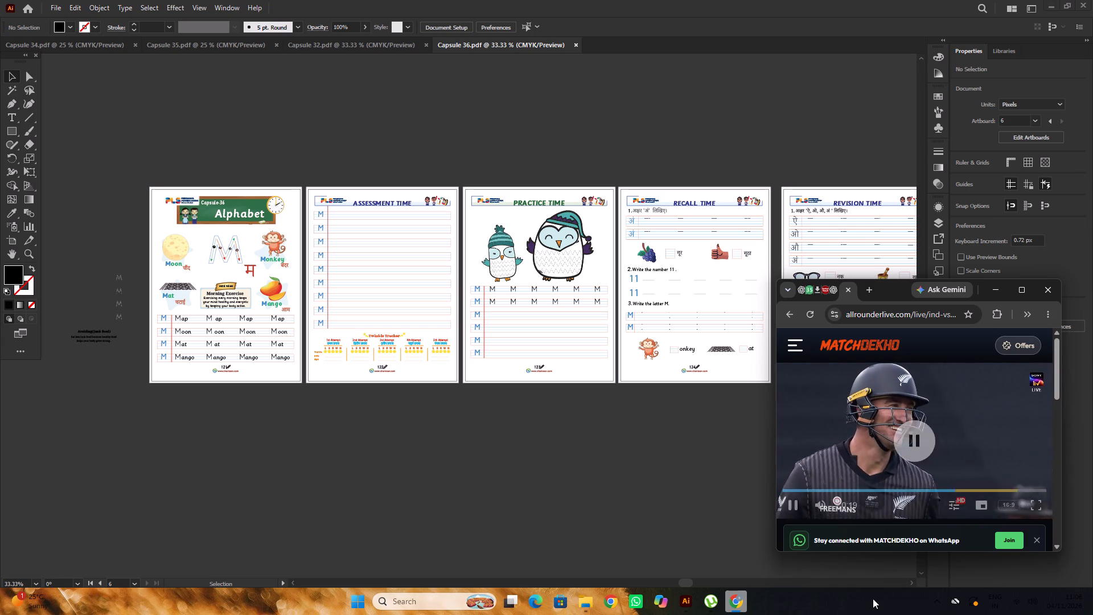
click(882, 489)
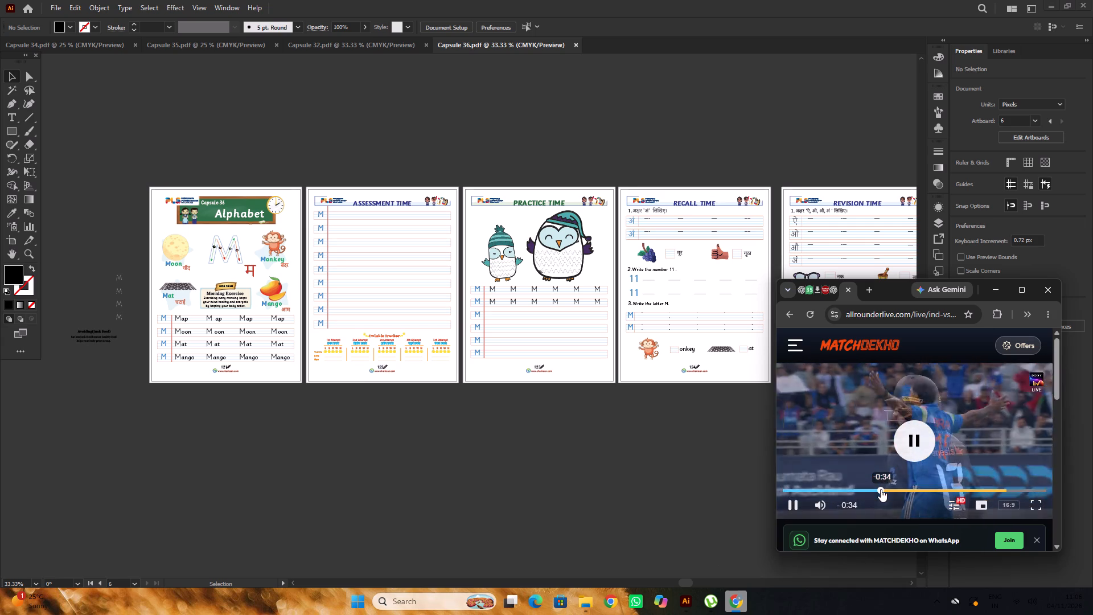